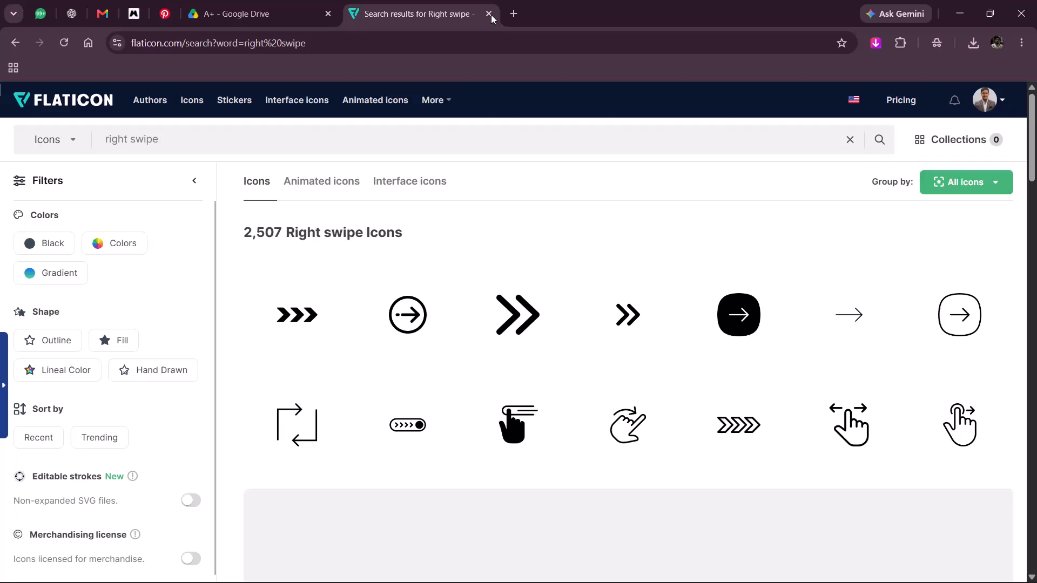
Switch to Photoshop and give the bedroom photo's frame, Rectangle 1, a white stroke on Artboard 1.
key("alt+Tab")
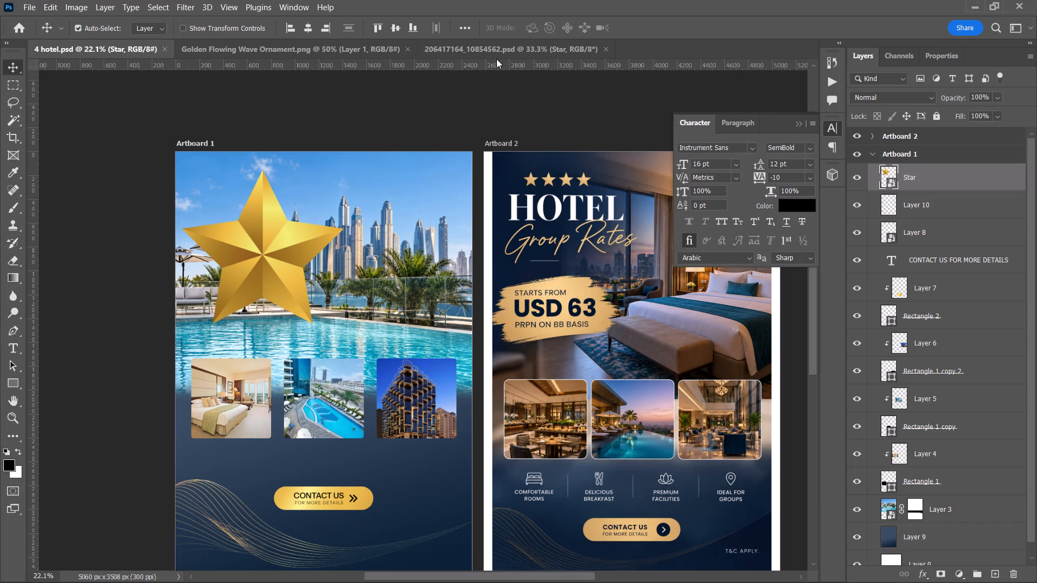
scroll(333, 369, "down", 4)
left_click(249, 363)
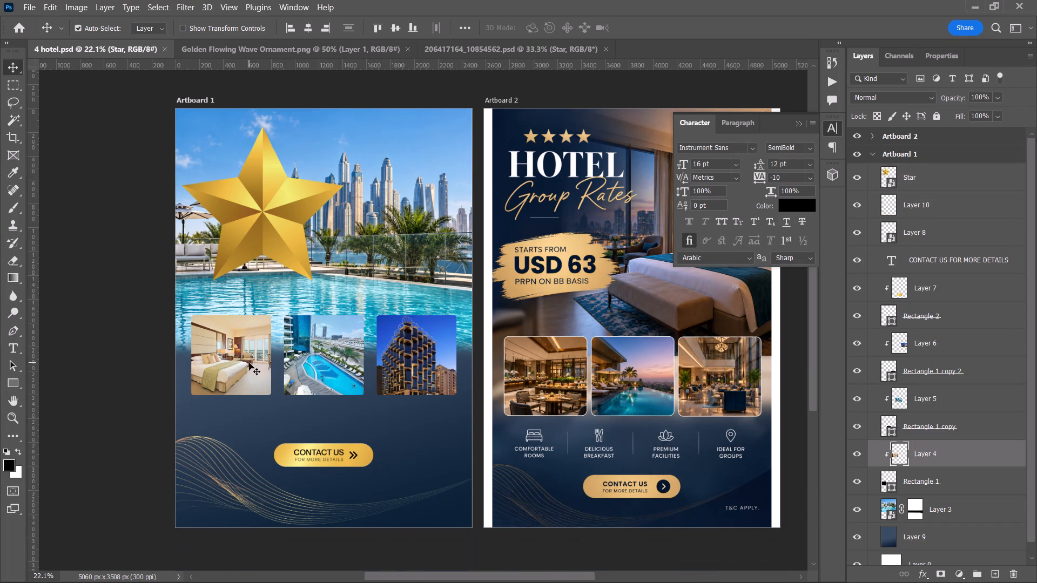
left_click(937, 50)
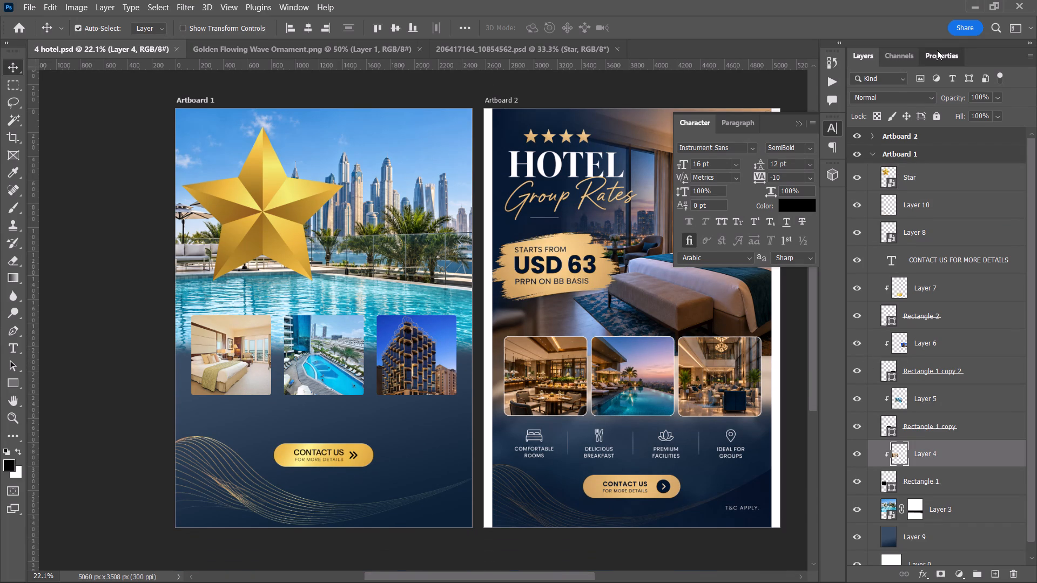
key("u")
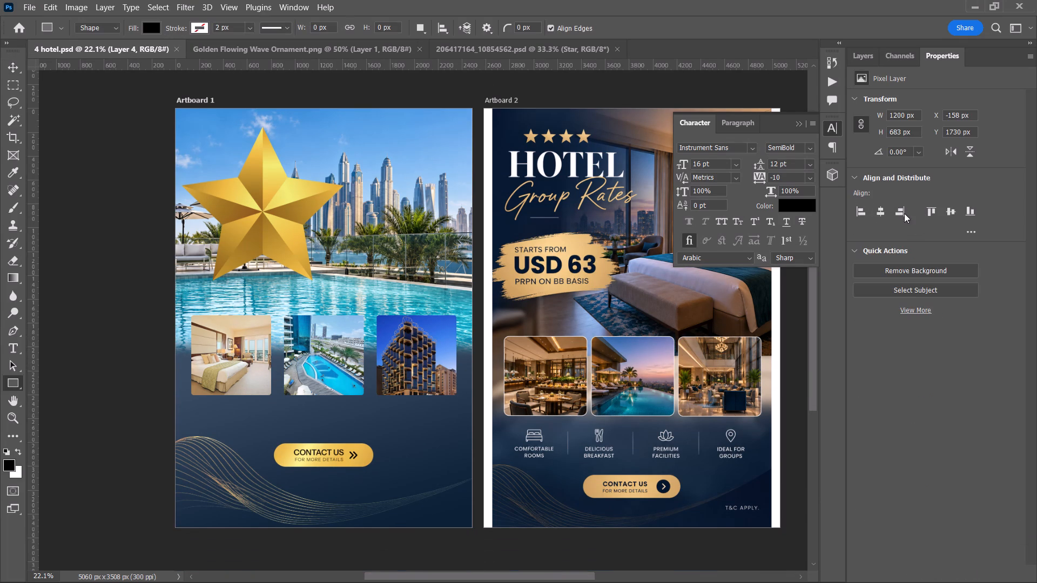
left_click(873, 53)
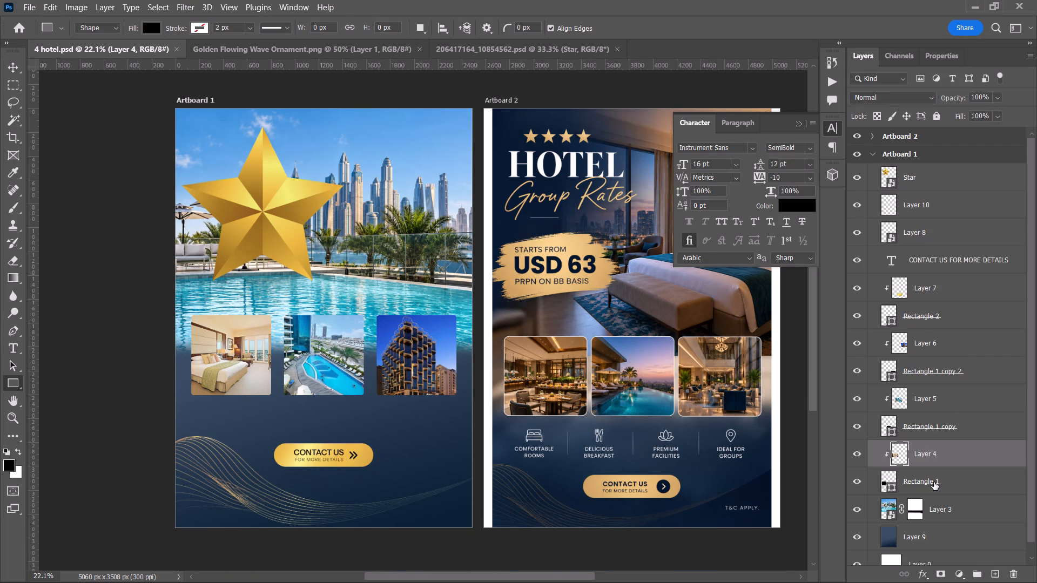
left_click(934, 482)
left_click(936, 55)
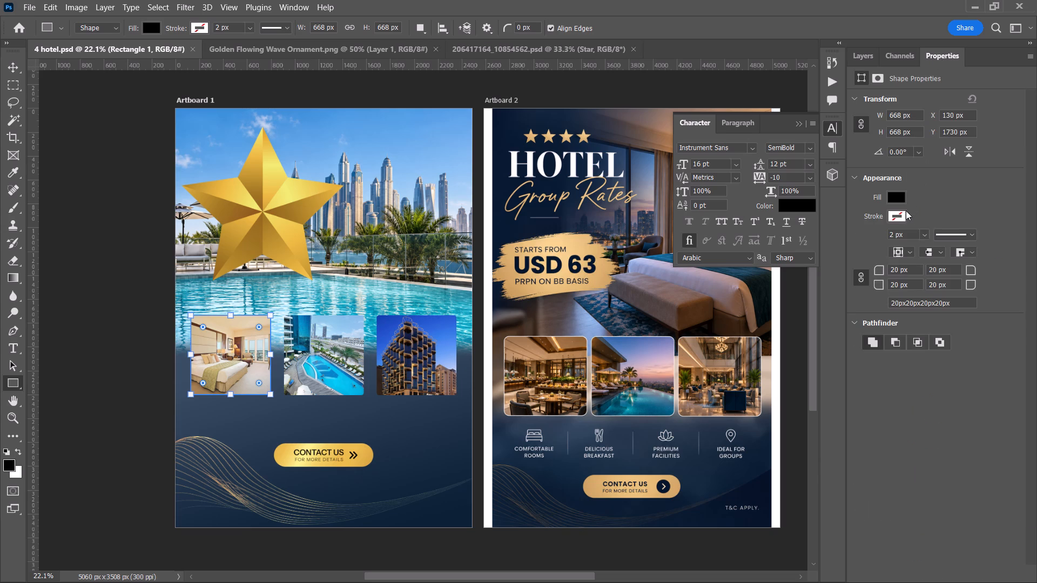
left_click(903, 214)
left_click(903, 284)
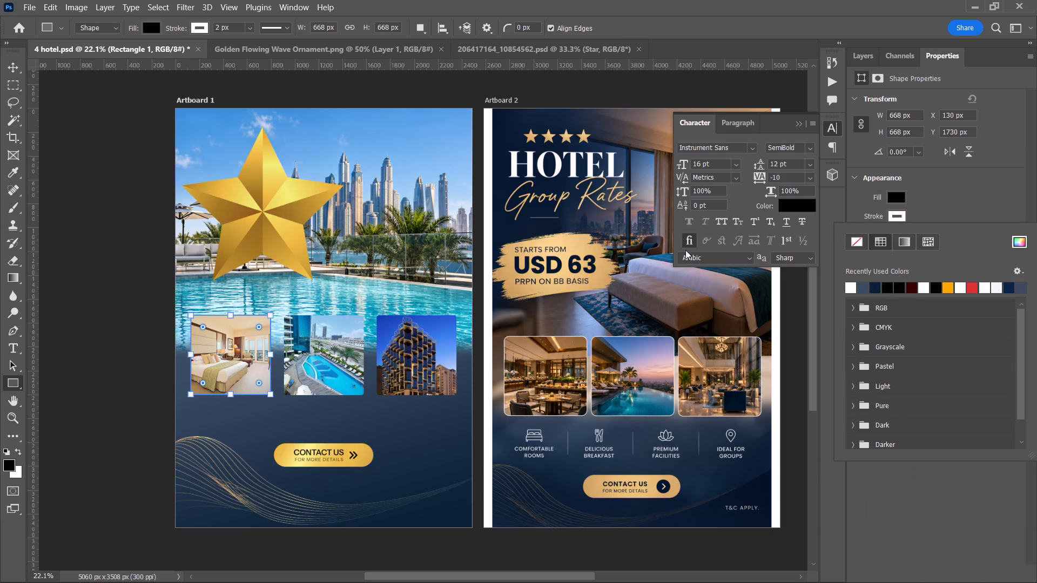
left_click(16, 65)
left_click(80, 174)
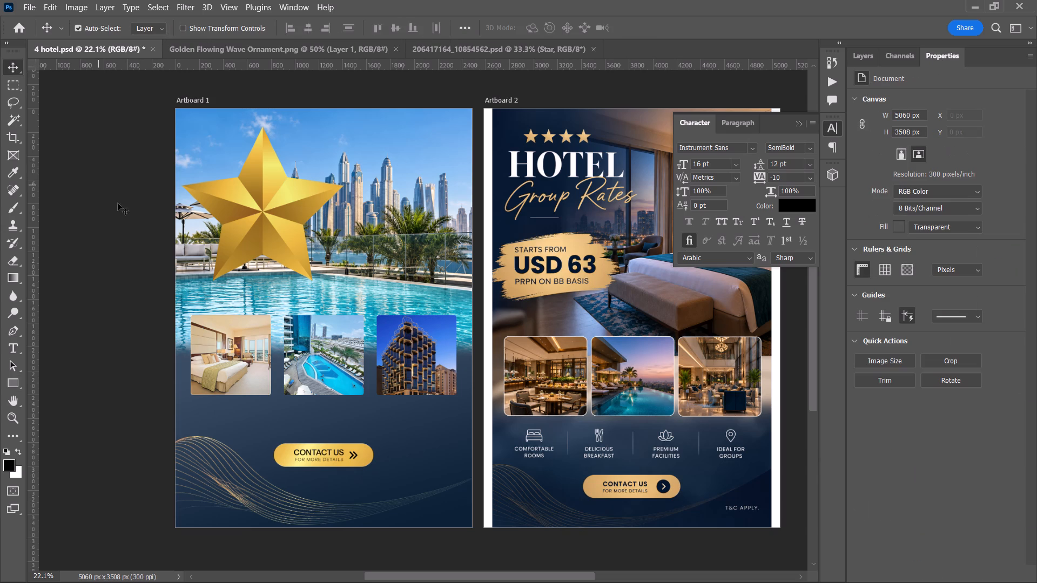
Set the stroke width of the bedroom photo's frame, Rectangle 1, to 5 px.
scroll(239, 390, "up", 5, "alt")
left_click(239, 390)
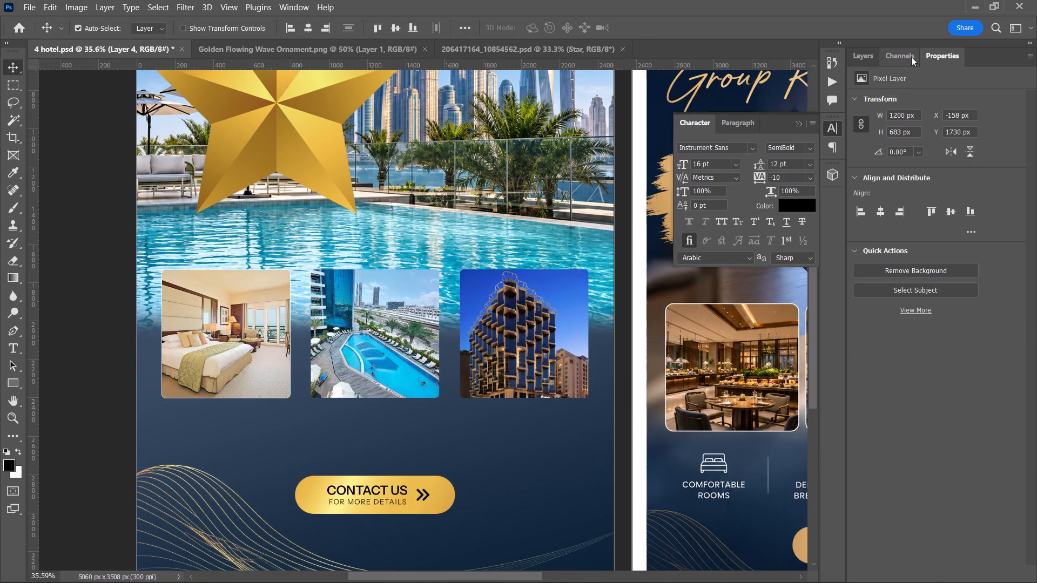
key("u")
left_click(867, 60)
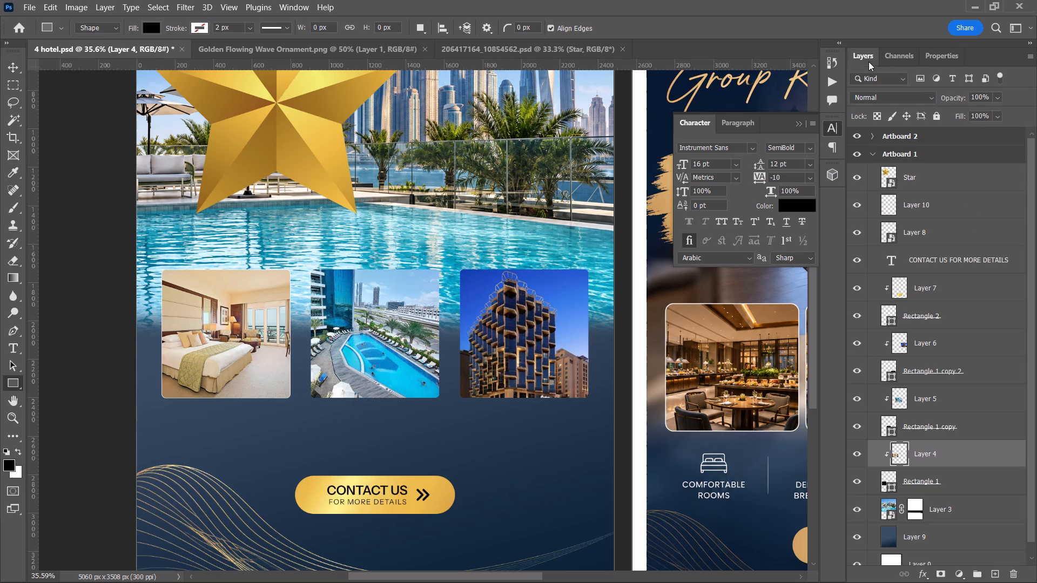
left_click(960, 480)
left_click(943, 55)
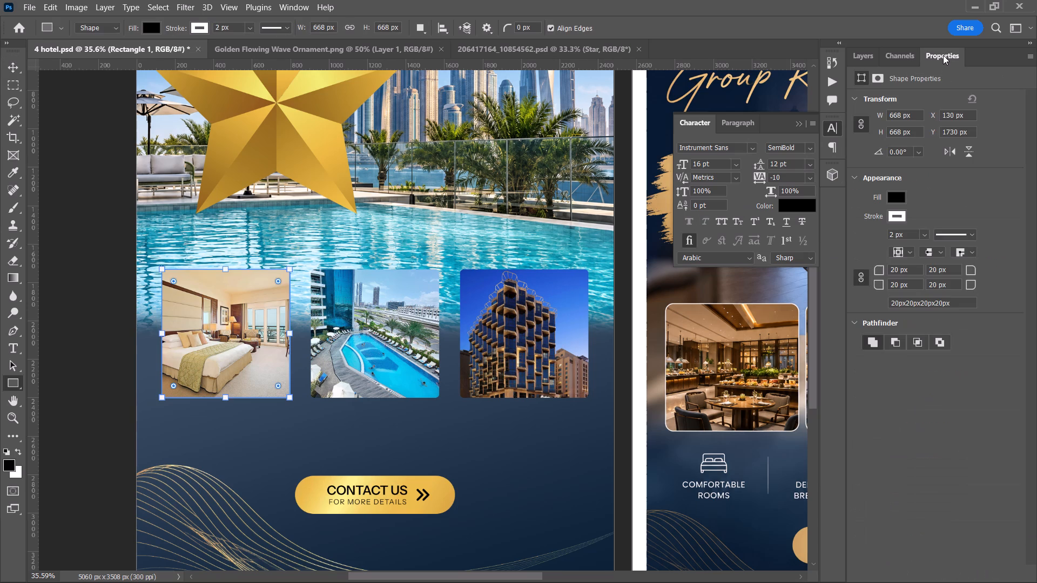
left_click(906, 232)
scroll(906, 232, "up", 3)
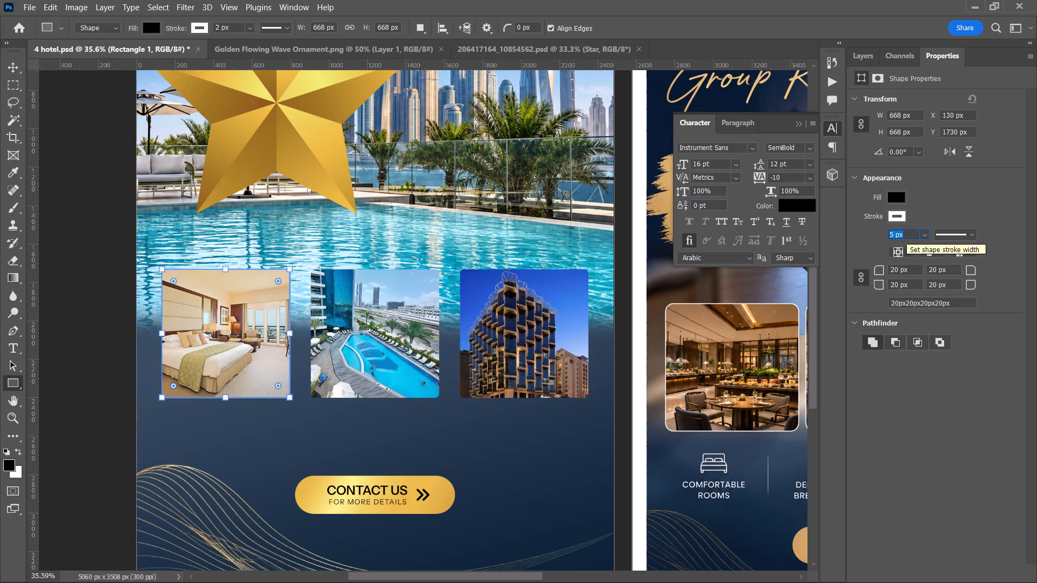
key("Return")
left_click(13, 68)
left_click(48, 126)
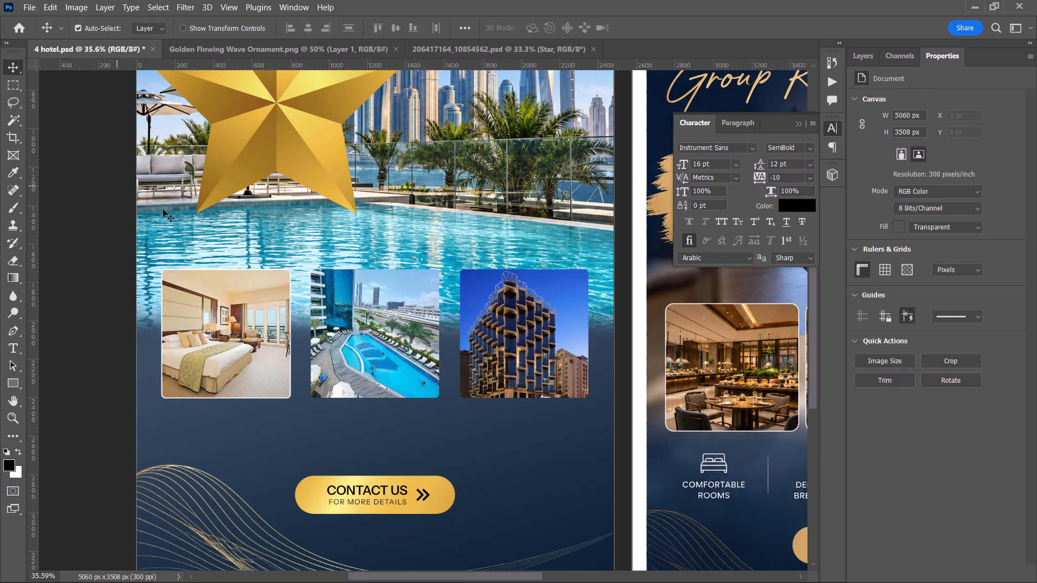
Give the swimming pool photo's frame, Rectangle 1 copy, a white stroke 5 px wide.
left_click(401, 326)
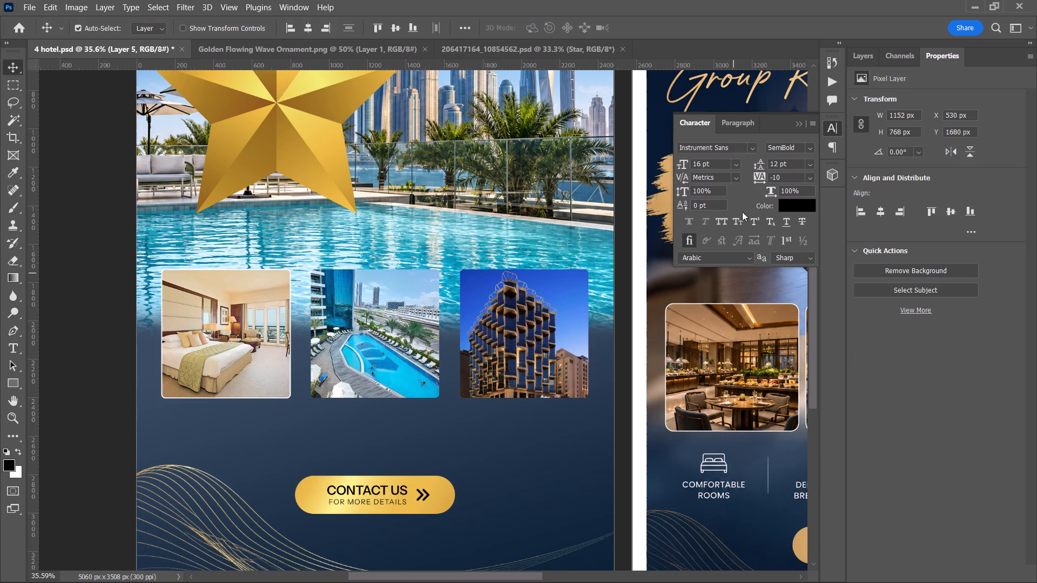
left_click(862, 52)
left_click(959, 429)
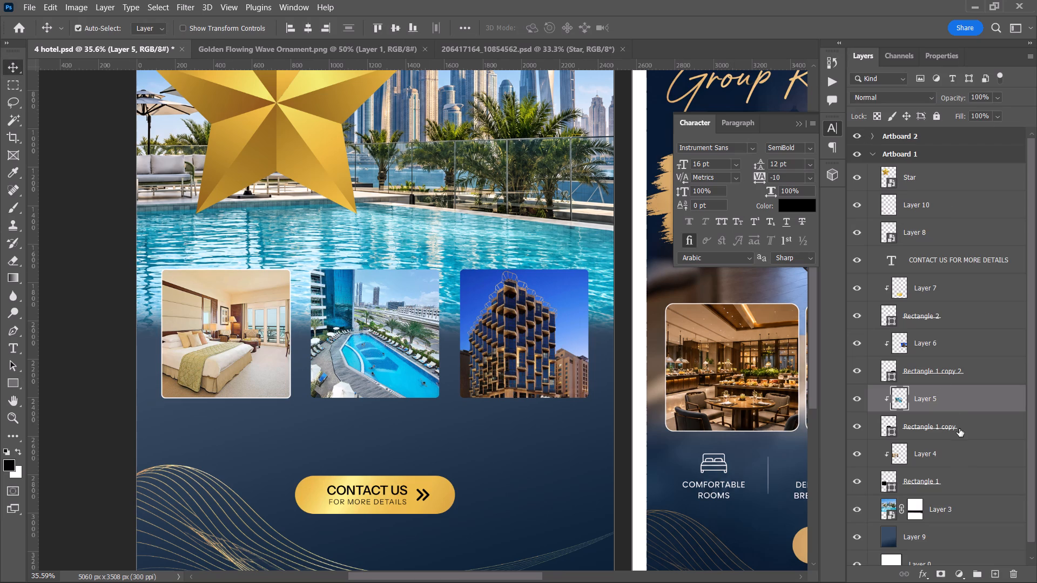
key("u")
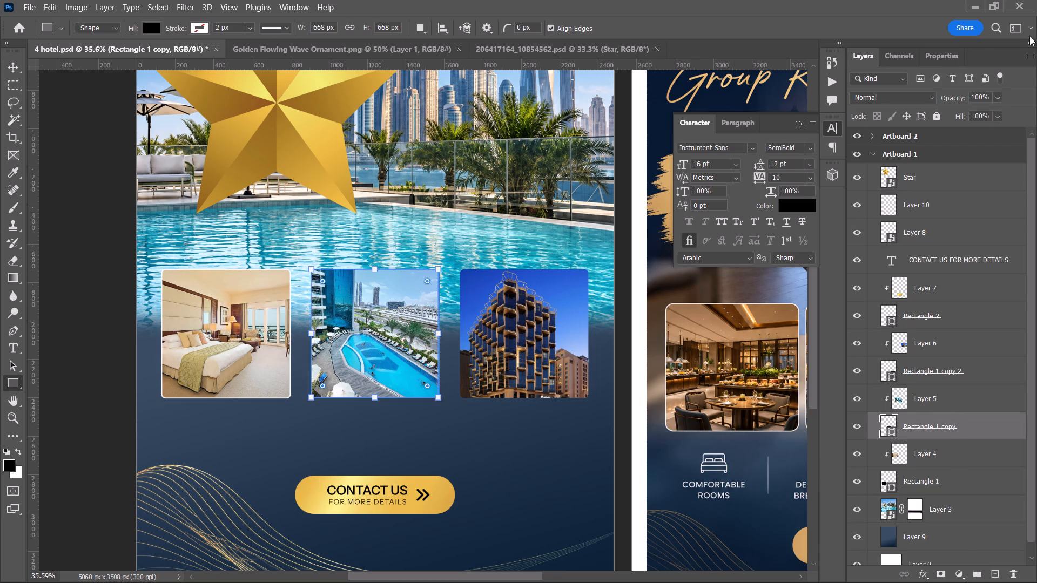
left_click(953, 62)
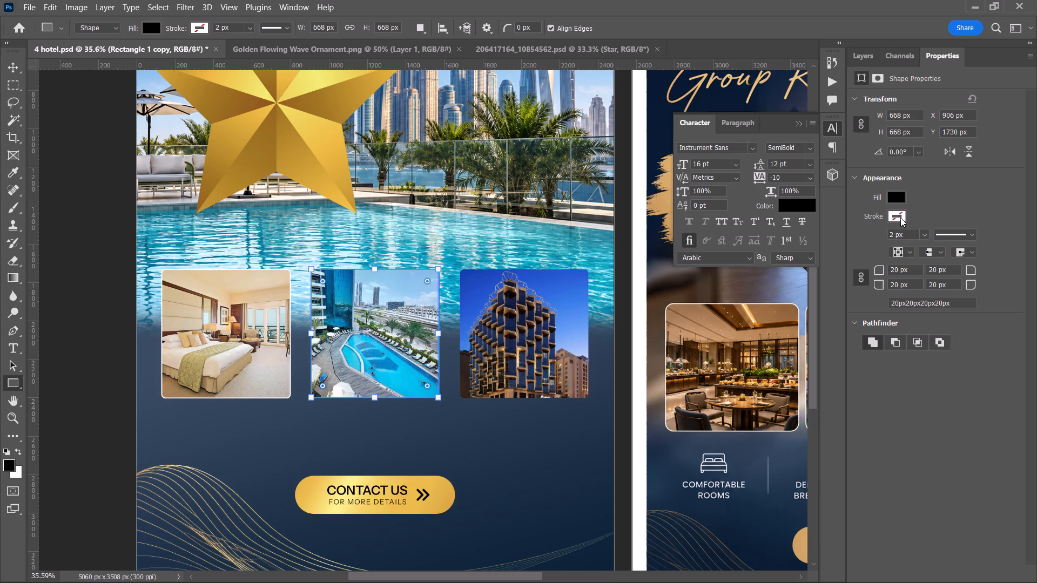
left_click(903, 232)
scroll(903, 232, "up", 3)
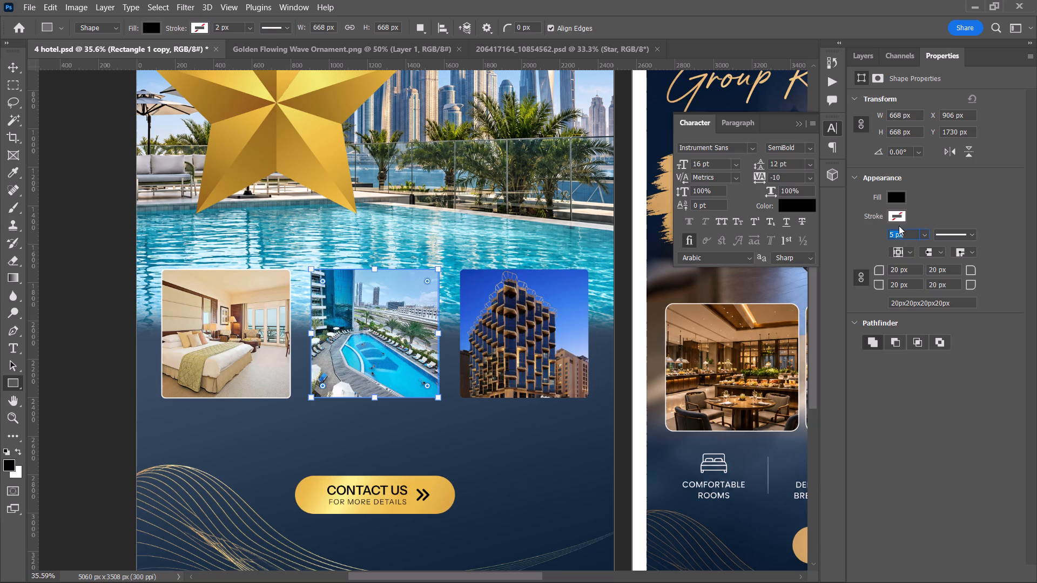
left_click(895, 216)
left_click(857, 285)
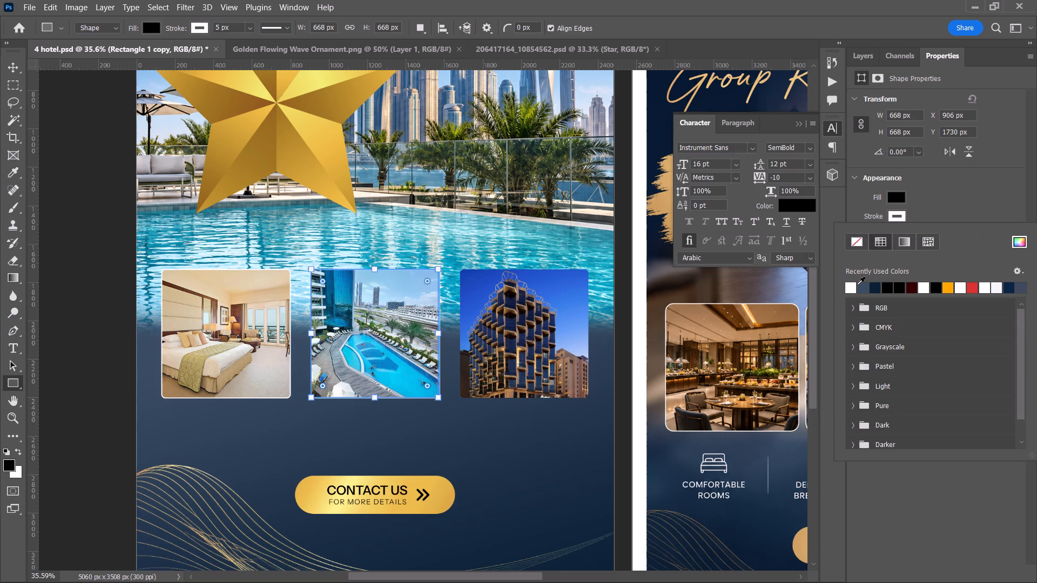
left_click(853, 285)
left_click(933, 204)
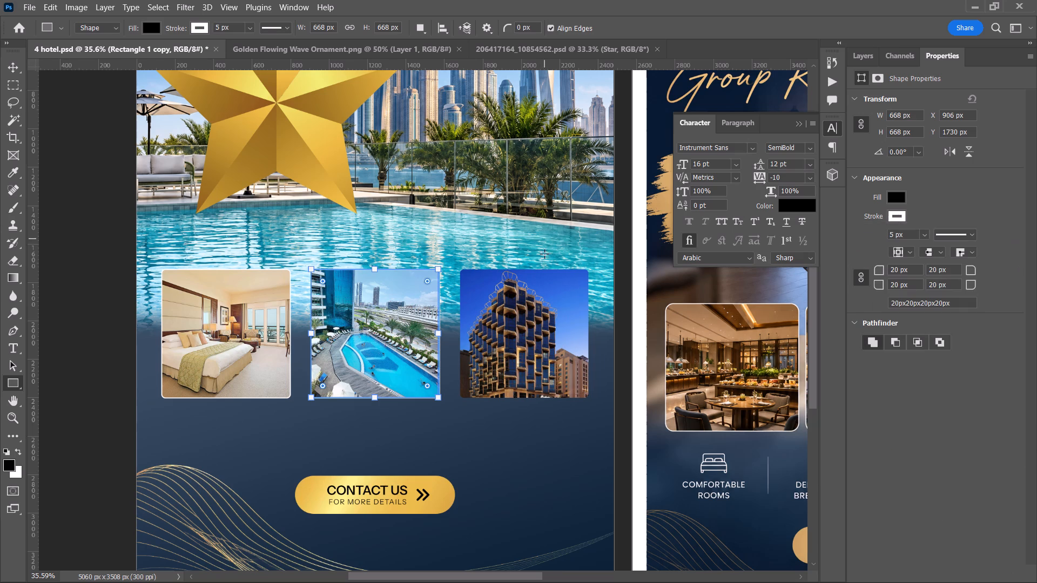
left_click(5, 70)
Give the hotel building photo's frame, Rectangle 1 copy 2, a white stroke 5 px wide.
left_click(543, 320)
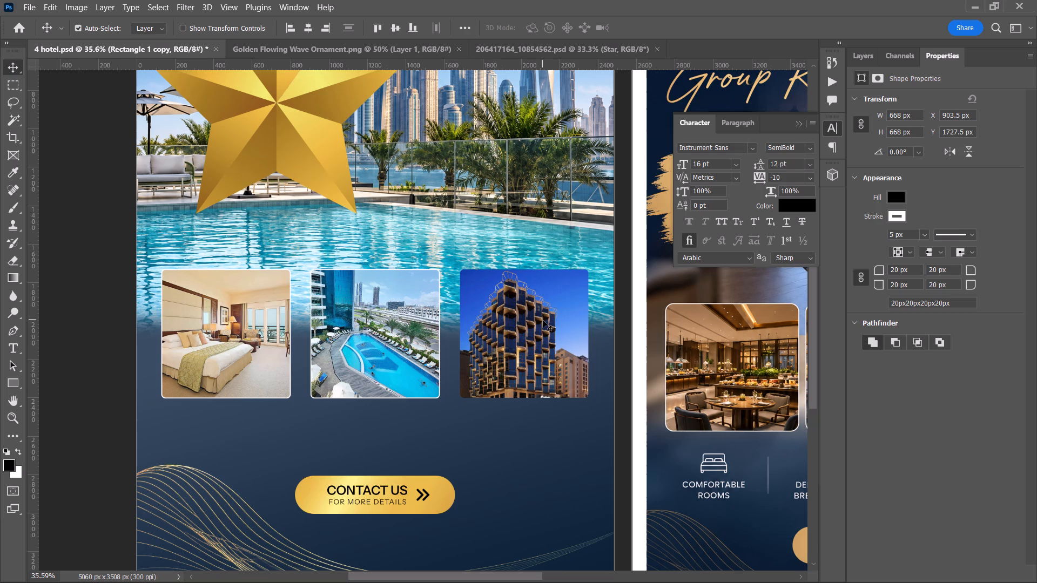
left_click(868, 57)
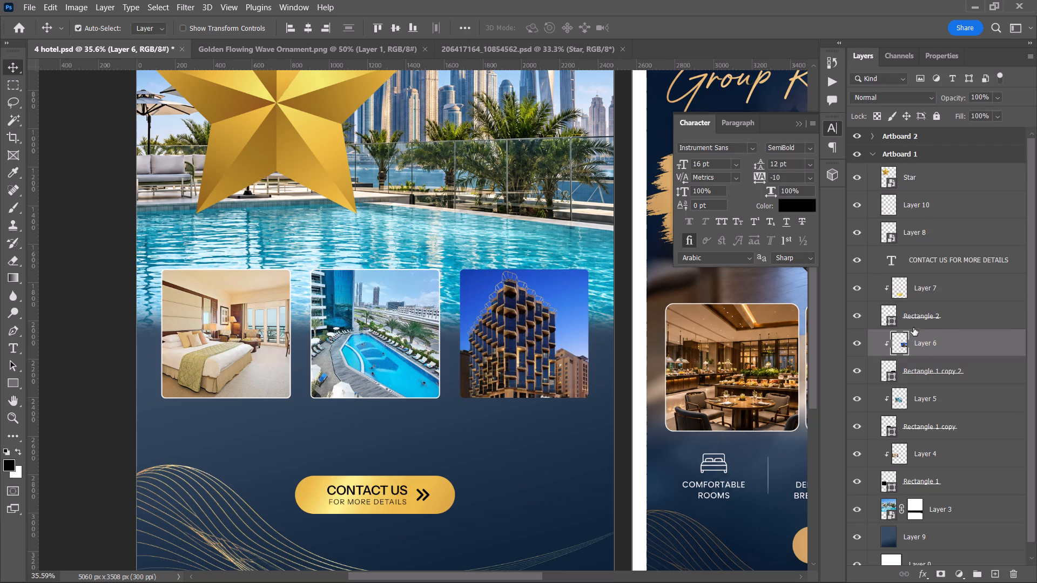
left_click(939, 371)
left_click(934, 57)
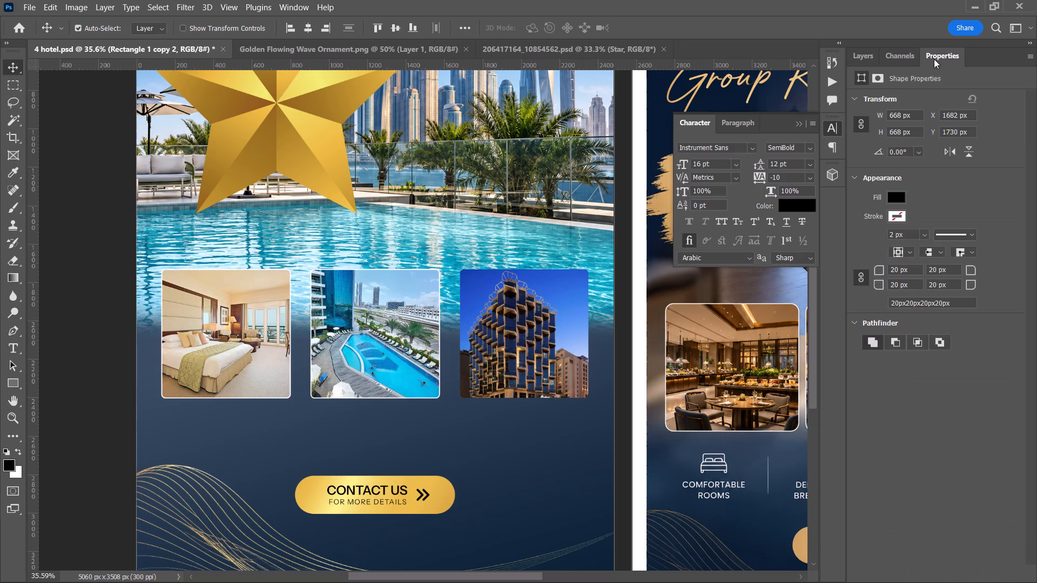
left_click(900, 218)
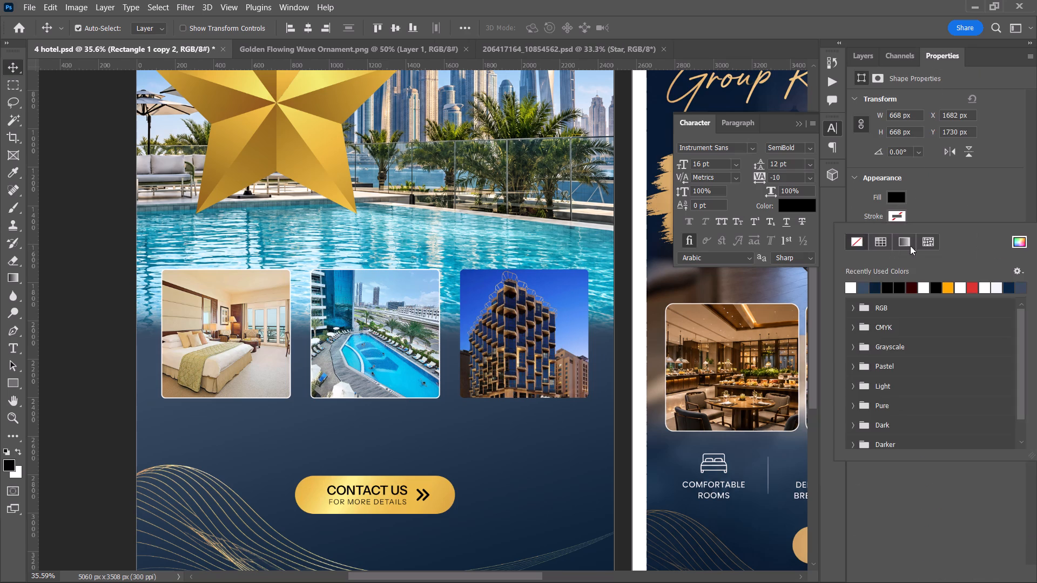
left_click(975, 203)
left_click(897, 236)
scroll(897, 236, "up", 3)
left_click(899, 208)
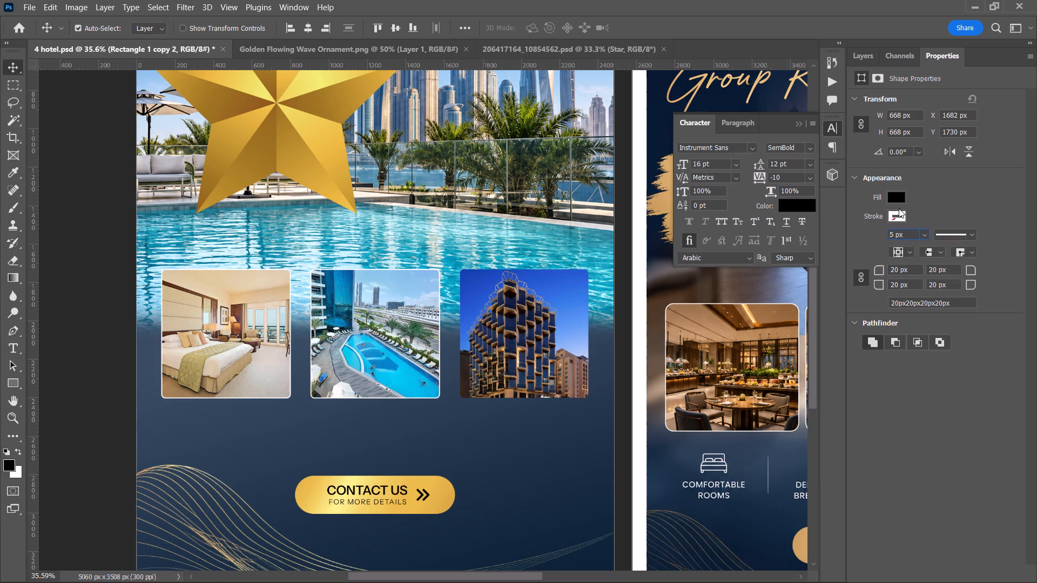
left_click(898, 217)
left_click(847, 291)
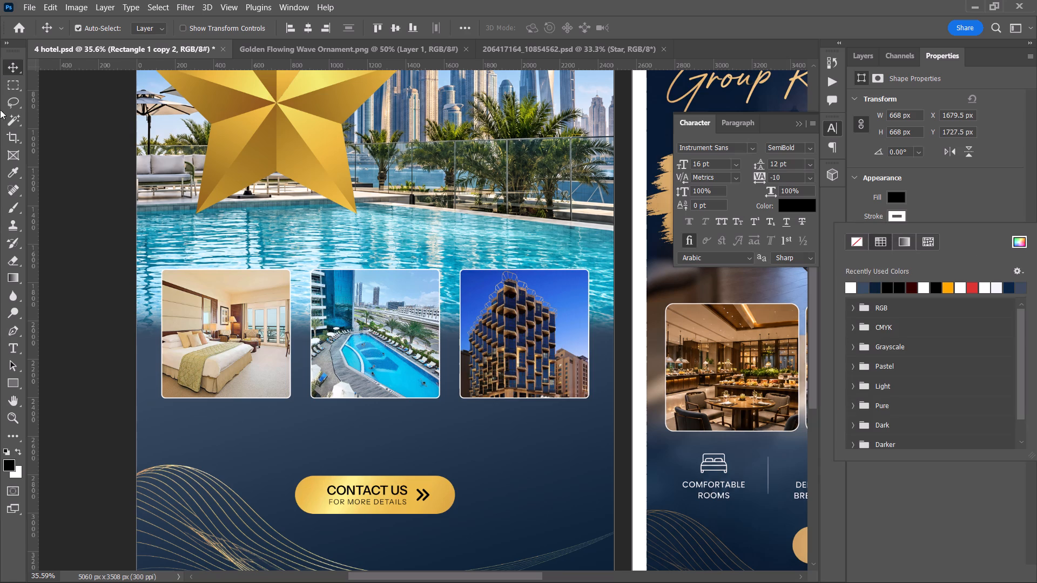
left_click(8, 66)
left_click(69, 174)
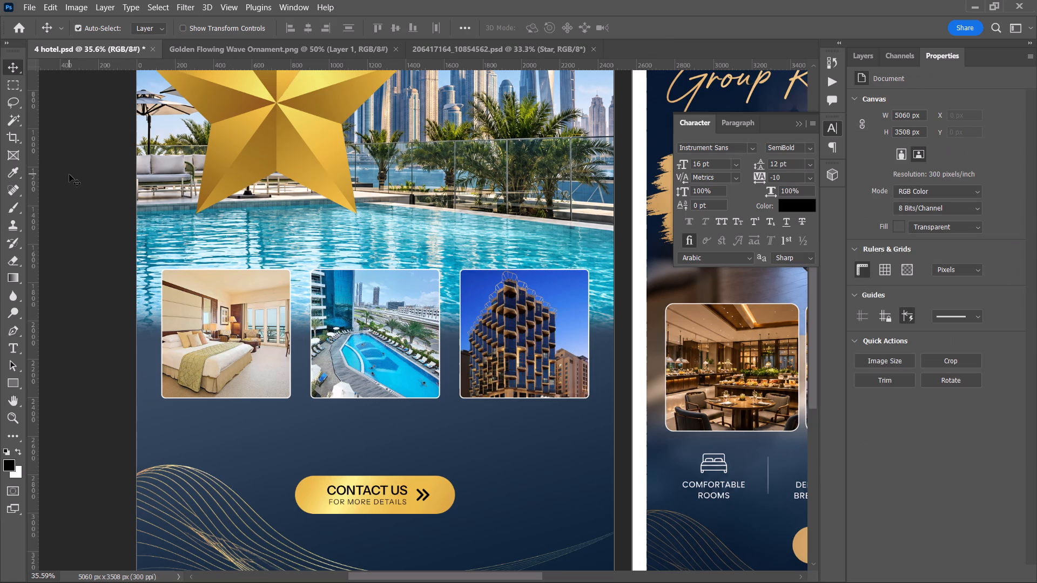
Save the poster document.
key("ctrl+s")
Scale the large gold star proportionally down to a small rating icon and place it in the sky near Artboard 1's upper edge.
scroll(69, 171, "down", 5, "alt")
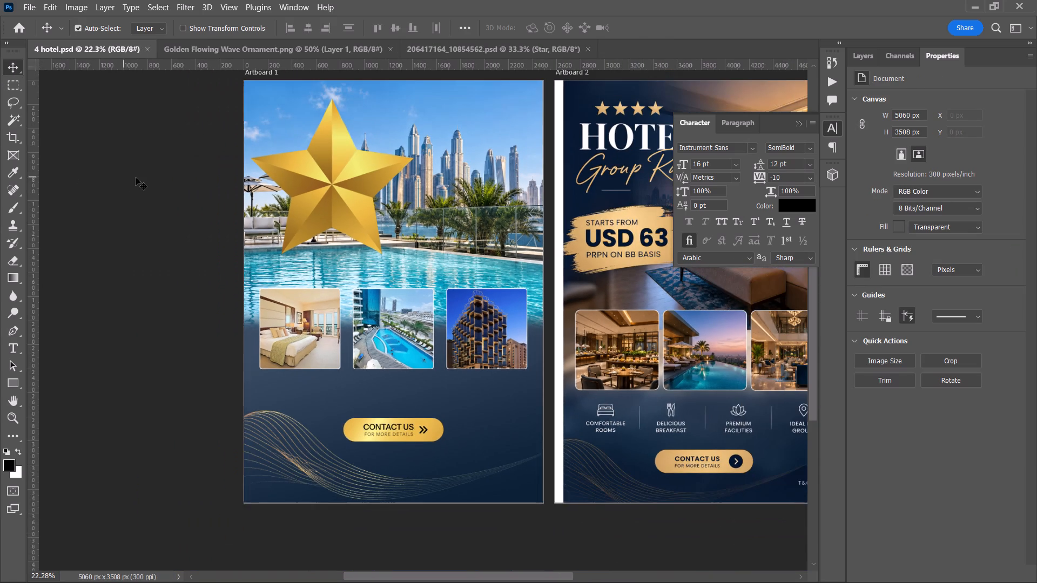
key("space")
left_click_drag(142, 180, 106, 188)
key("space")
key("space")
key("space")
key("space")
key("space")
key("space")
key("space")
key("space")
key("space")
left_click_drag(115, 184, 110, 187)
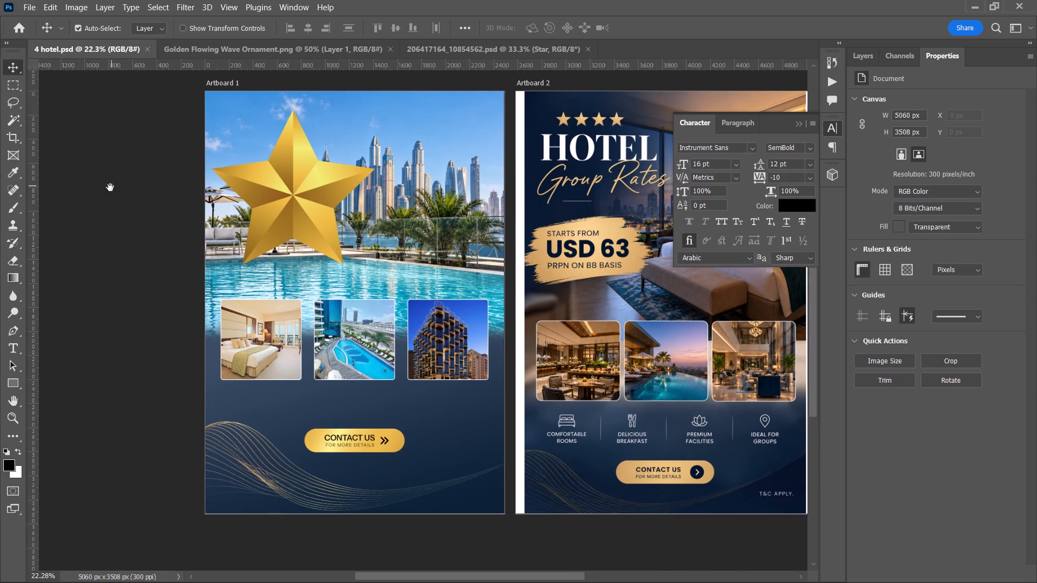
left_click_drag(110, 187, 100, 192)
left_click(285, 191)
left_click(859, 53)
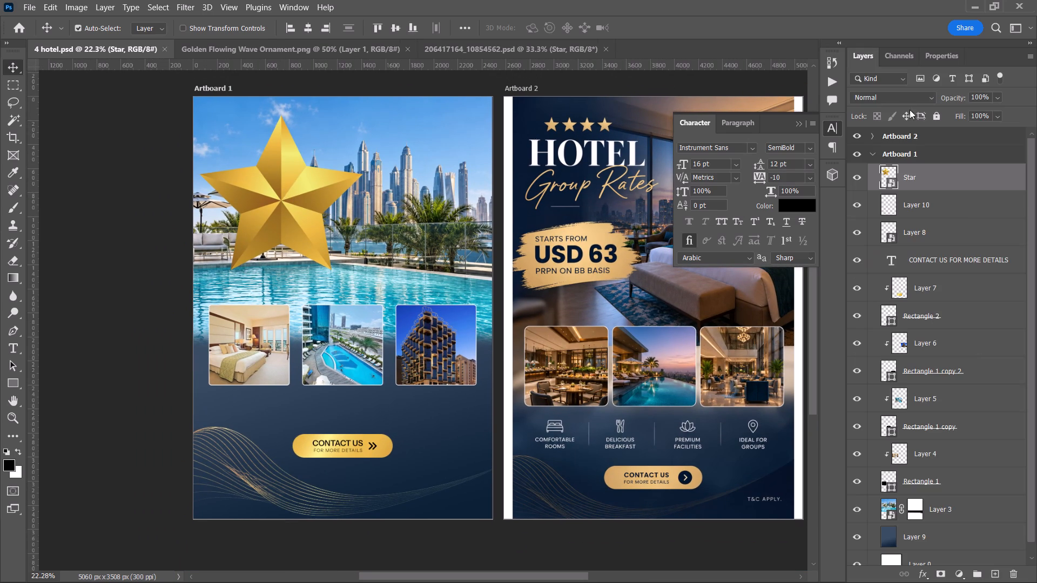
key("ctrl+t")
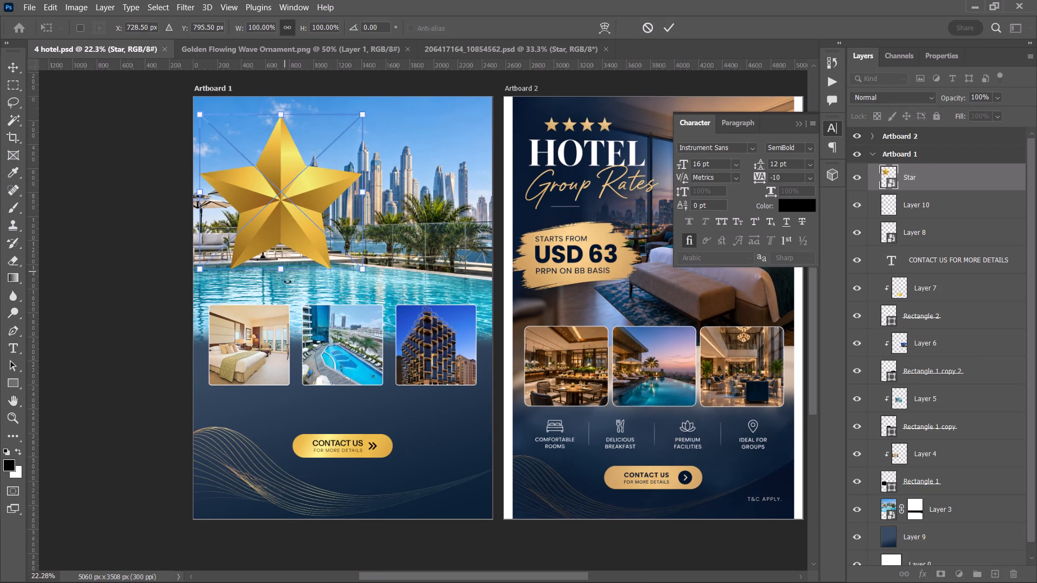
left_click_drag(282, 273, 278, 146)
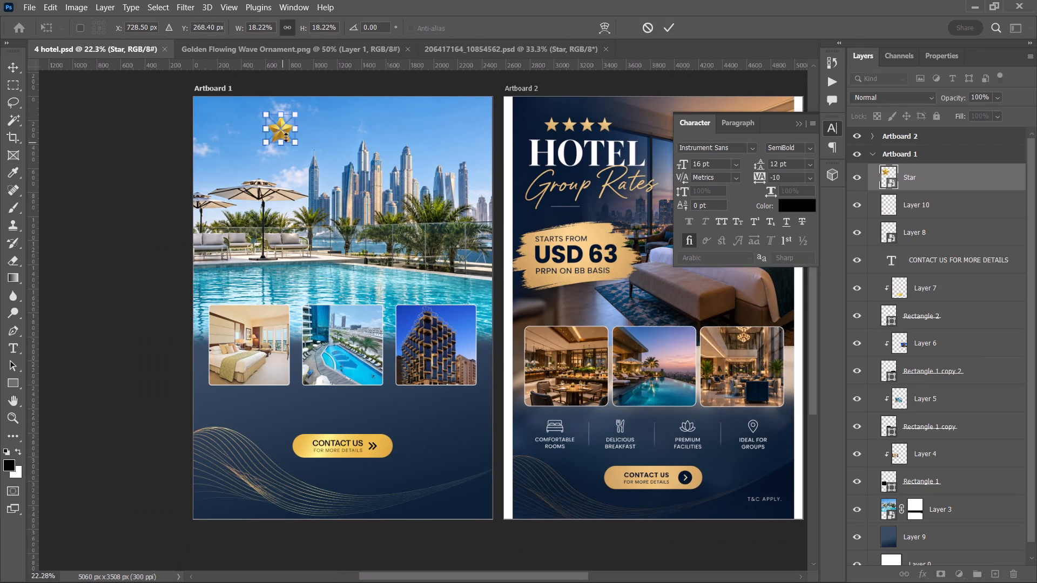
left_click_drag(284, 129, 298, 129)
left_click_drag(291, 145, 291, 137)
left_click(671, 26)
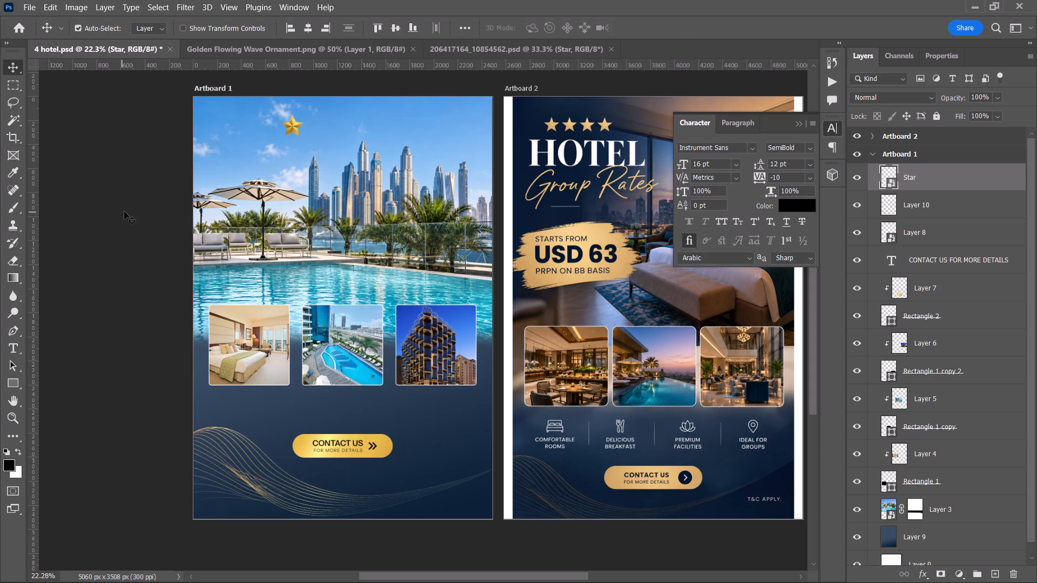
Duplicate the small gold star three times to the right, forming a level row of four stars.
left_click_drag(293, 126, 311, 124, "alt")
left_click_drag(311, 124, 331, 124, "alt")
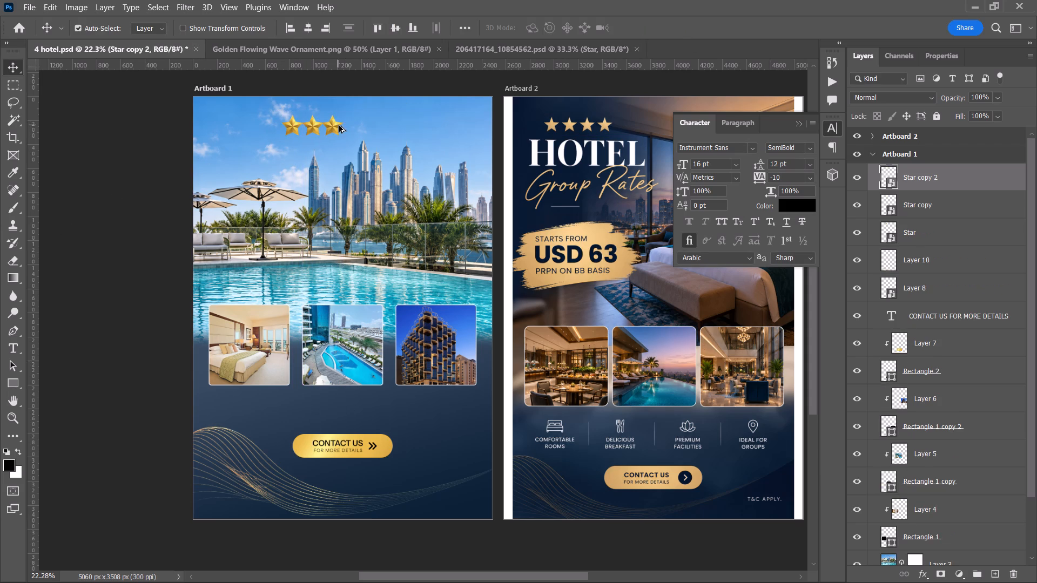
left_click_drag(329, 124, 346, 124, "alt")
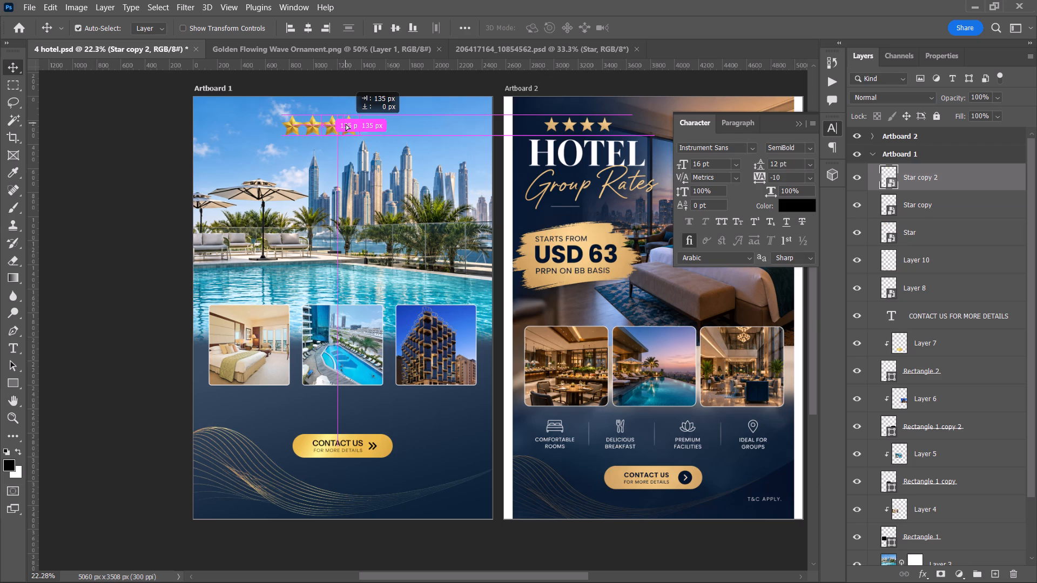
left_click_drag(346, 124, 346, 124, "alt")
Move the second, third and fourth stars horizontally apart so they stop crowding each other, keeping the row level.
scroll(309, 131, "up", 9, "alt")
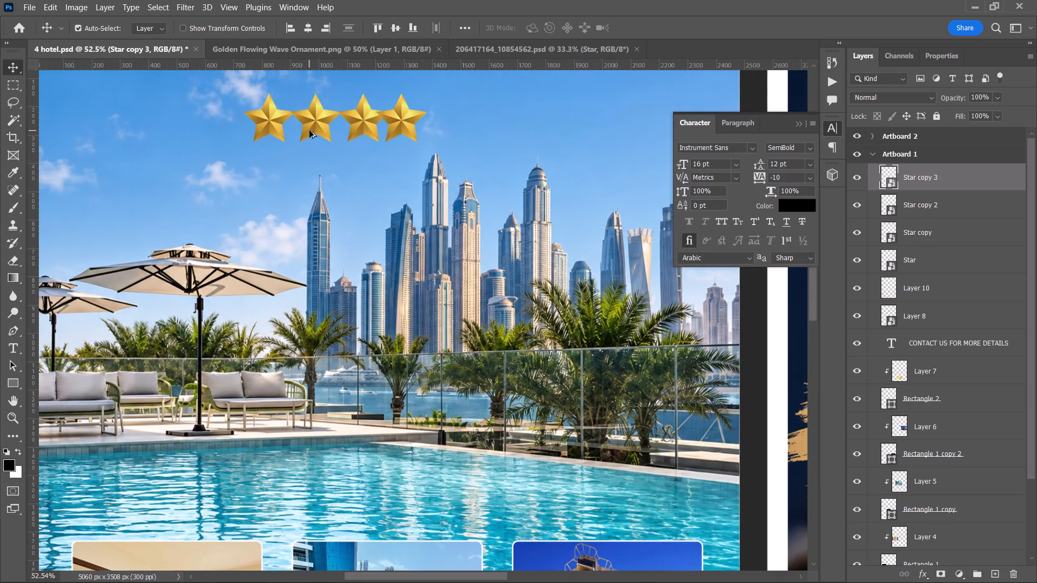
left_click_drag(409, 118, 420, 118)
scroll(420, 118, "up", 14, "alt")
key("space")
key("space")
key("space")
key("space")
key("space")
key("space")
key("space")
key("space")
key("space")
key("space")
key("space")
key("space")
key("space")
key("space")
key("space")
key("space")
key("space")
key("space")
key("space")
key("space")
left_click_drag(403, 121, 556, 303)
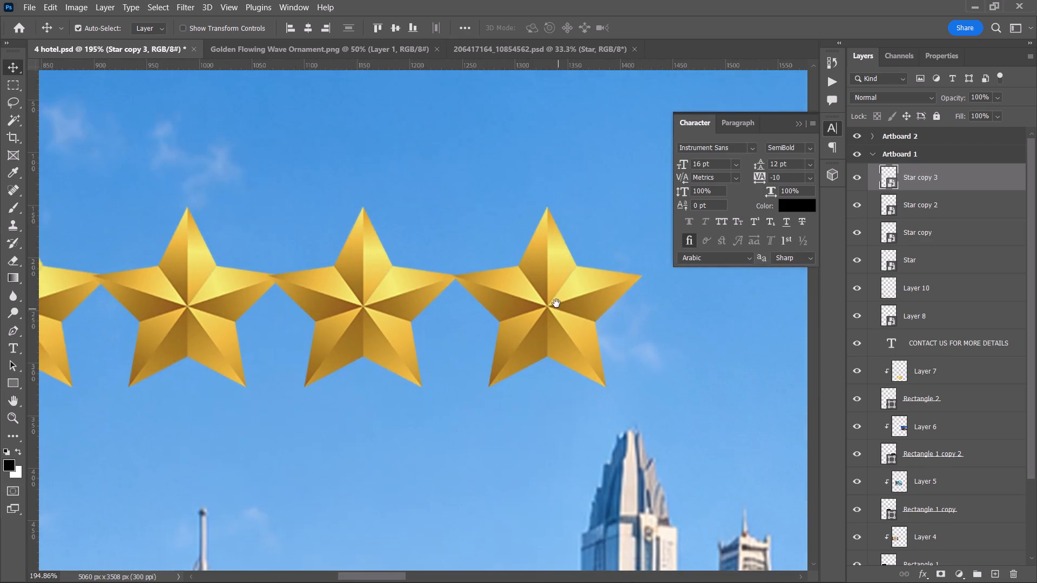
left_click_drag(556, 303, 621, 316)
left_click_drag(612, 310, 628, 309)
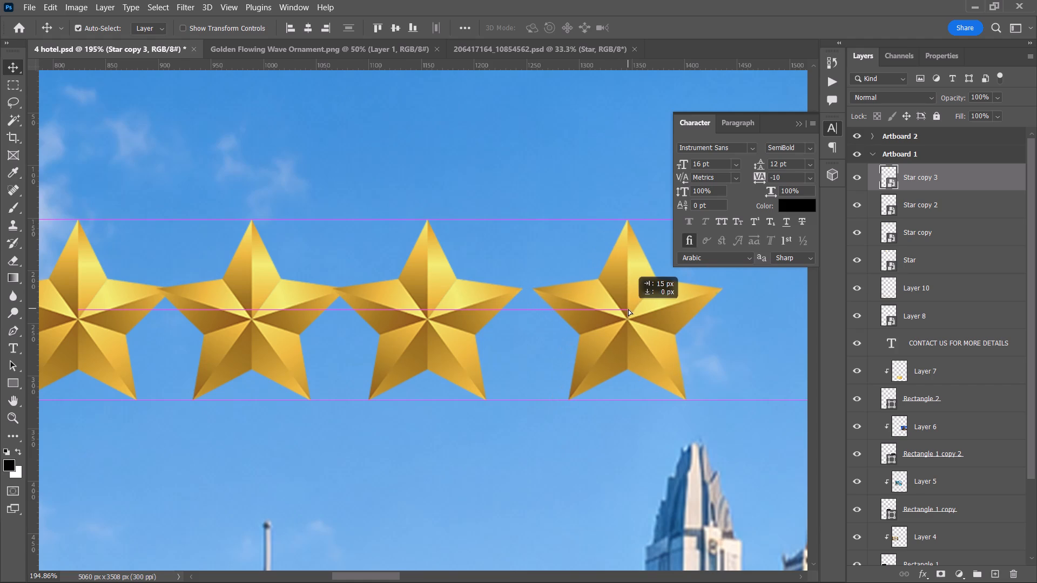
left_click_drag(628, 309, 629, 309)
left_click_drag(418, 308, 432, 308)
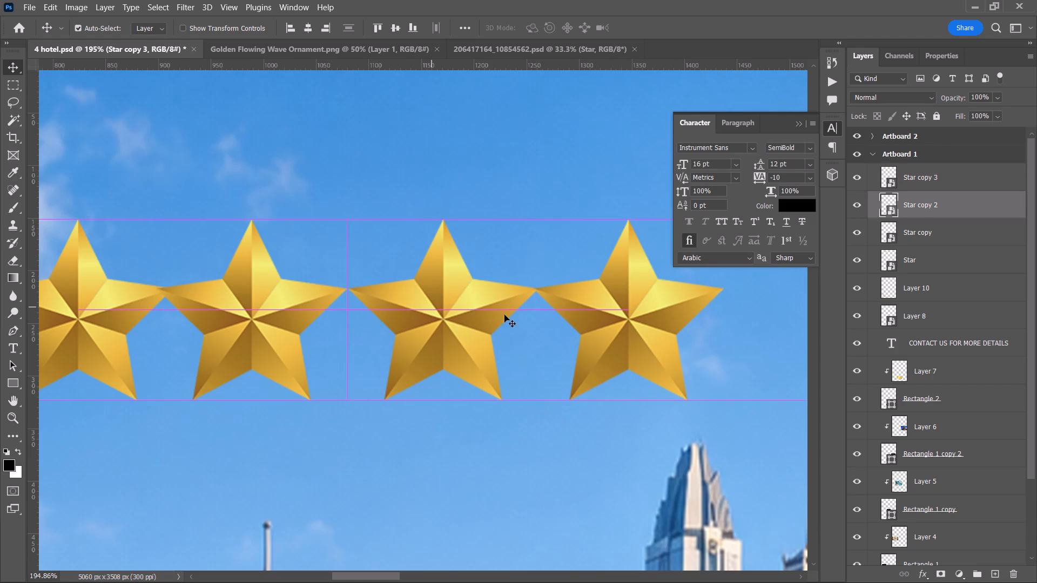
left_click_drag(601, 303, 616, 302)
left_click(389, 314)
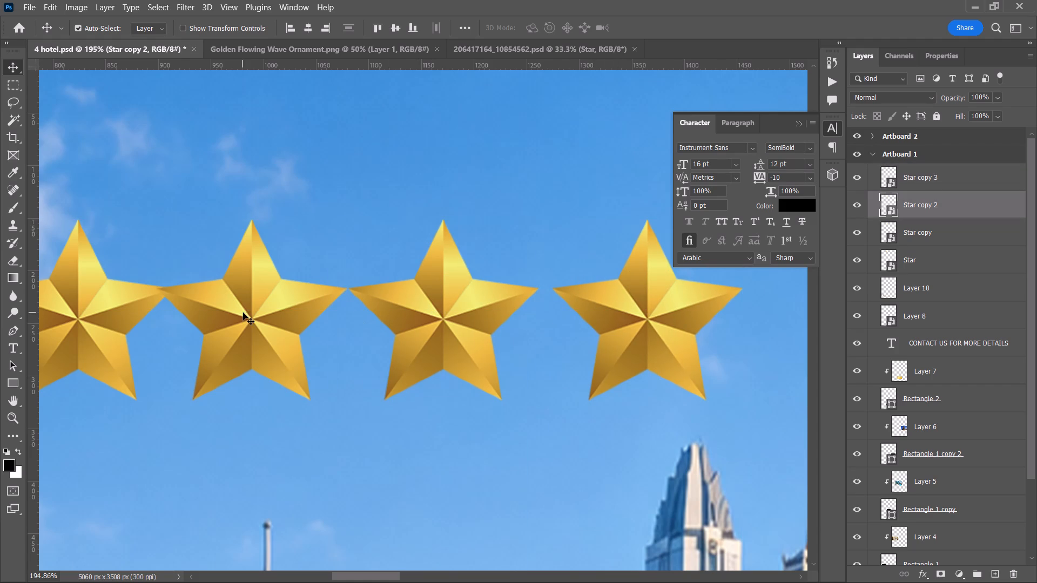
left_click_drag(243, 313, 251, 310)
left_click_drag(448, 311, 463, 309)
left_click_drag(277, 317, 282, 317)
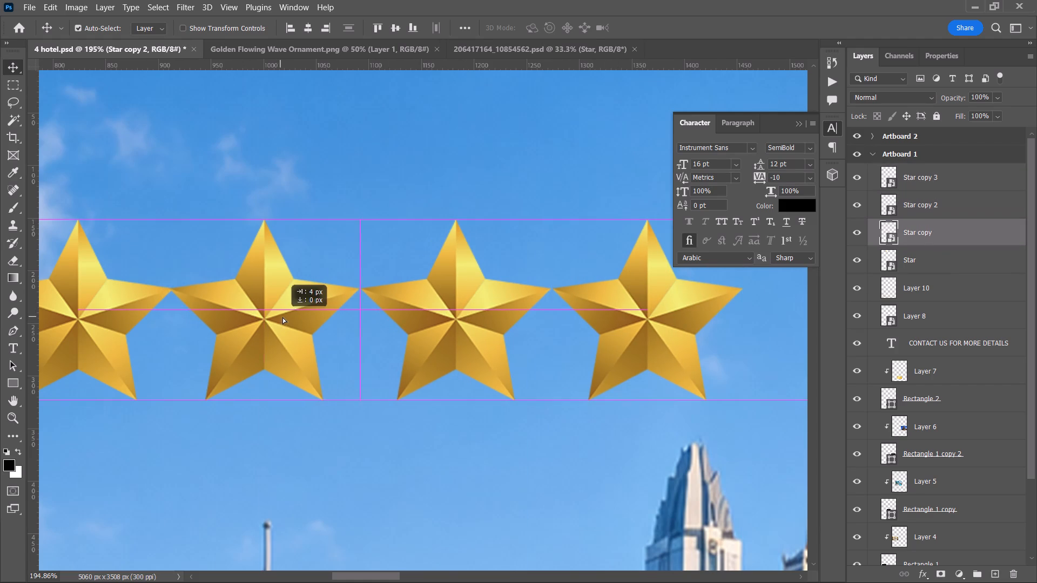
left_click_drag(282, 317, 284, 317)
Shift the first two stars outward and fine-tune the third, leaving gaps of about 2 px between the stars.
scroll(286, 317, "down", 4, "alt")
left_click_drag(136, 306, 131, 306)
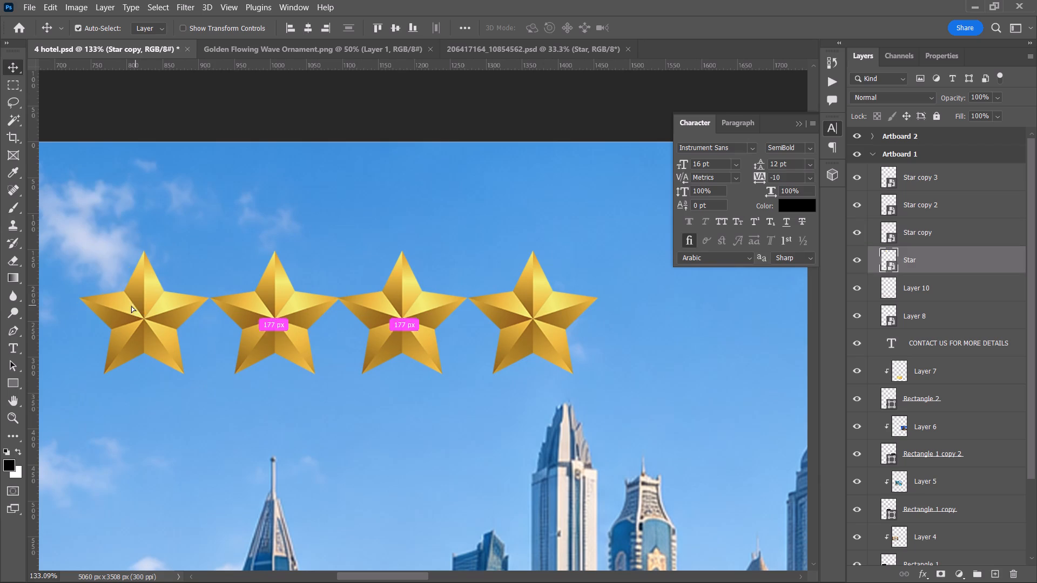
left_click_drag(131, 306, 131, 306)
left_click_drag(268, 308, 263, 309)
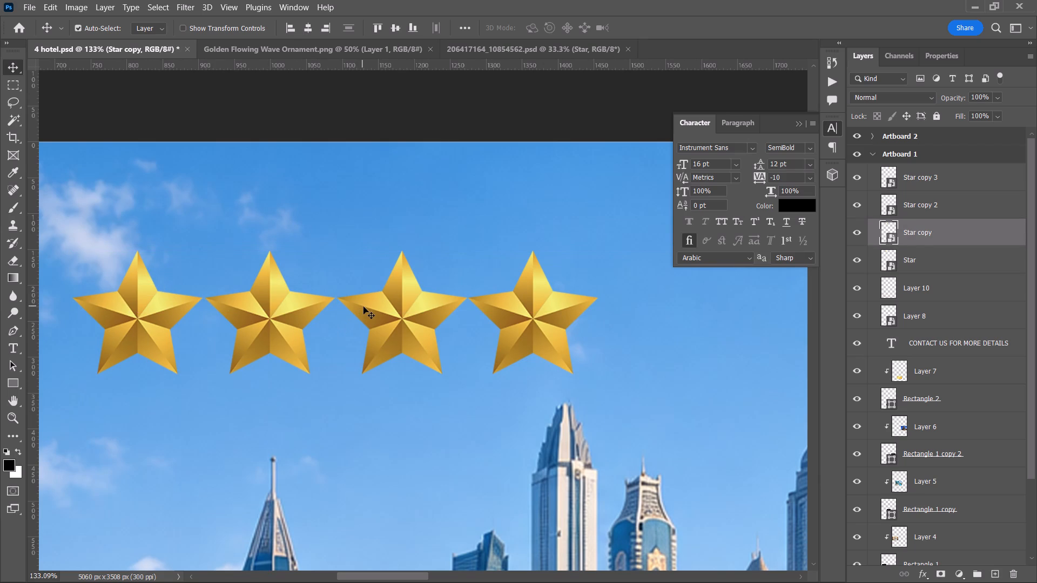
left_click(372, 307)
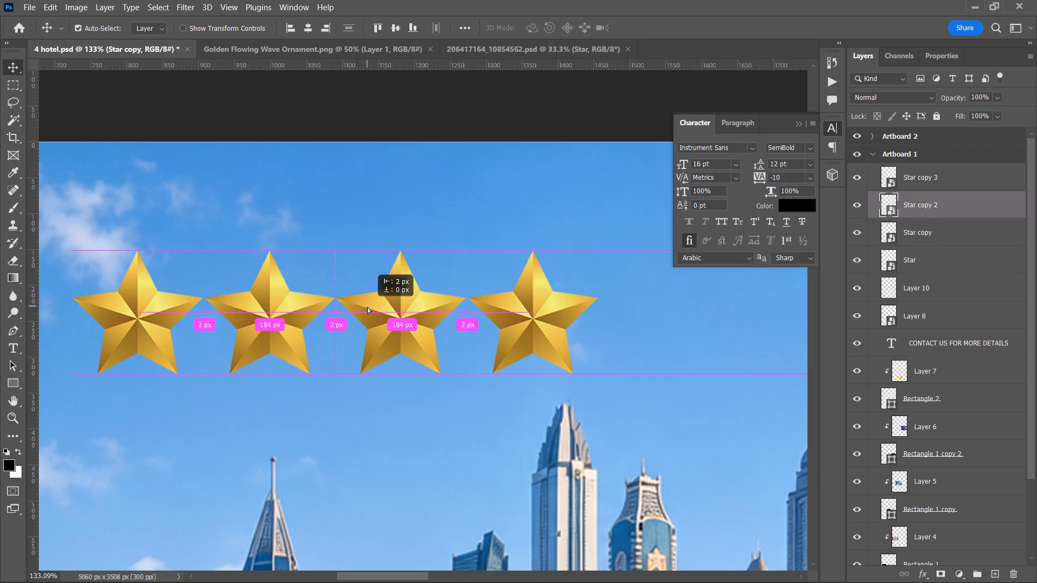
left_click(521, 304)
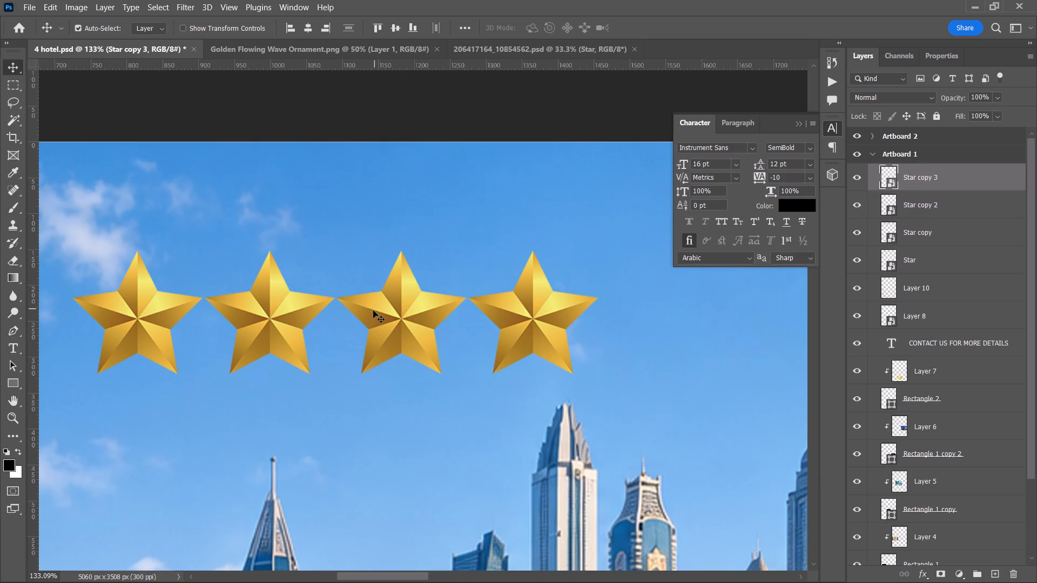
Select all four star layers and distribute them evenly in the horizontal direction.
left_click(373, 310, "shift")
left_click(276, 308, "shift")
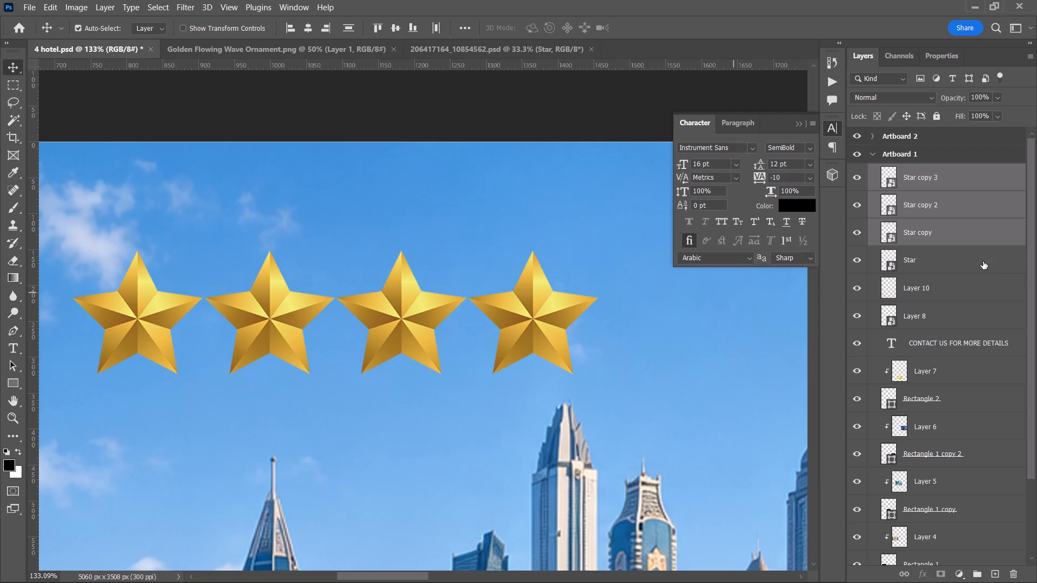
left_click(983, 261)
left_click(967, 175)
left_click(974, 265, "shift")
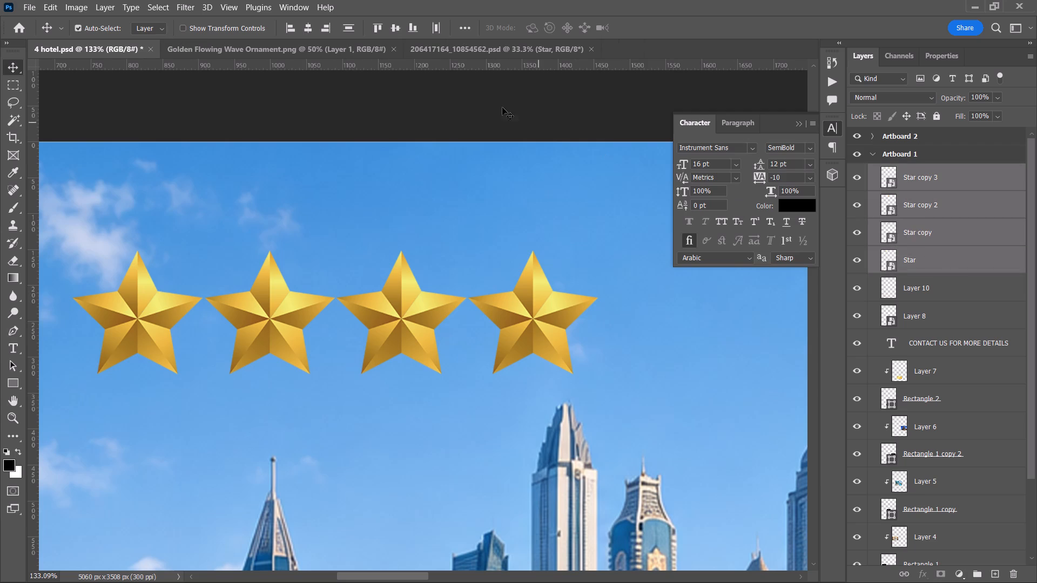
left_click(432, 28)
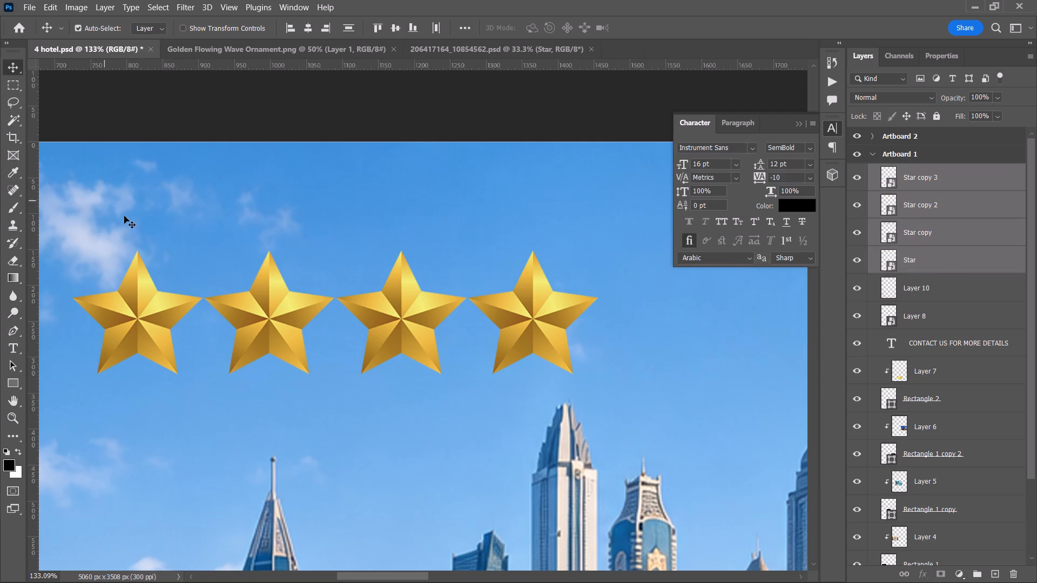
Group the four stars, centre the group horizontally on Artboard 1, and ungroup them again.
key("ctrl+g")
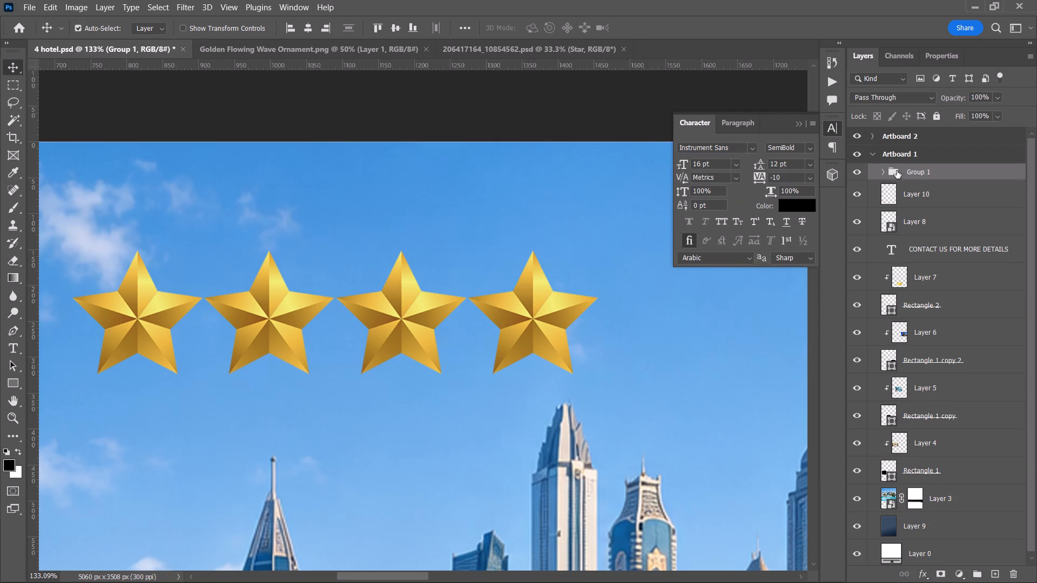
left_click(309, 23)
scroll(389, 267, "down", 6, "alt")
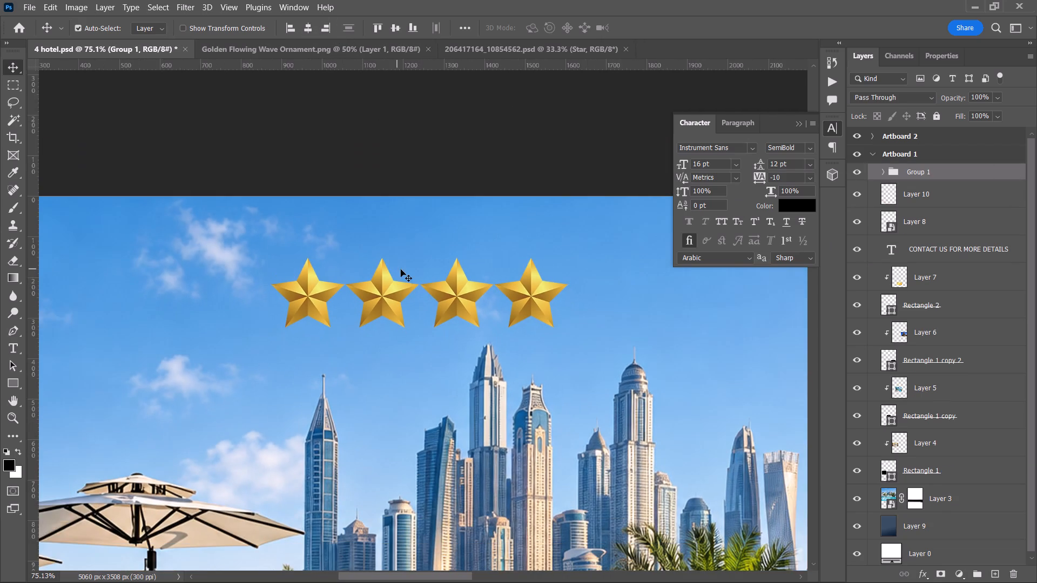
key("space")
key("space")
key("space")
key("space")
left_click_drag(414, 278, 368, 229)
scroll(378, 229, "down", 5, "alt")
scroll(378, 229, "down", 6)
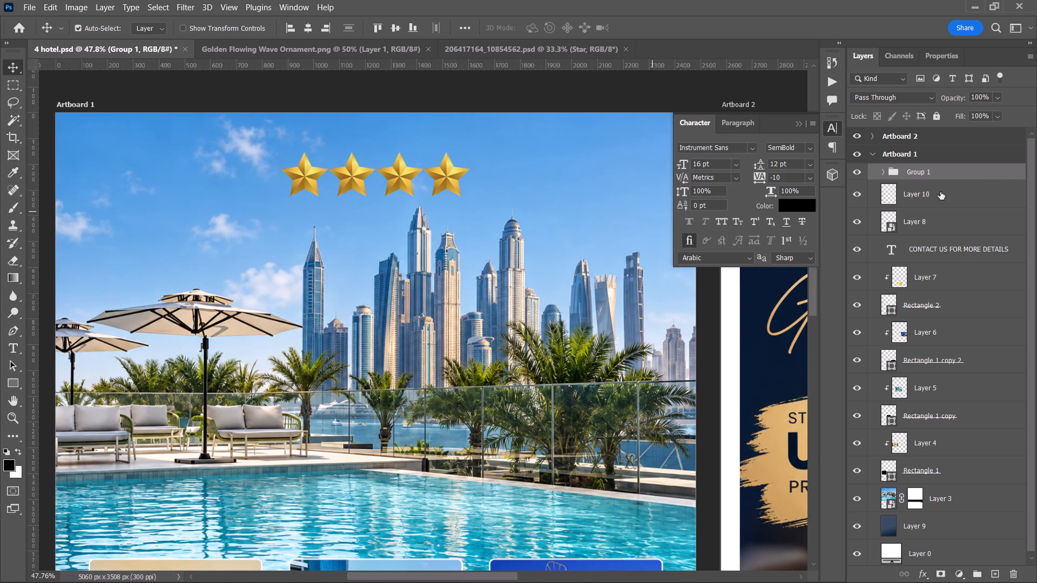
key("ctrl+shift+g")
Scale the four-star row proportionally to about 76.5%, keeping it centred, and nudge it slightly upward.
scroll(479, 229, "down", 5, "alt")
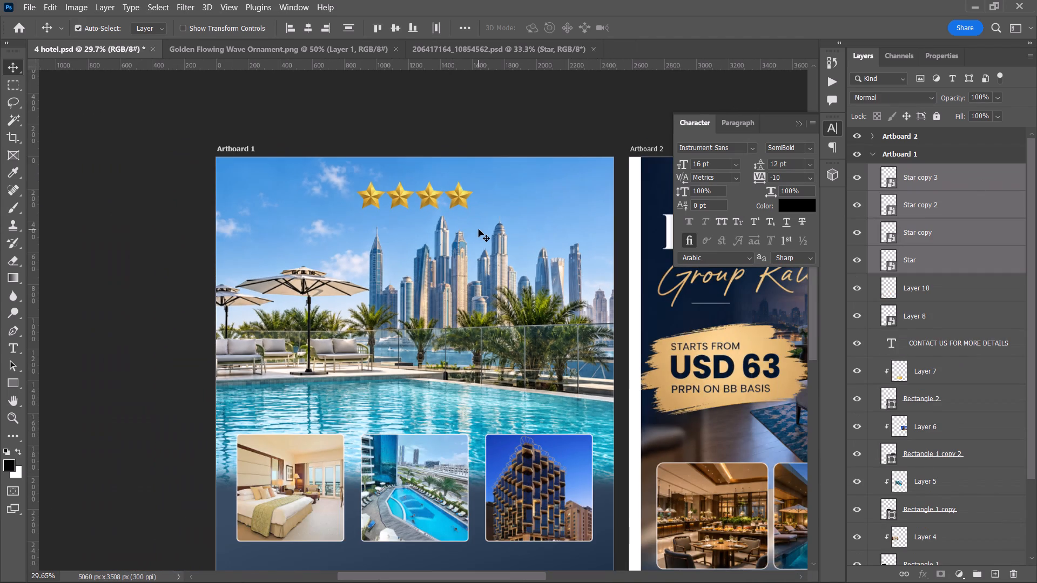
key("space")
key("space")
key("space")
key("space")
key("space")
key("space")
key("space")
key("space")
key("space")
key("space")
key("space")
key("space")
key("space")
key("space")
key("space")
key("space")
key("space")
key("space")
left_click_drag(468, 236, 392, 294)
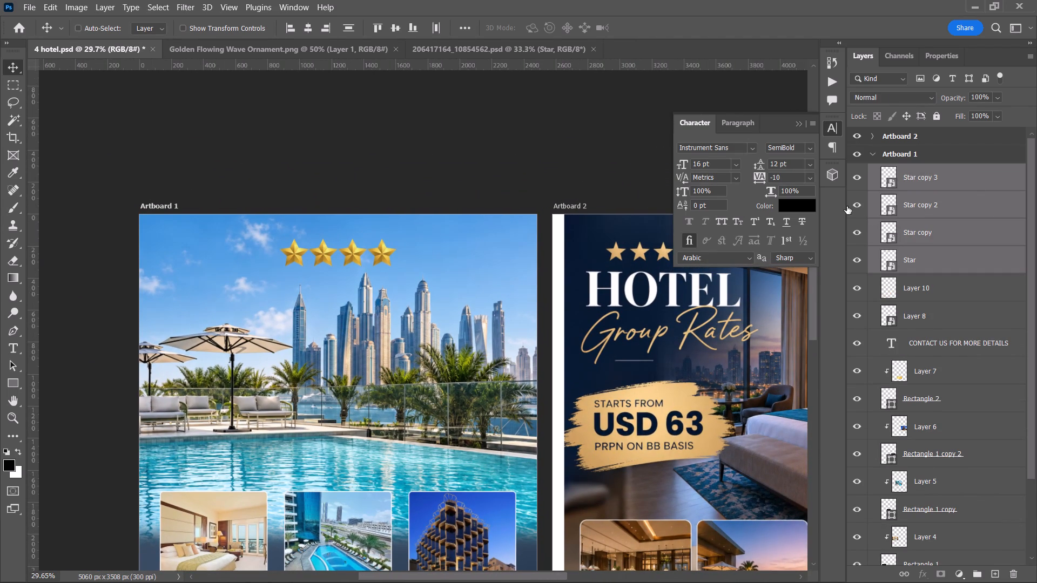
key("ctrl+t")
left_click_drag(344, 240, 344, 242)
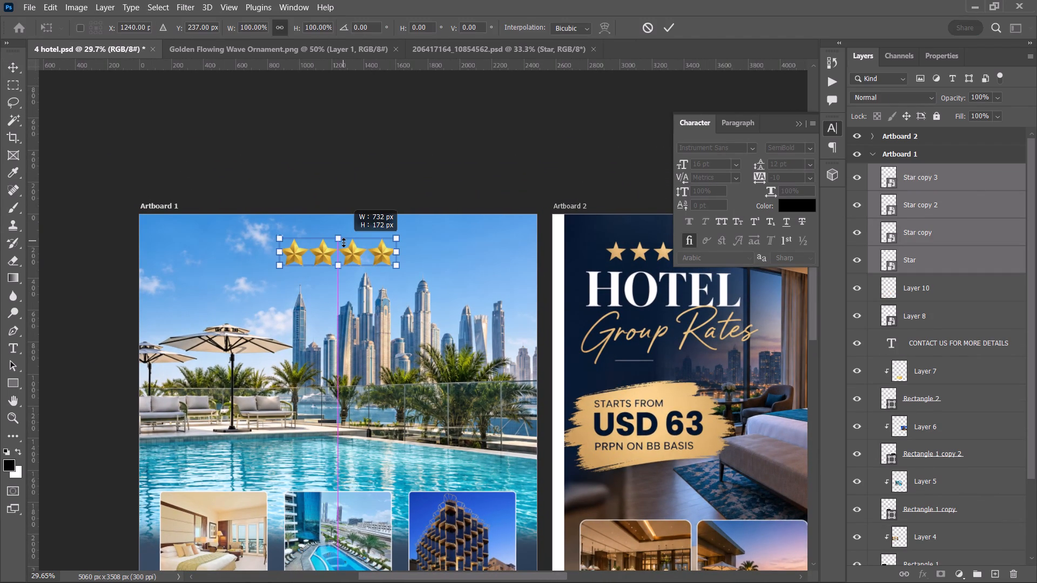
left_click_drag(344, 242, 344, 246)
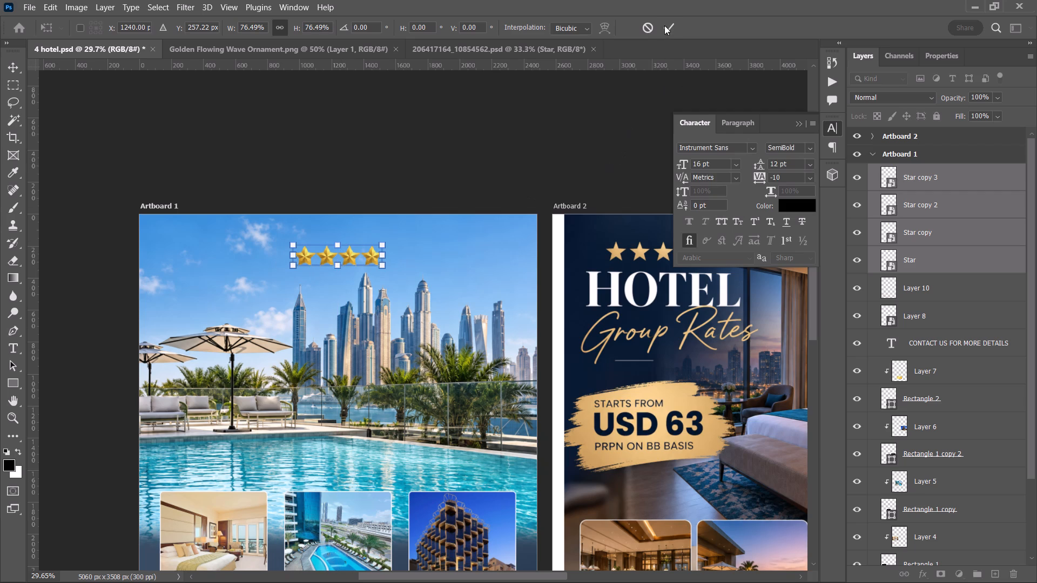
left_click(664, 25)
key("shift+Up")
key("shift+Up")
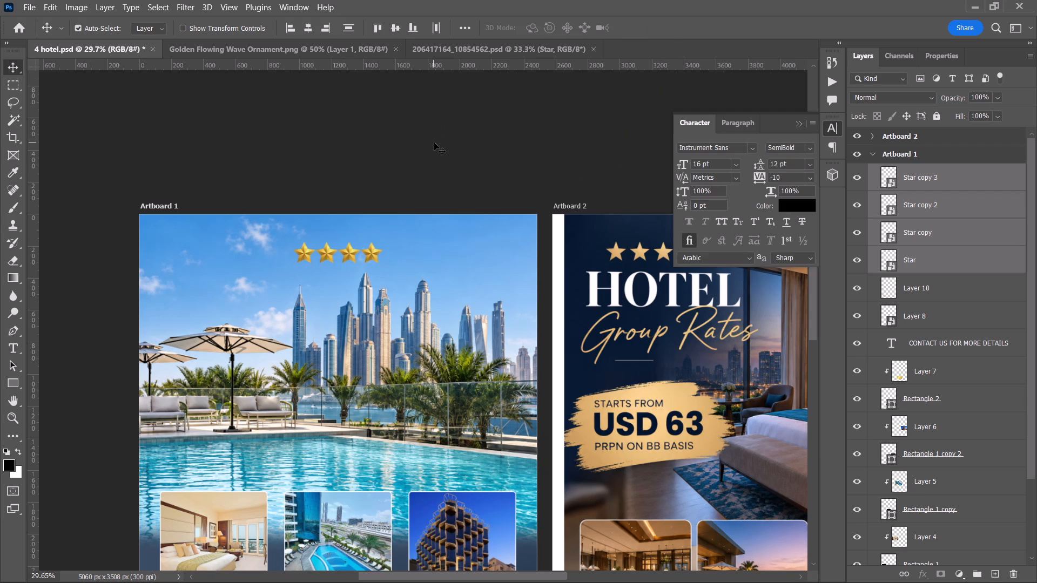
Capture the HOTEL headline text from the Artboard 2 reference with the on-screen text extractor.
scroll(434, 143, "down", 6)
key("space")
key("space")
key("space")
key("space")
key("space")
left_click_drag(434, 143, 345, 180)
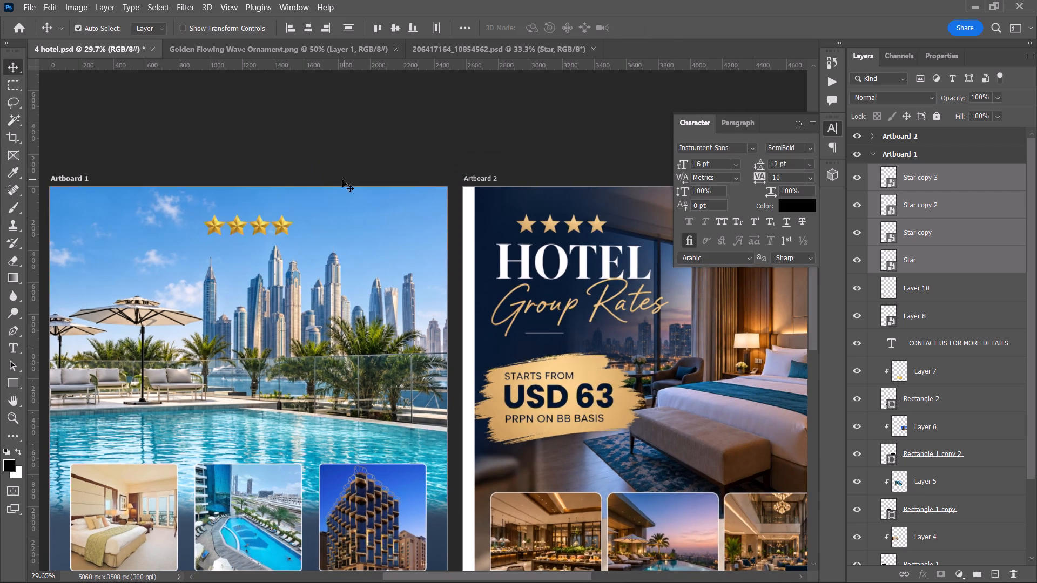
scroll(213, 263, "up", 2, "alt")
key("space")
left_click_drag(253, 263, 268, 264)
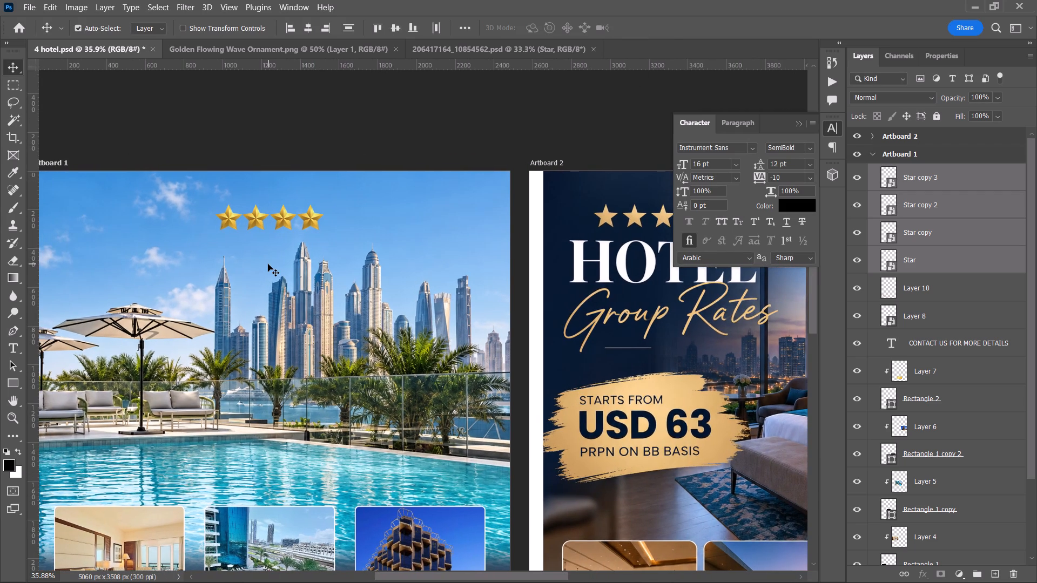
key("space")
key("space")
left_click_drag(275, 270, 171, 279)
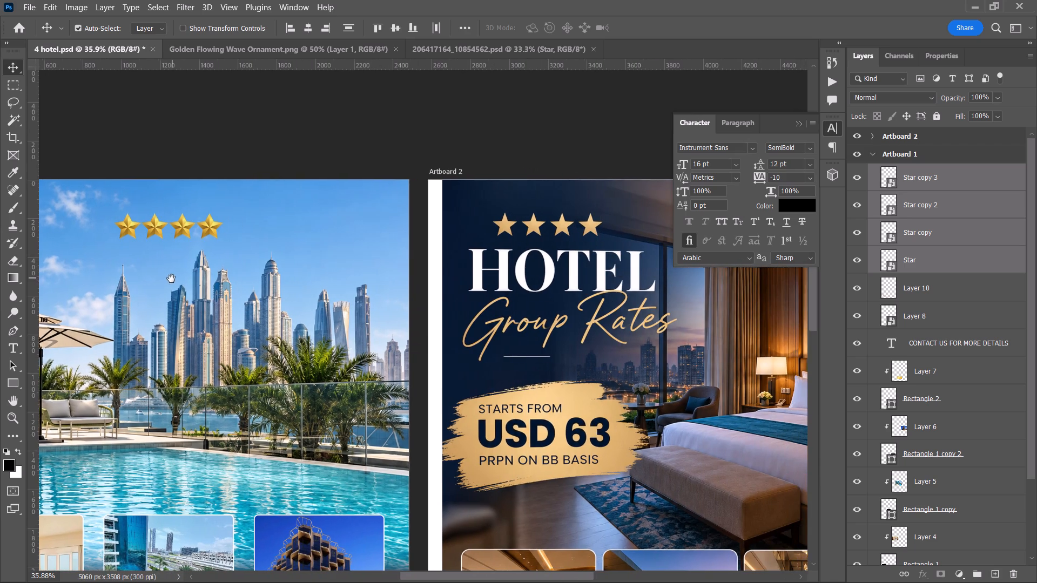
left_click_drag(171, 279, 171, 279)
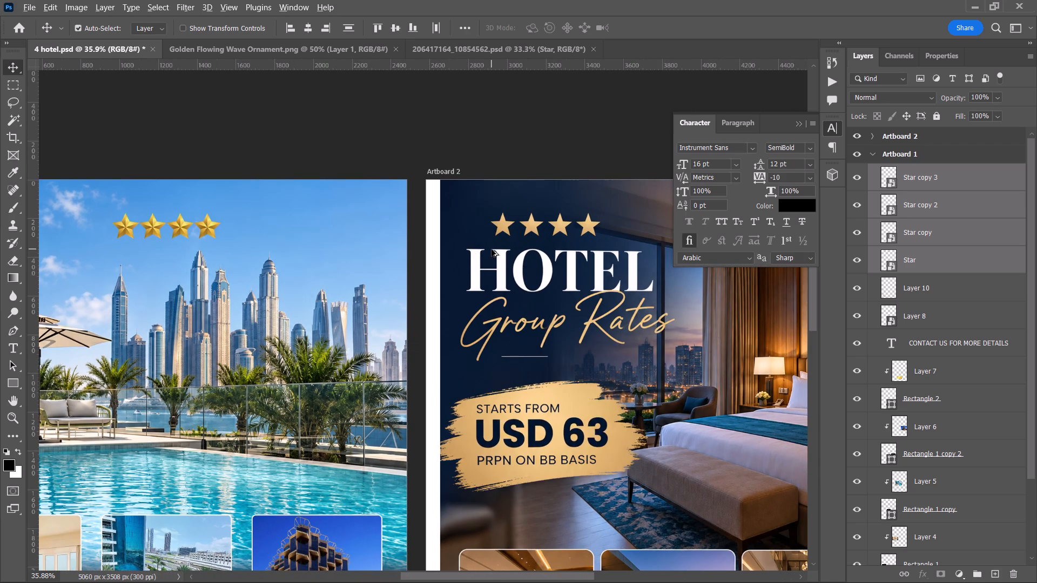
key("alt+t")
left_click_drag(455, 240, 661, 294)
key("space")
key("space")
key("space")
key("space")
key("space")
key("space")
key("space")
key("space")
key("space")
left_click_drag(56, 284, 260, 295)
Add a text line with the captured word HOTEL in Artboard 1's sky, placed just below the star row.
key("t")
left_click(89, 261)
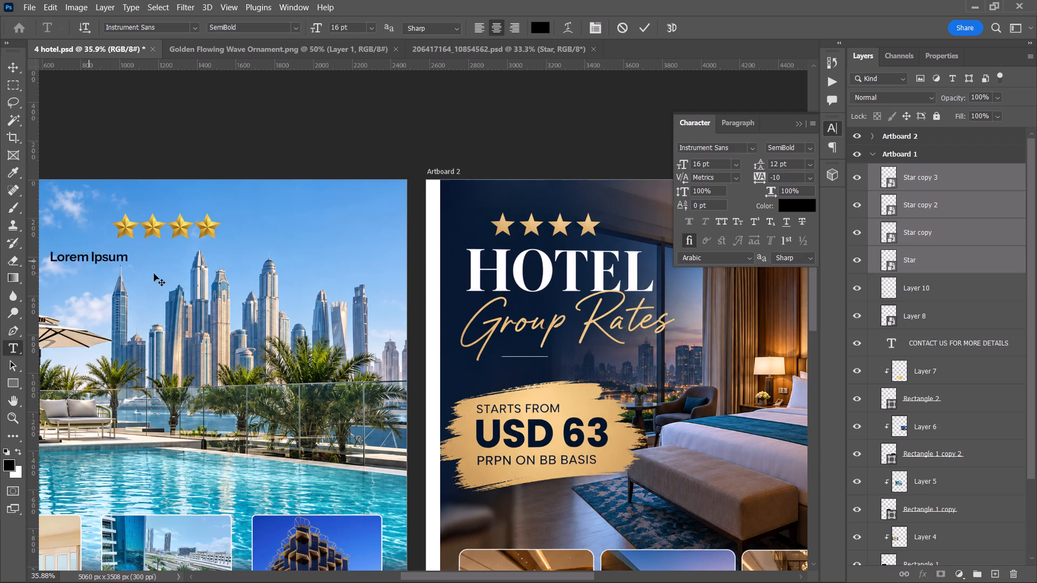
key("ctrl+v")
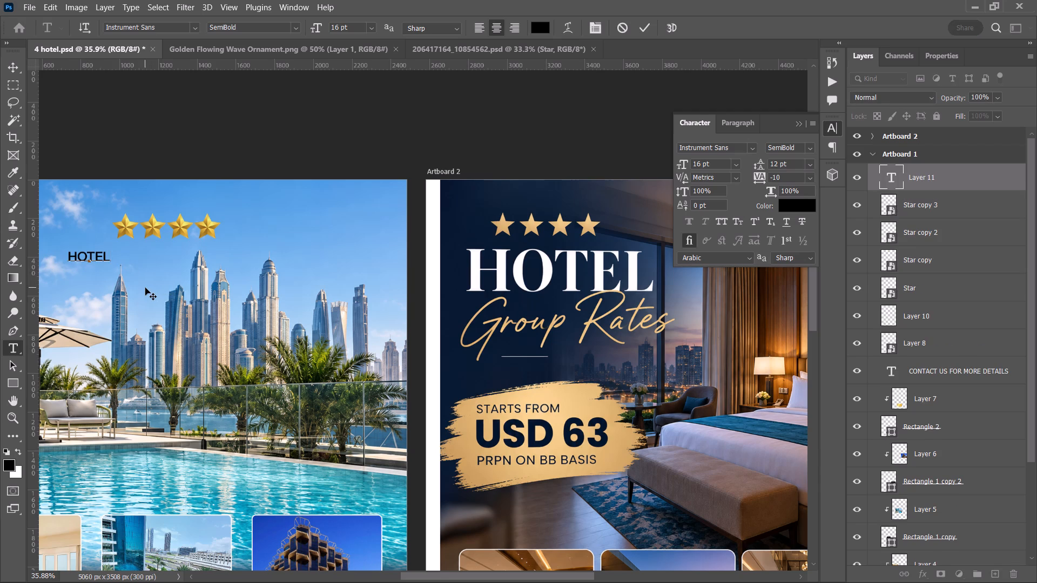
left_click_drag(145, 288, 224, 294)
left_click(645, 27)
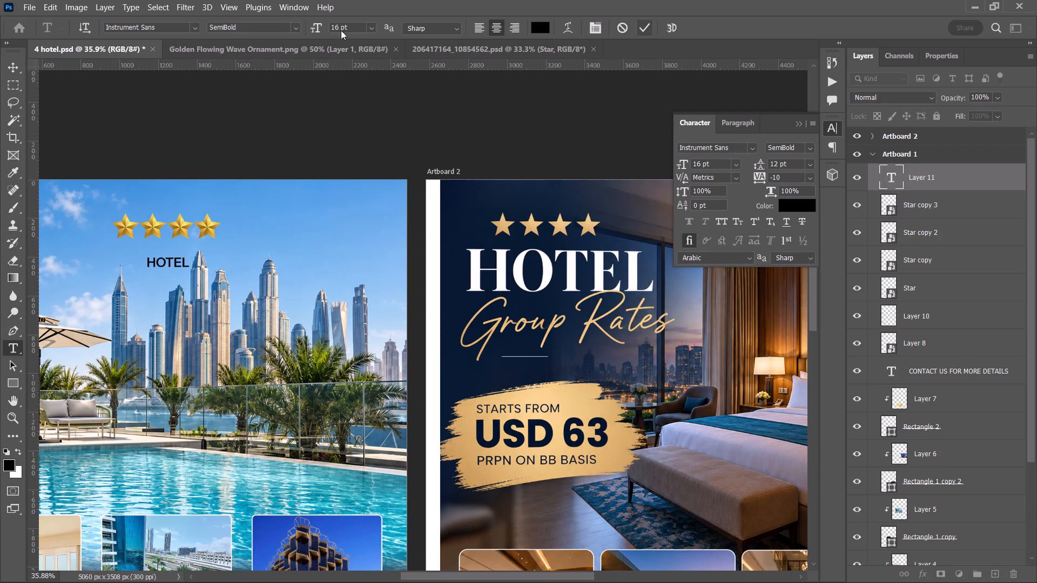
left_click(14, 64)
key("v")
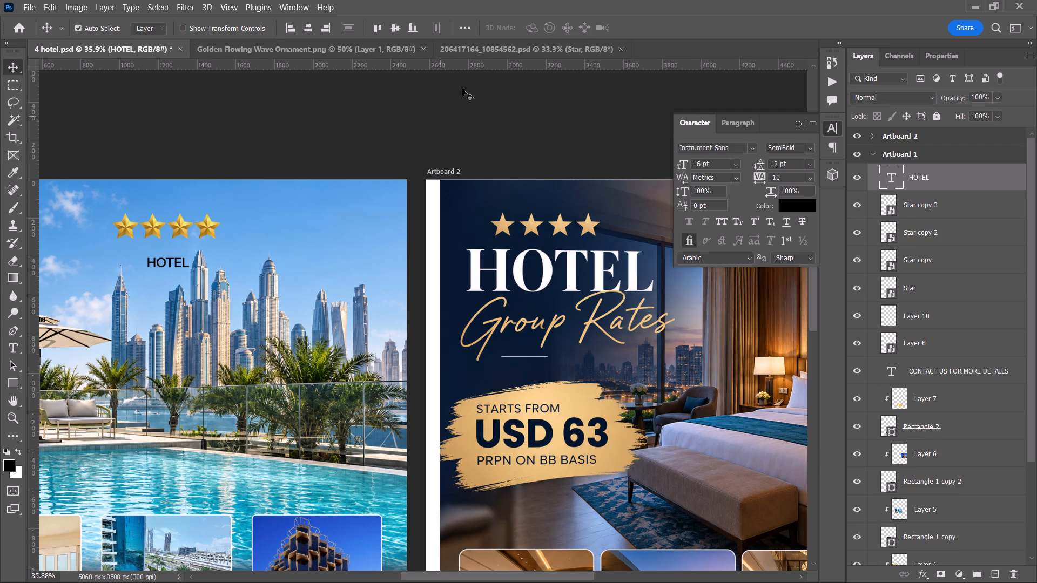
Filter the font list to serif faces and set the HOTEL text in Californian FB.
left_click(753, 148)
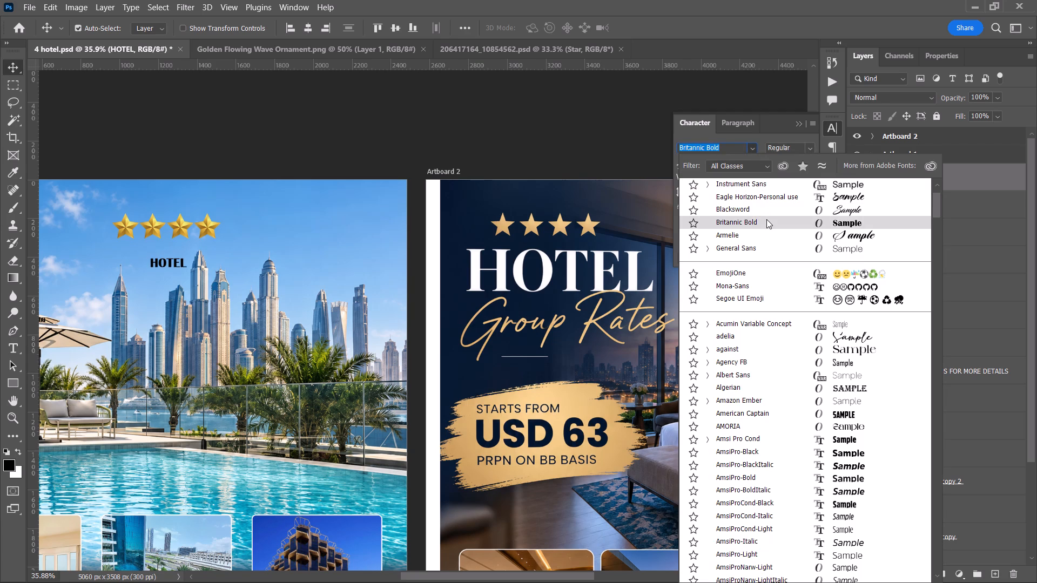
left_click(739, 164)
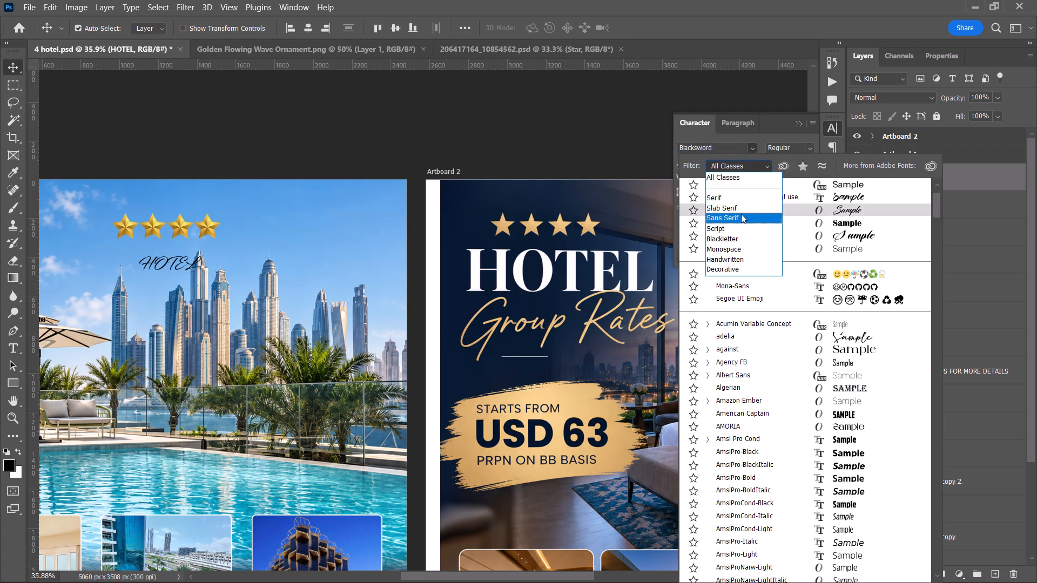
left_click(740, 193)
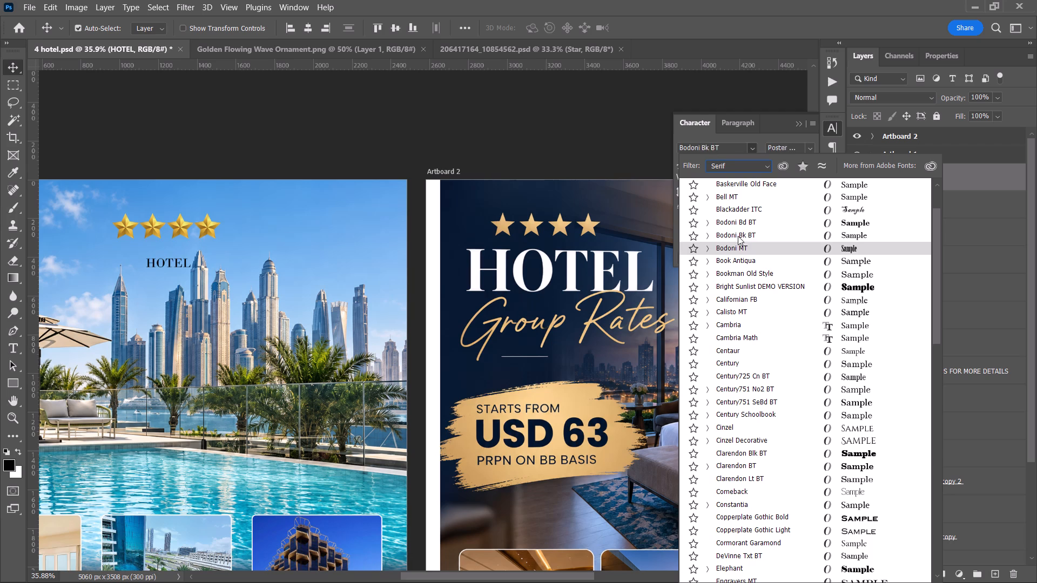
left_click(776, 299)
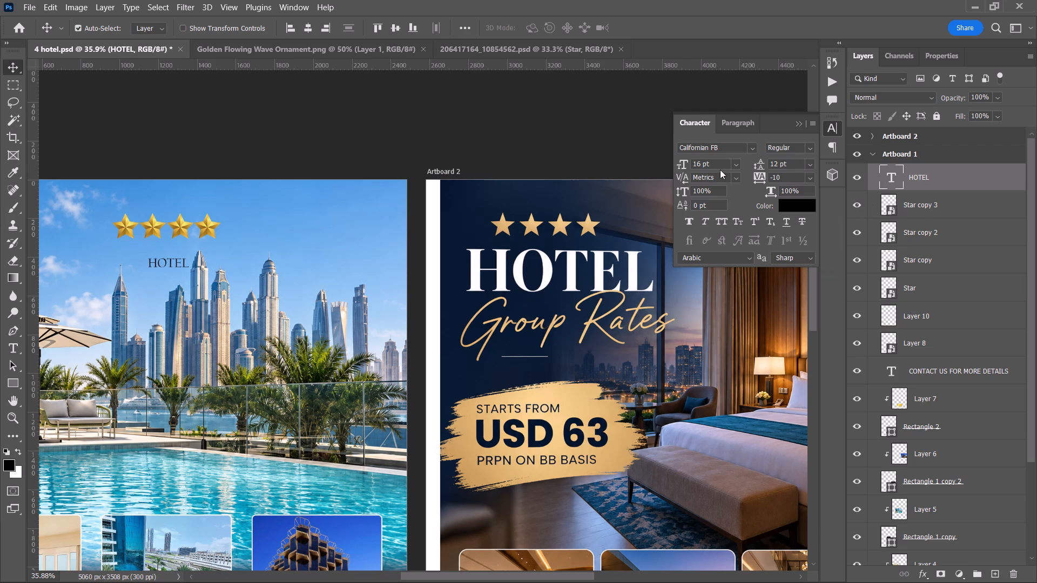
Enlarge the HOTEL text on Artboard 1 to 60 pt and lower it to sit just below the star row.
left_click(735, 162)
left_click(731, 328)
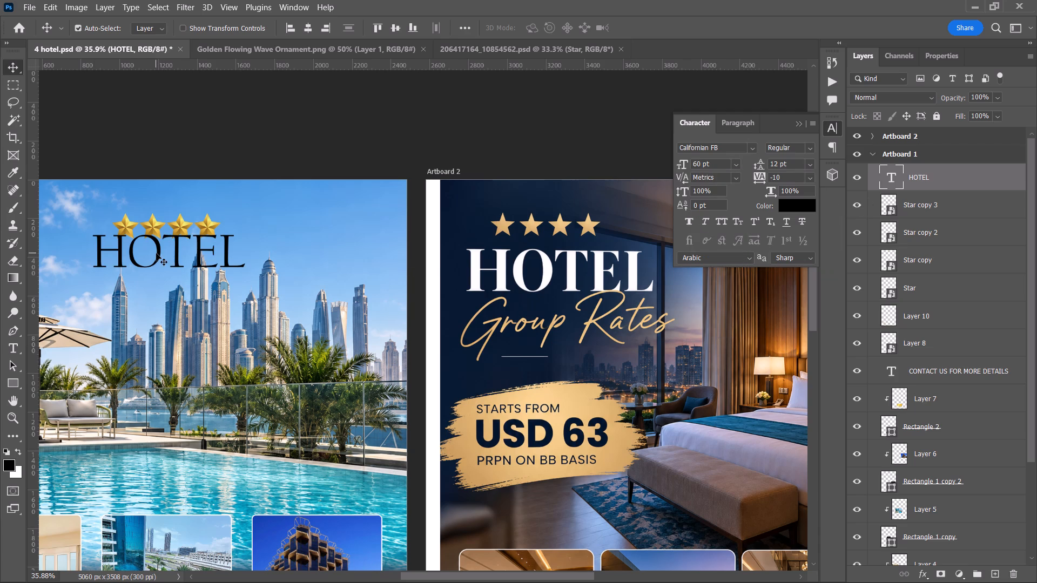
left_click_drag(156, 253, 157, 270)
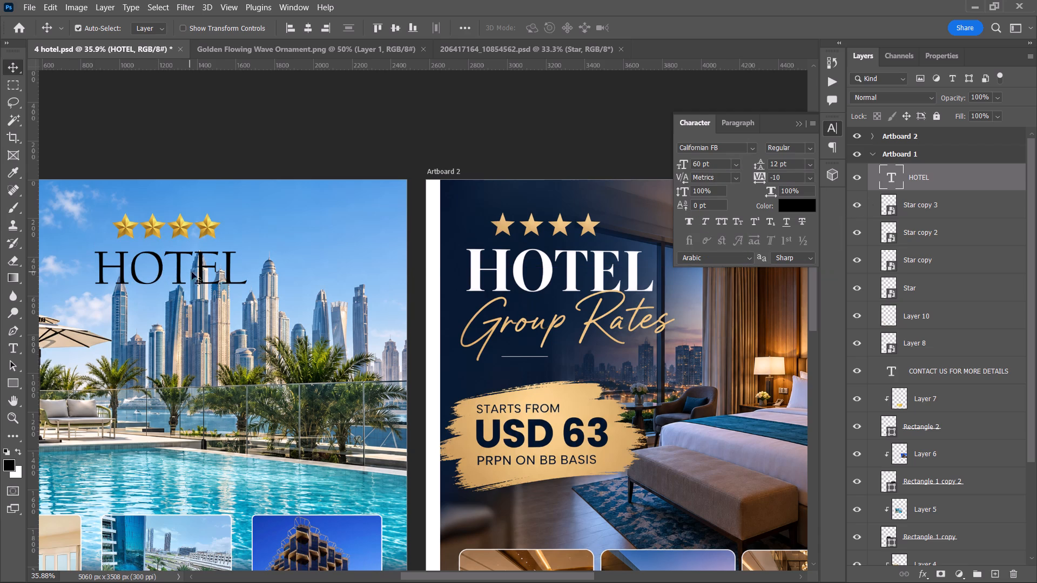
Make the HOTEL headline bold and change its font to Cinzel.
left_click(806, 147)
left_click(804, 184)
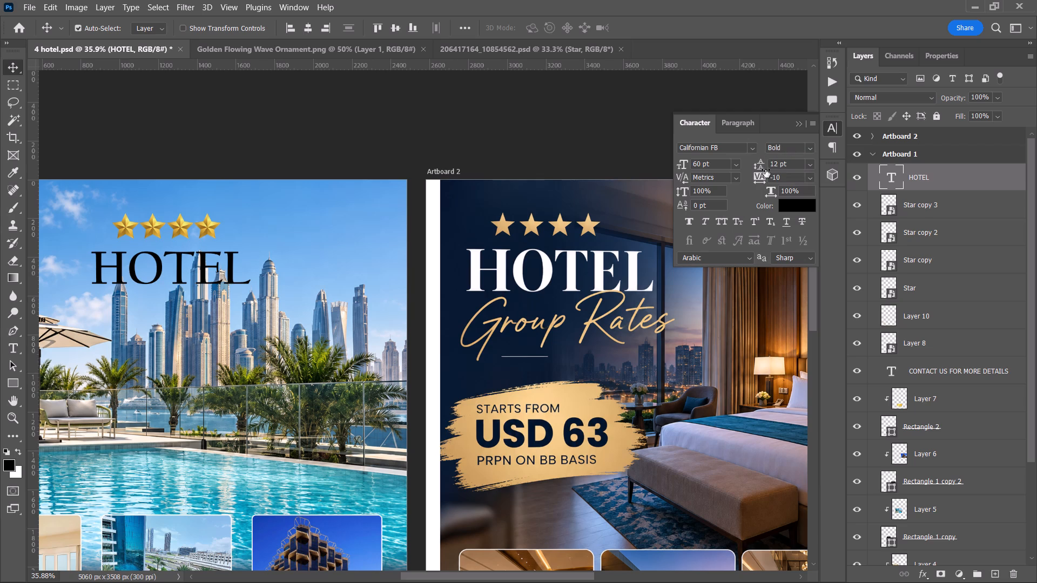
left_click(750, 146)
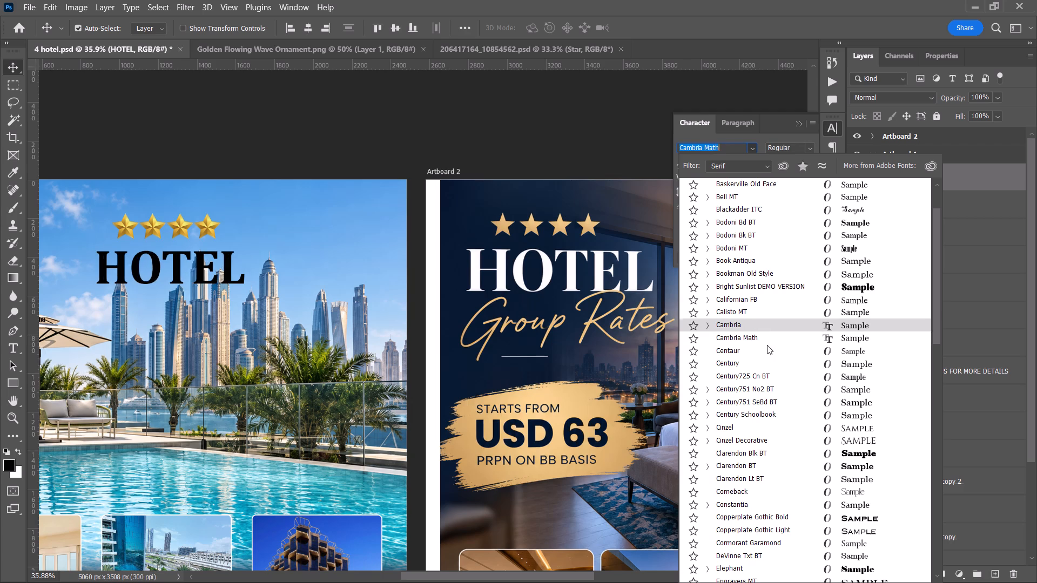
left_click(776, 425)
Scale the HOTEL headline proportionally to about 117.5% and position it close beneath the star row.
key("space")
left_click_drag(253, 279, 280, 277)
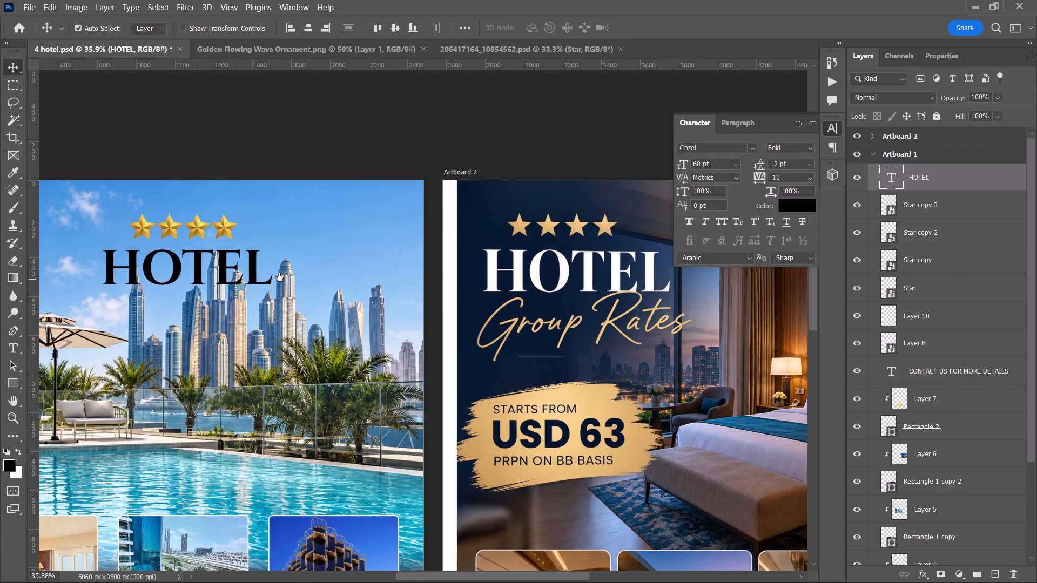
left_click_drag(280, 277, 300, 269)
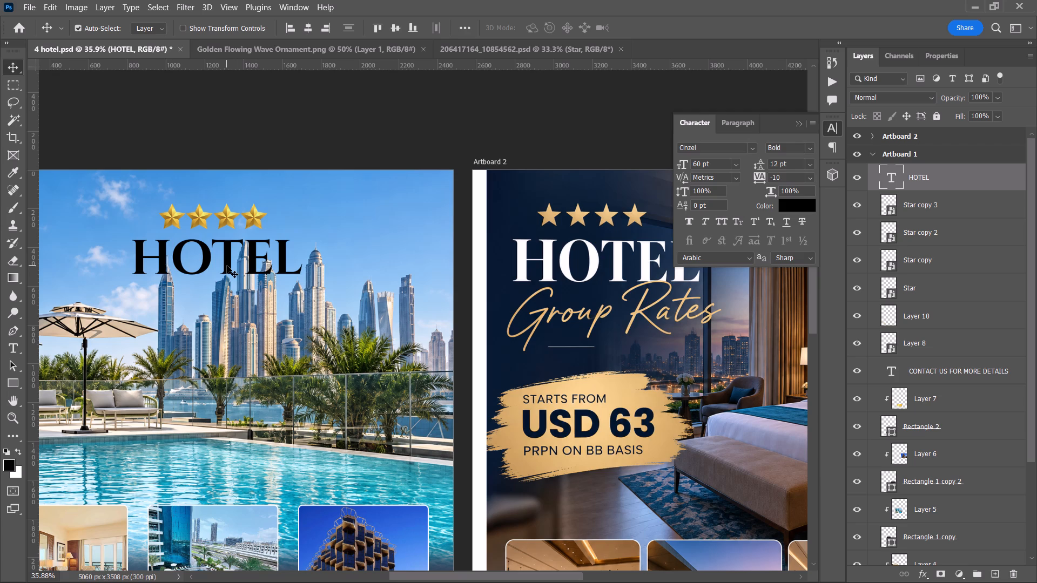
left_click_drag(227, 266, 223, 277)
key("ctrl+t")
left_click_drag(211, 309, 211, 320)
left_click_drag(216, 281, 217, 270)
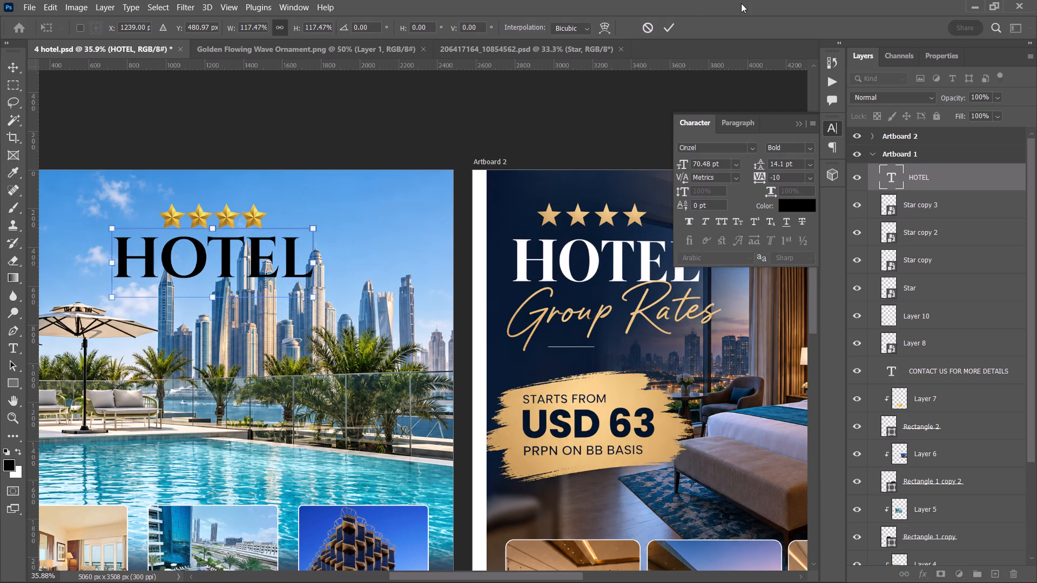
left_click(672, 19)
left_click(460, 105)
Examine the script subheading under HOTEL on the Artboard 2 reference and compare it with Artboard 1's headline.
key("space")
key("space")
key("space")
key("space")
key("space")
key("space")
key("space")
key("space")
key("space")
key("space")
key("space")
key("space")
key("space")
key("space")
key("space")
key("space")
key("space")
key("space")
key("space")
key("space")
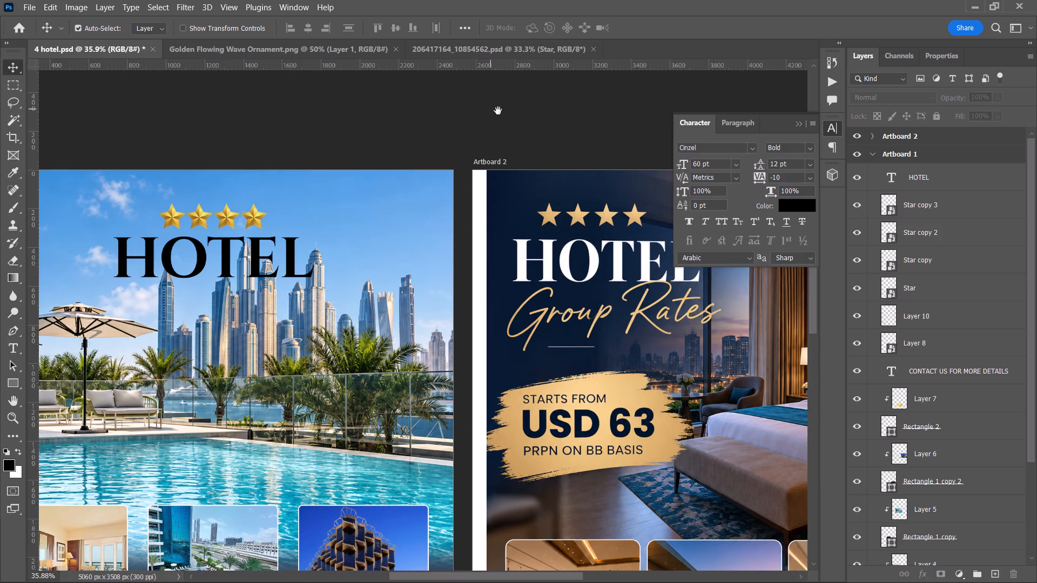
left_click_drag(498, 111, 413, 105)
left_click_drag(511, 159, 433, 148)
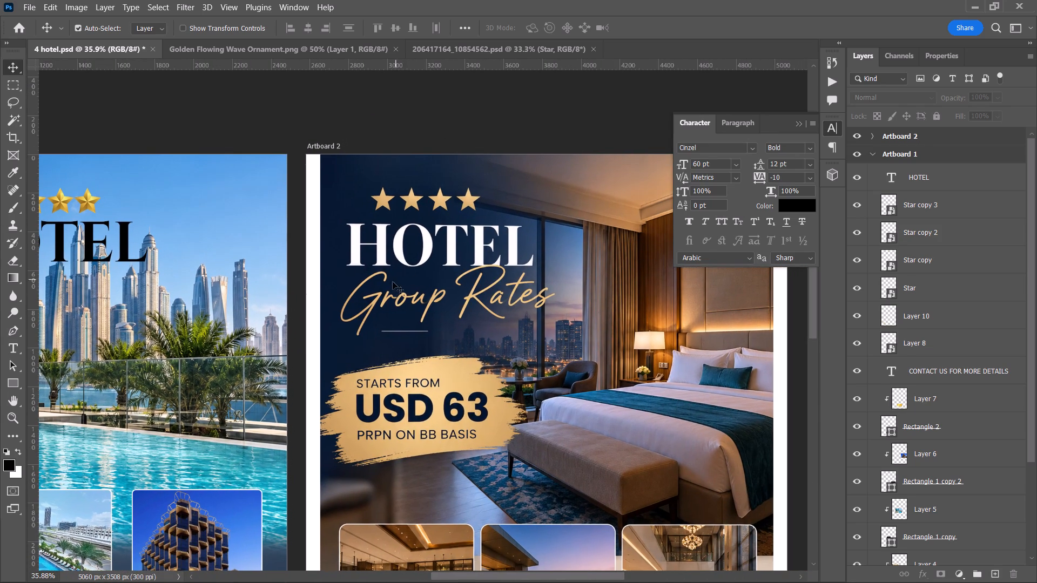
key("space")
key("space")
key("space")
key("space")
key("space")
left_click_drag(320, 312, 540, 308)
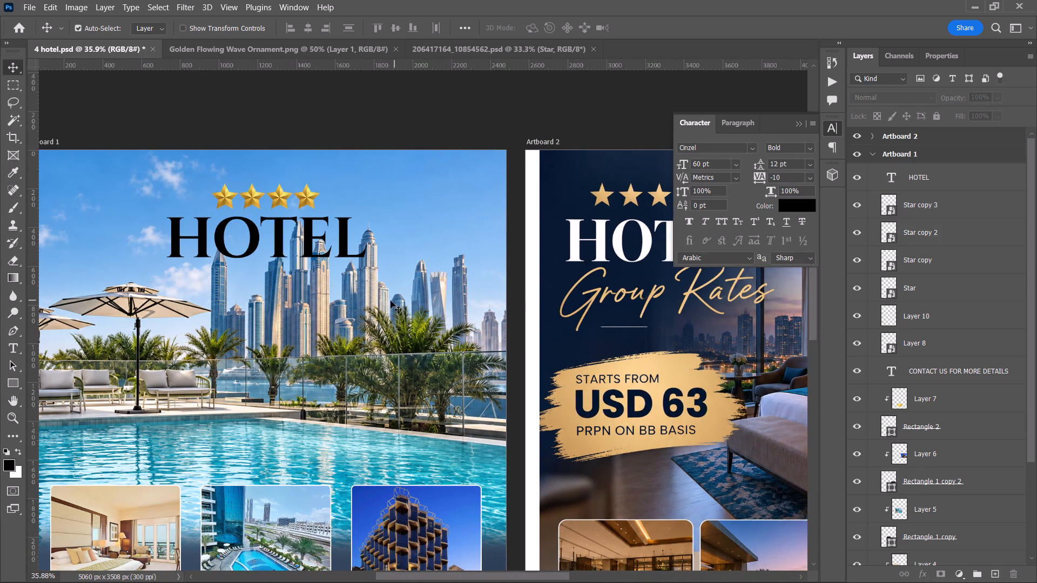
Add a new text line reading Group Rates beneath the HOTEL headline on Artboard 1, set in Blacksword Regular.
key("t")
left_click(179, 284)
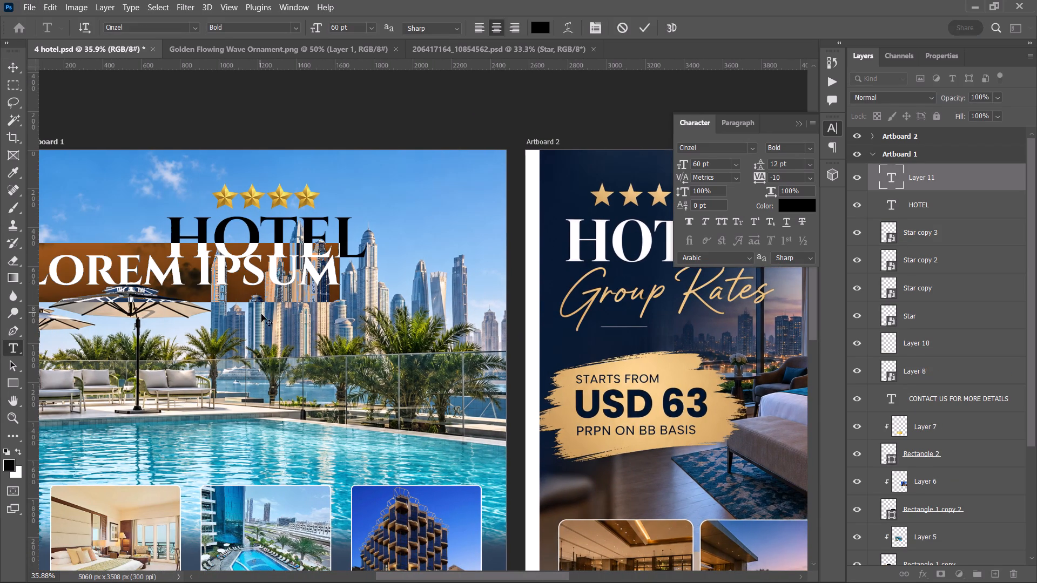
left_click_drag(265, 314, 349, 327)
left_click(753, 151)
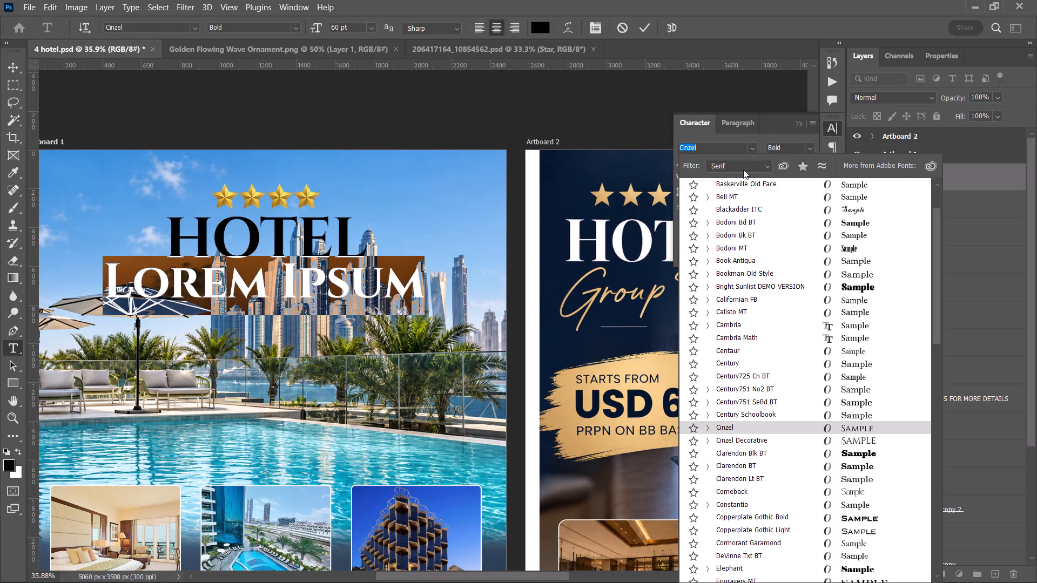
left_click(746, 166)
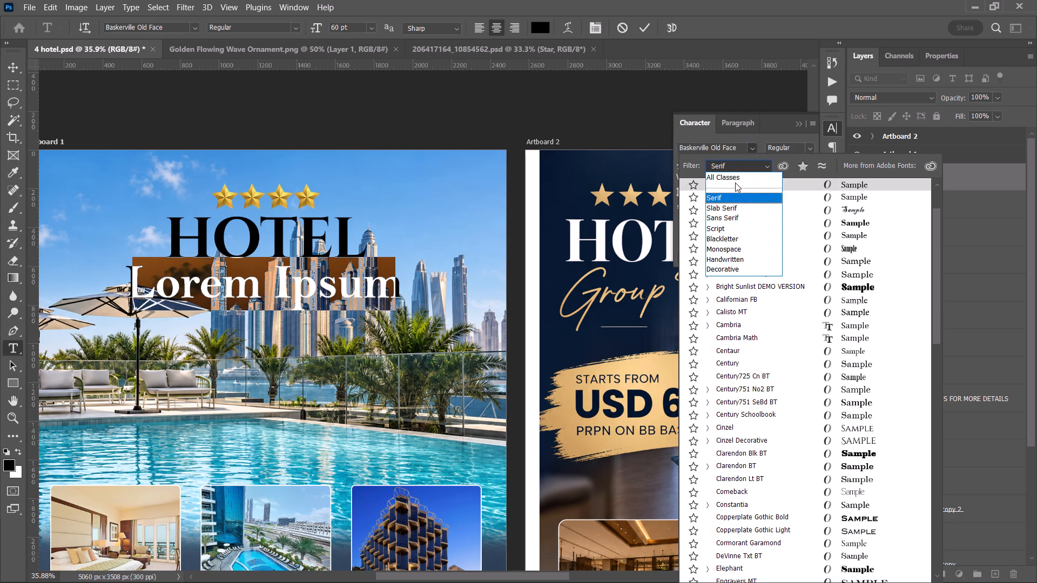
left_click(735, 181)
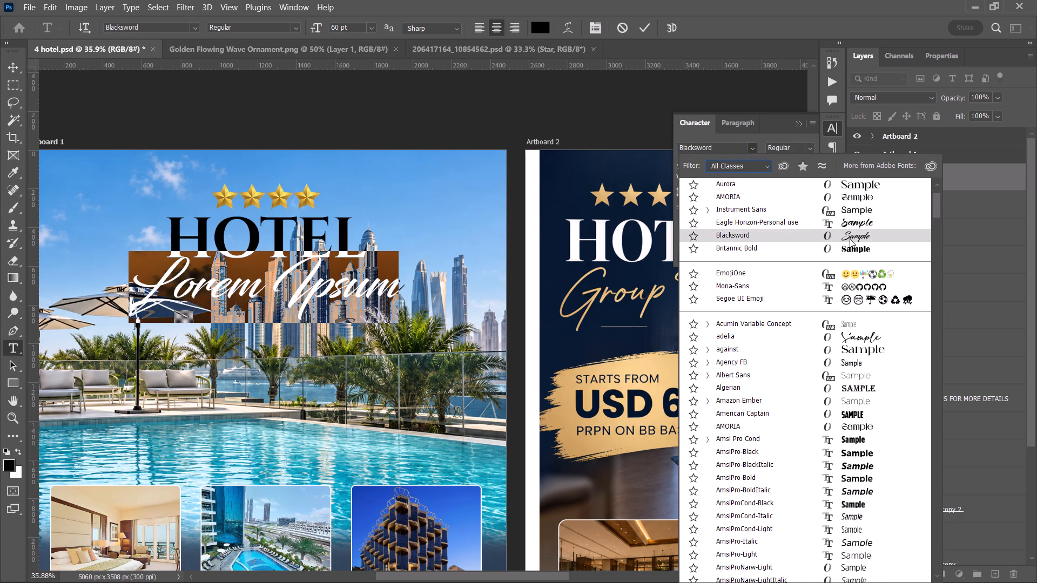
left_click(853, 234)
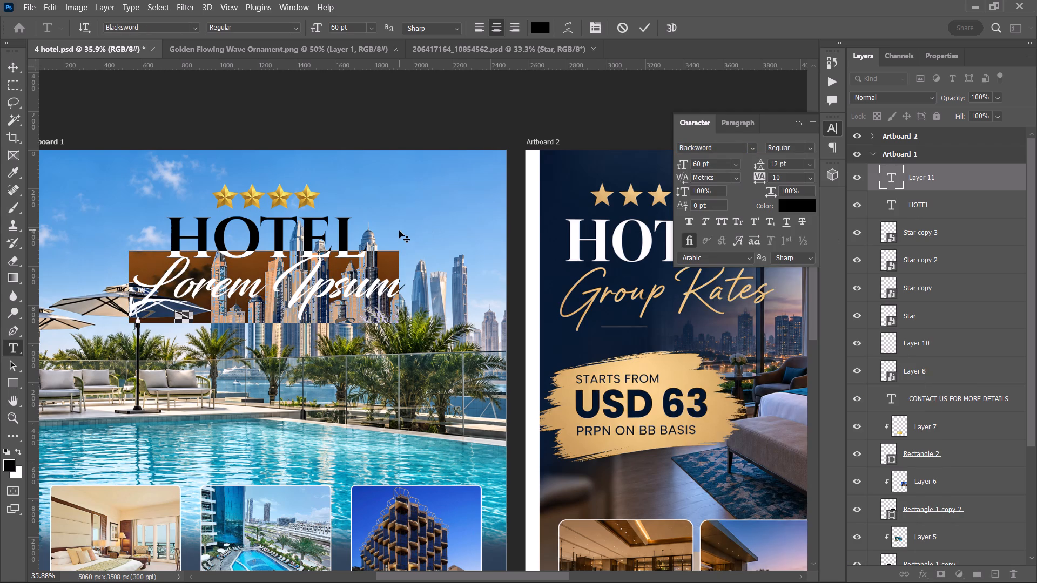
key("shift+g")
key("r")
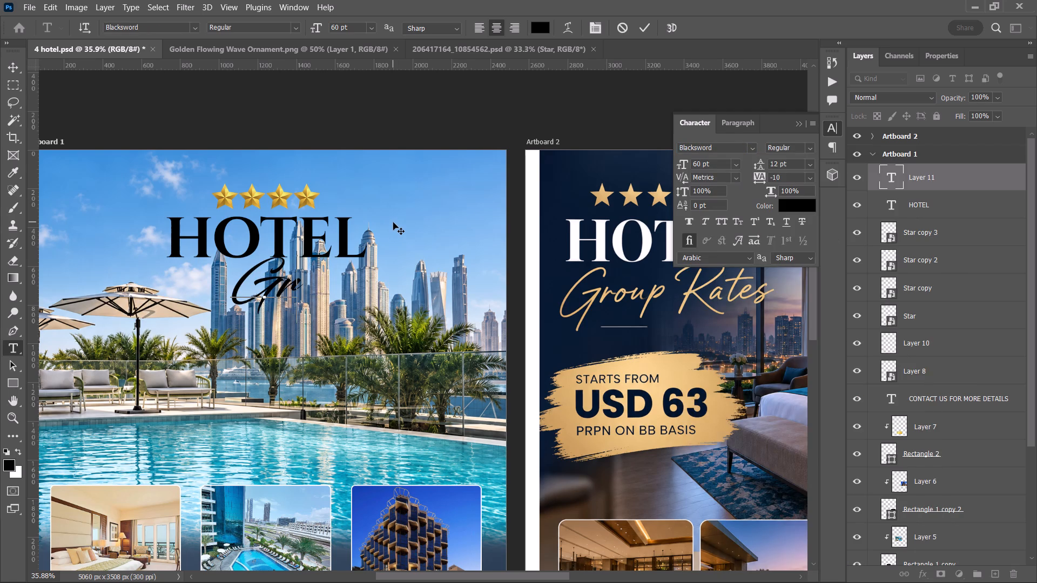
type("oup")
key("space")
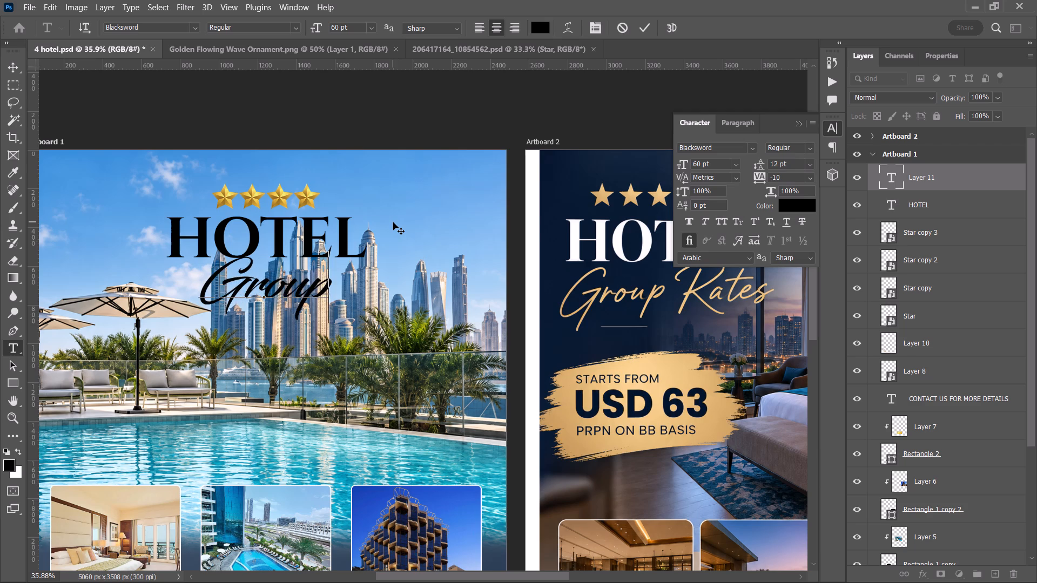
type("Ra")
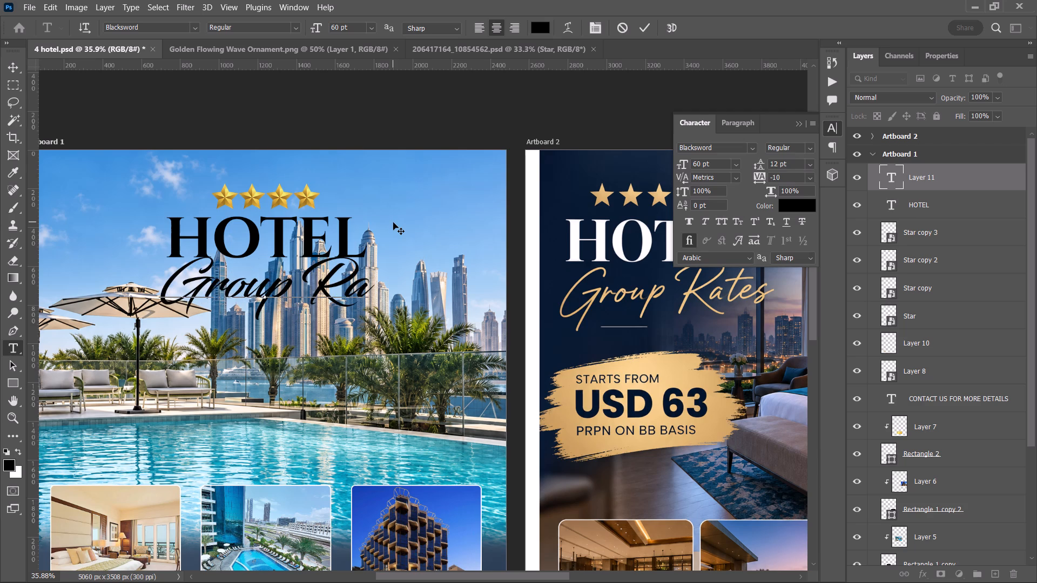
type("tes")
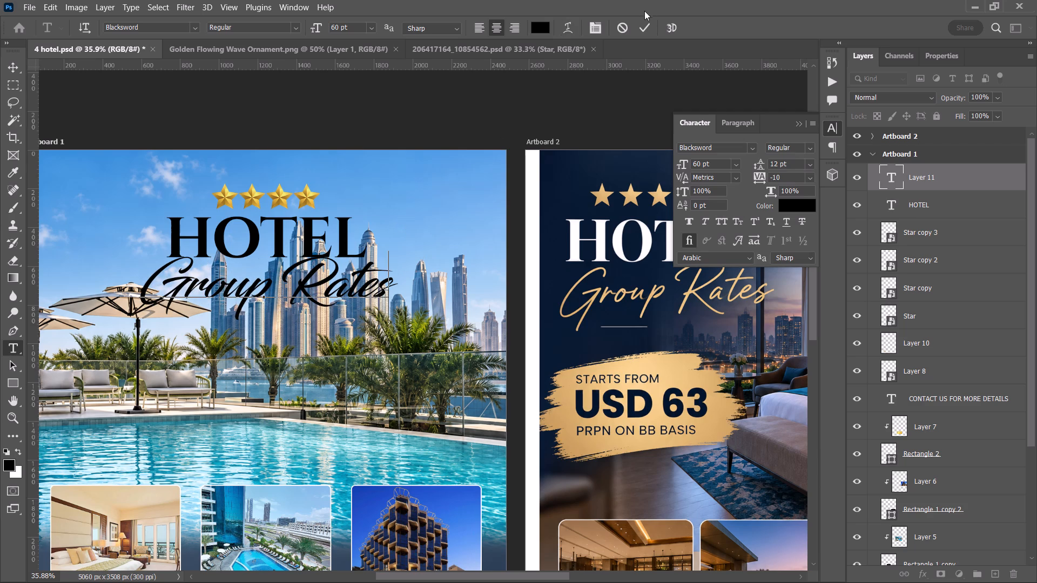
left_click(651, 24)
Centre the Group Rates line horizontally on Artboard 1, then nudge it slightly down and to the left.
left_click(5, 65)
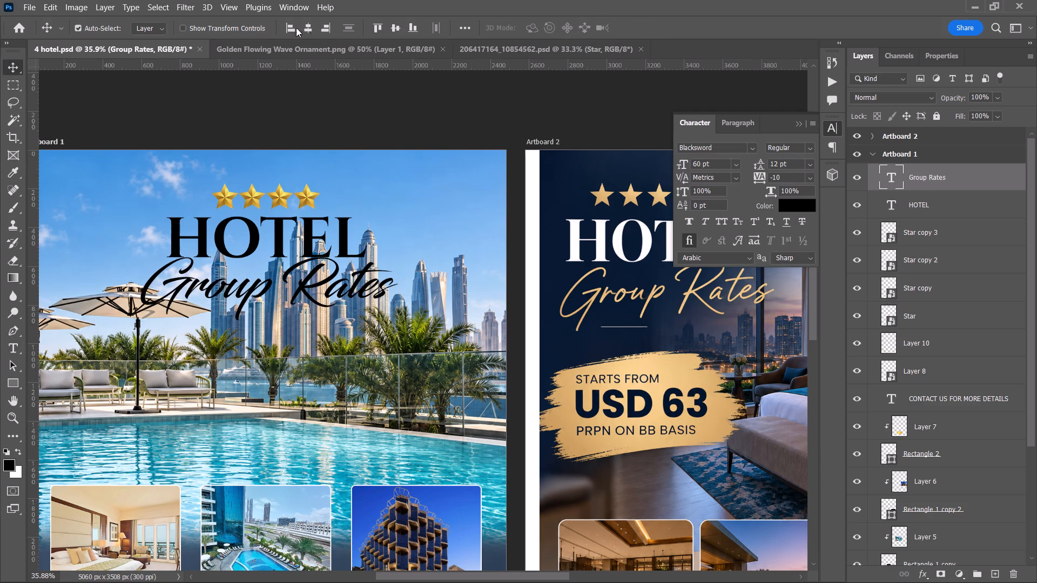
left_click(300, 31)
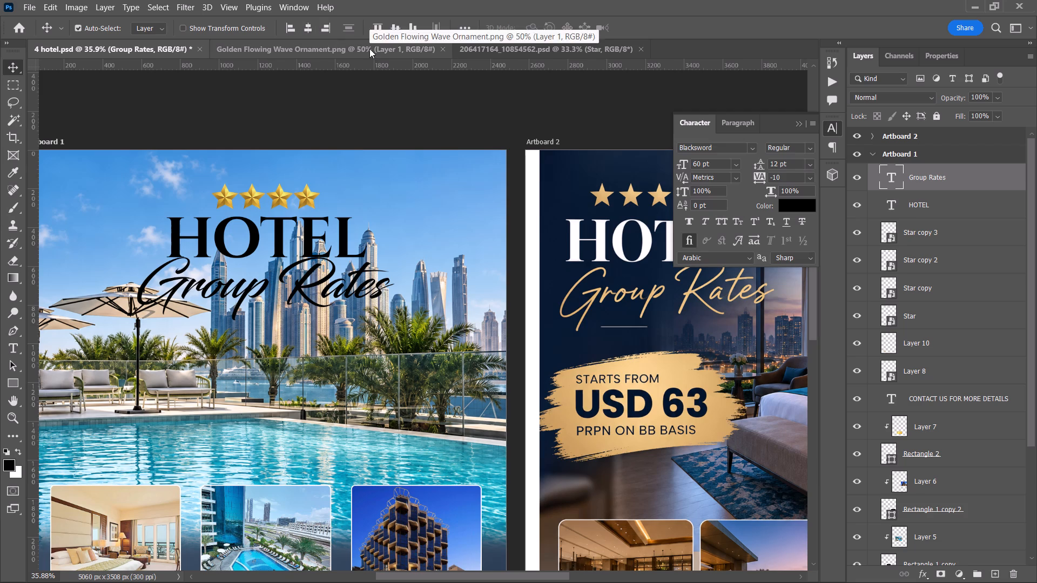
left_click_drag(247, 286, 241, 294)
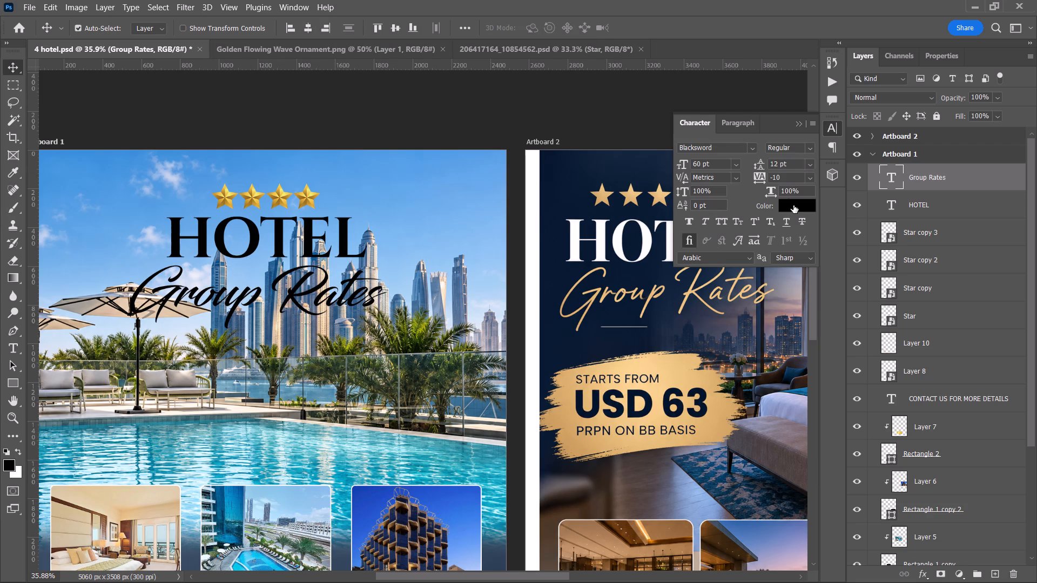
Colour the Group Rates text gold (#dfb26d), sampled from the script lettering on the Artboard 2 reference.
left_click(793, 205)
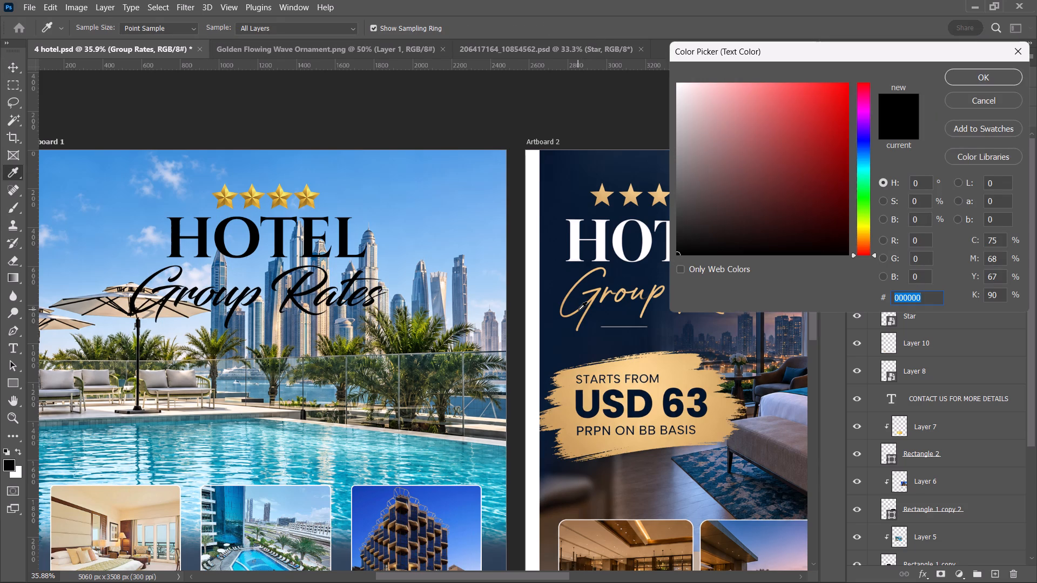
left_click(578, 310)
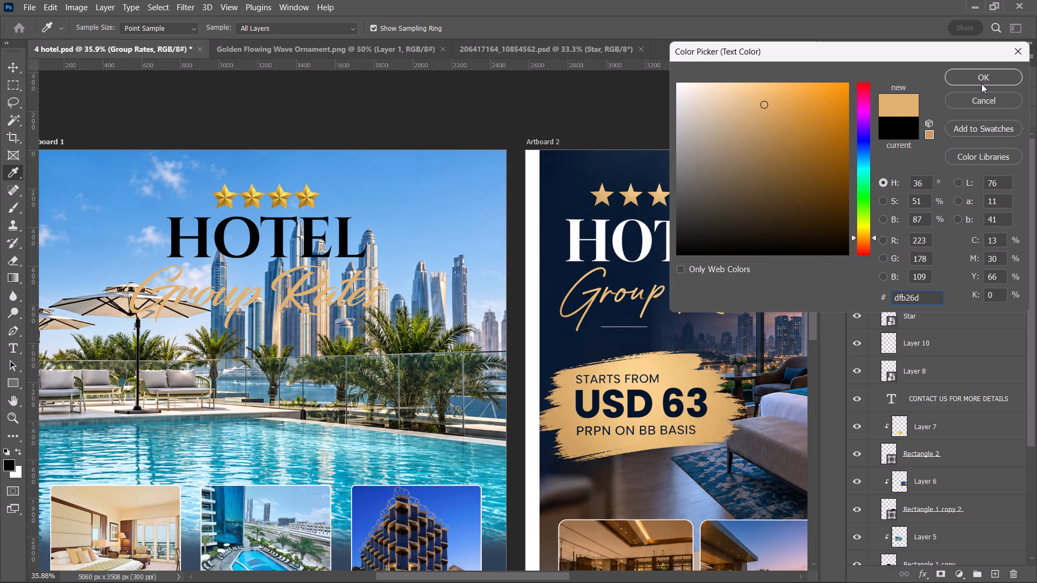
left_click(981, 80)
left_click(403, 123)
Reduce the Group Rates text on Artboard 1 to 36 pt.
scroll(380, 121, "down", 3, "alt")
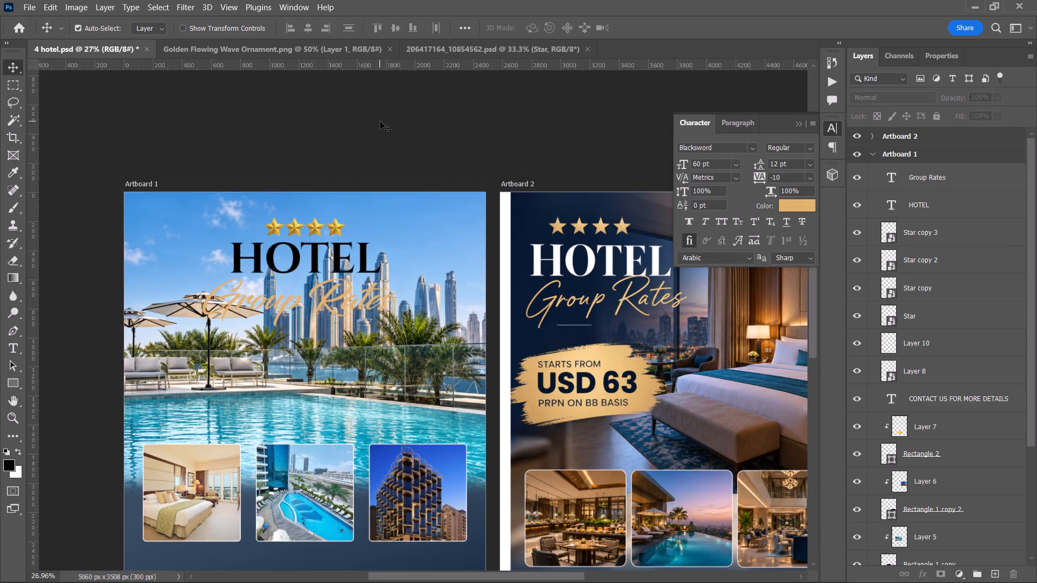
key("space")
left_click_drag(395, 125, 371, 126)
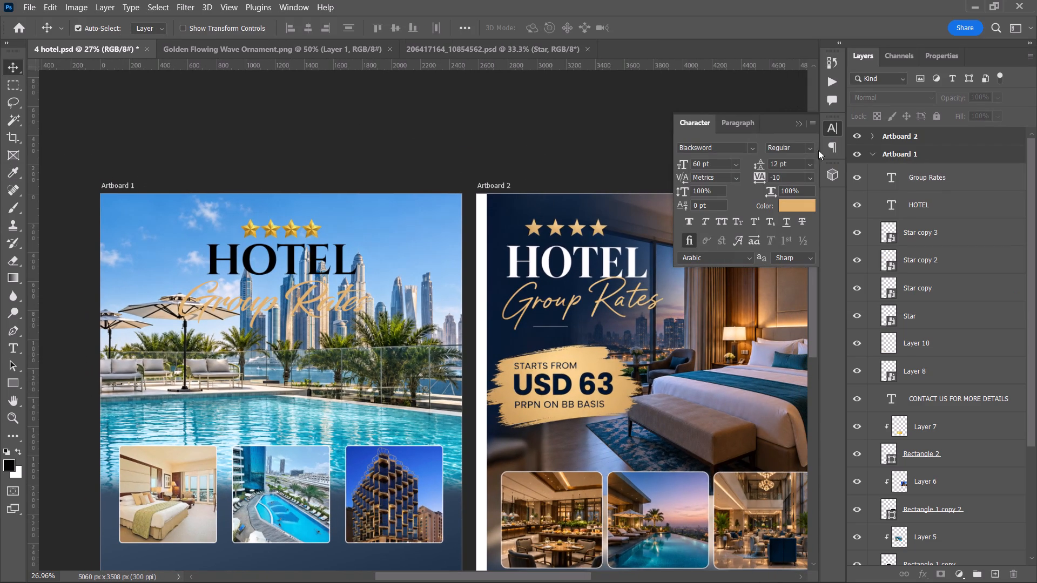
left_click_drag(410, 139, 376, 144)
key("space")
left_click(314, 306)
left_click(722, 162)
scroll(722, 162, "down", 8)
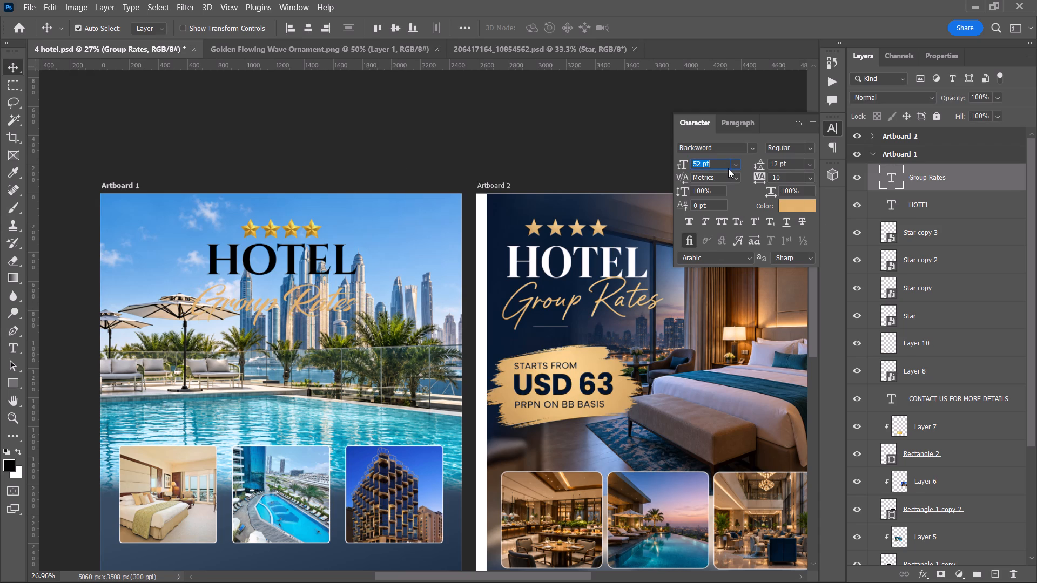
scroll(712, 165, "down", 8)
left_click(738, 164)
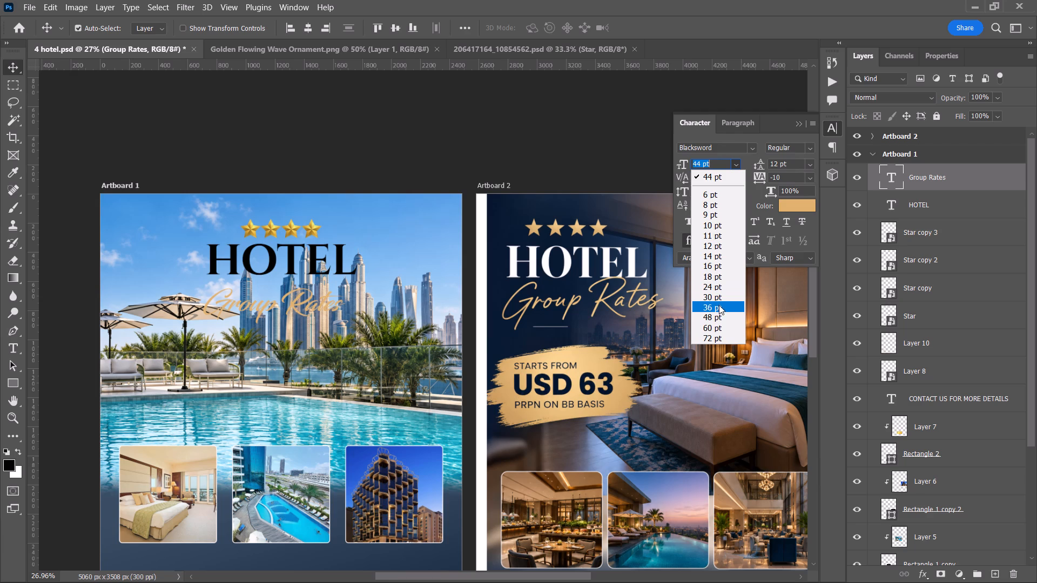
left_click(720, 306)
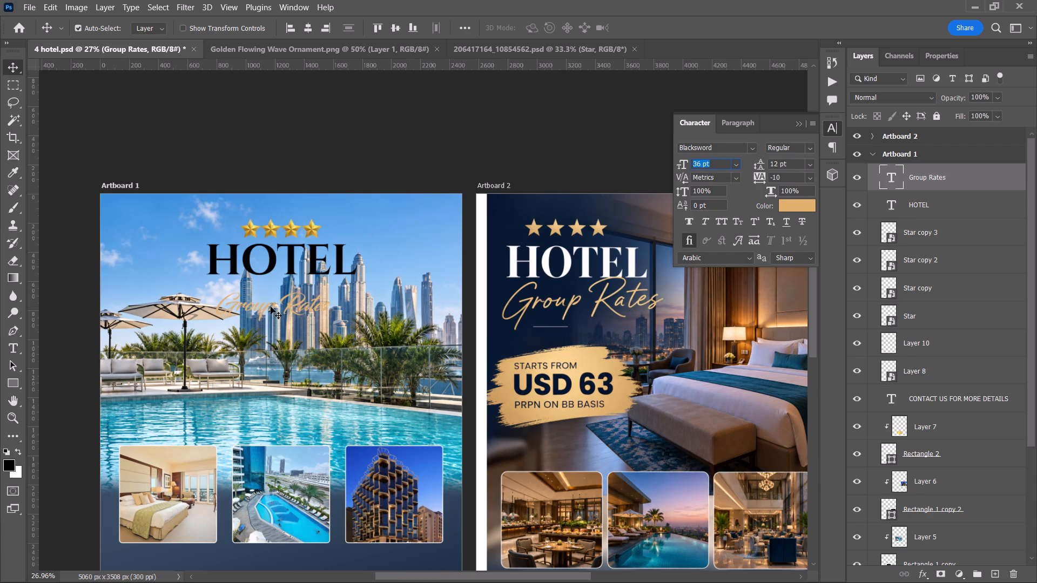
key("space")
key("space")
left_click_drag(301, 294, 394, 299)
left_click(218, 151)
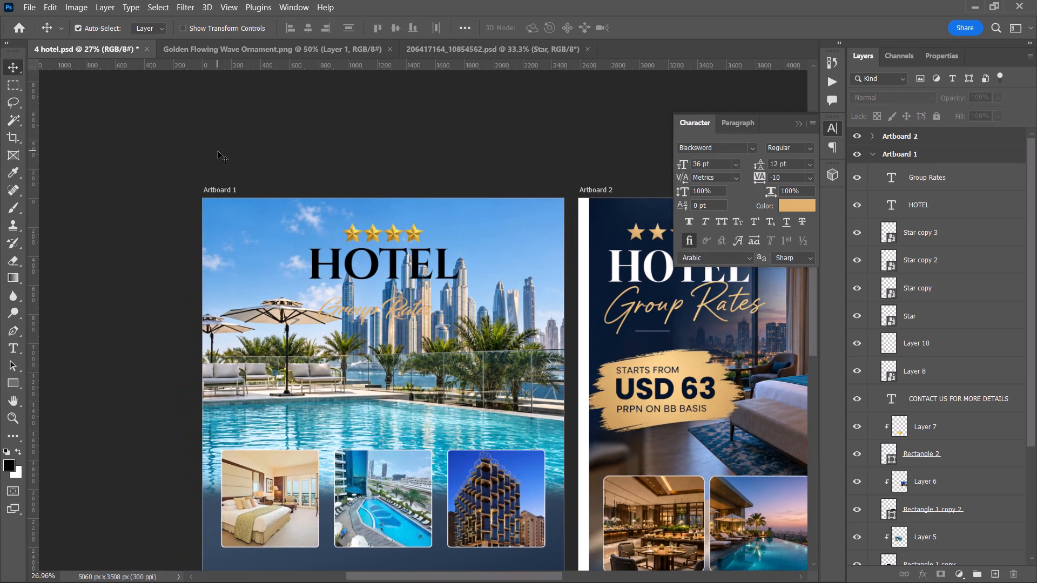
Add a new empty layer on Artboard 1 directly above the pool photo layer (Layer 3), beneath the photo frames.
key("space")
key("space")
key("space")
key("space")
key("space")
key("space")
key("space")
key("space")
key("space")
key("space")
key("space")
key("space")
key("space")
key("space")
key("space")
key("space")
key("space")
key("space")
key("space")
key("space")
left_click_drag(218, 151, 221, 104)
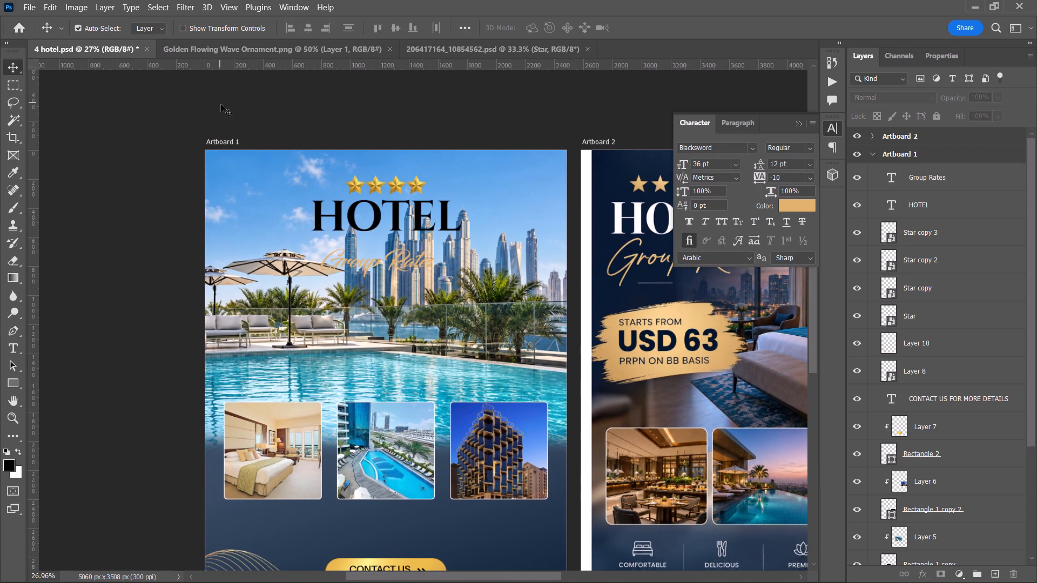
key("g")
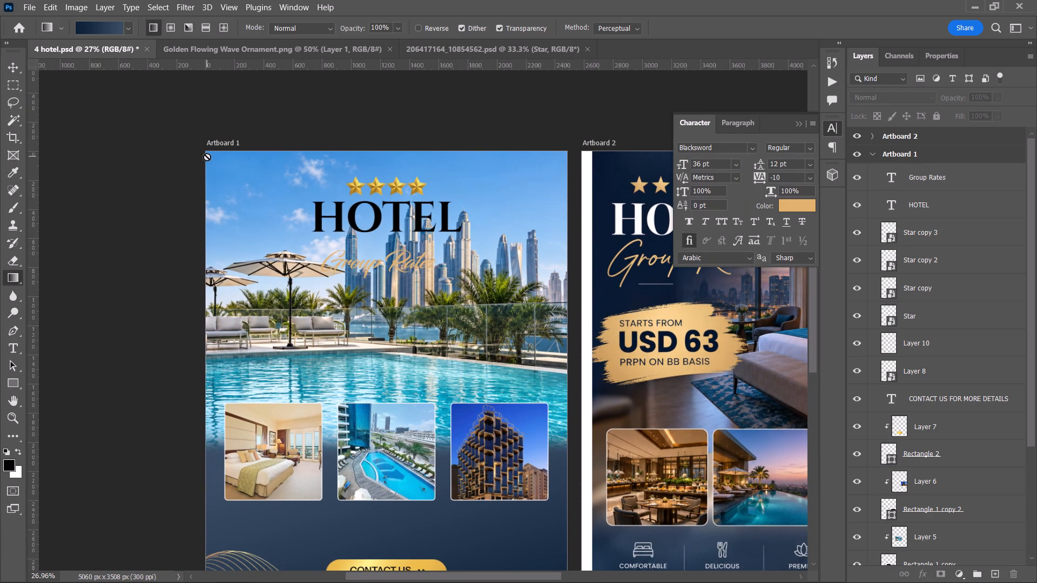
scroll(959, 498, "down", 8)
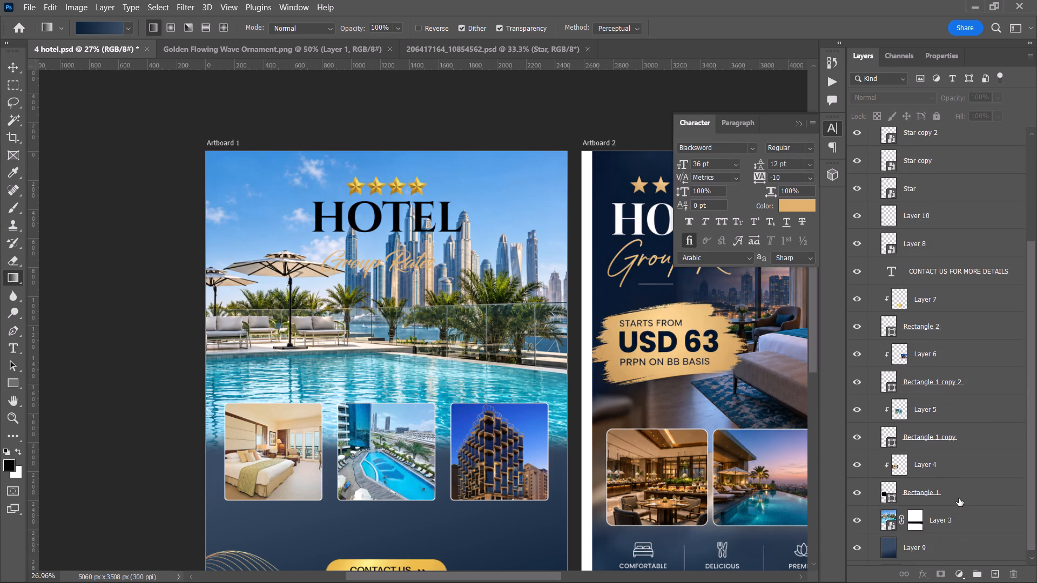
left_click(961, 503)
left_click(999, 567)
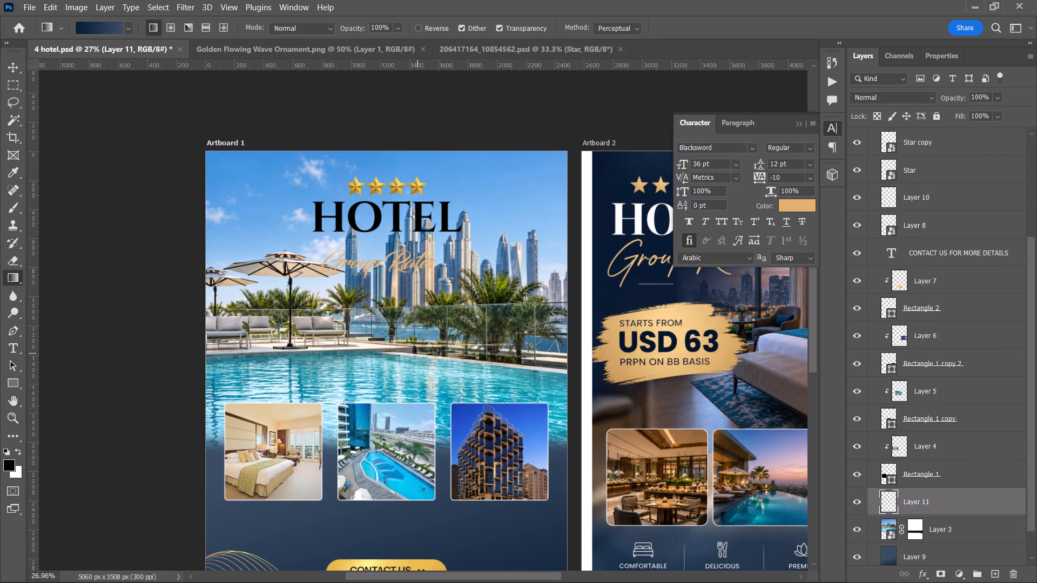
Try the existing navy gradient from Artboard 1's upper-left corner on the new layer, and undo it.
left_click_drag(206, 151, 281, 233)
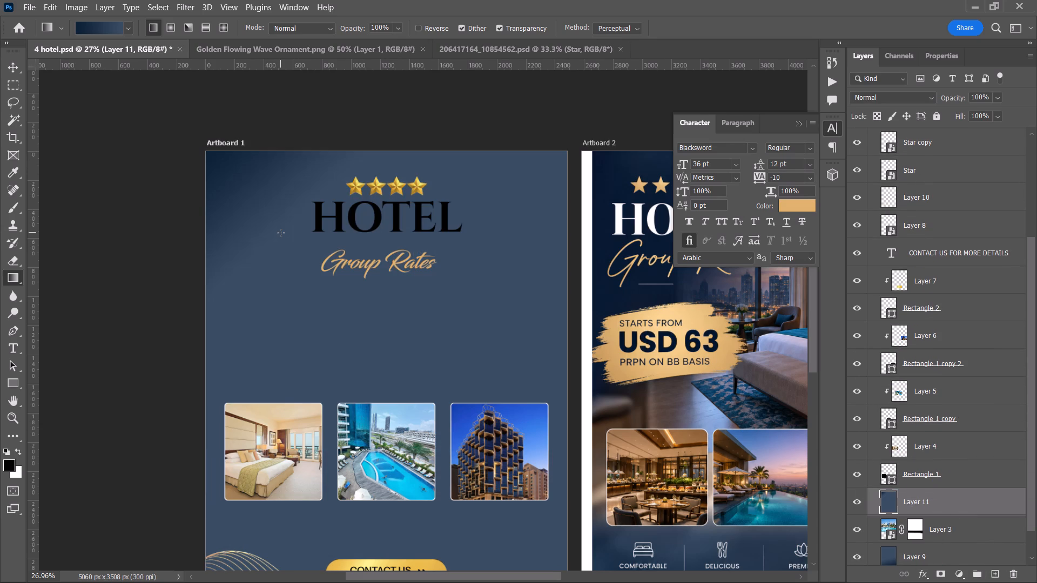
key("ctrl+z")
Set the gradient to the Foreground to Transparent preset, with dark navy #0c1e33 as its starting stop, darkened from the blue sampled on Artboard 1's background.
left_click(106, 30)
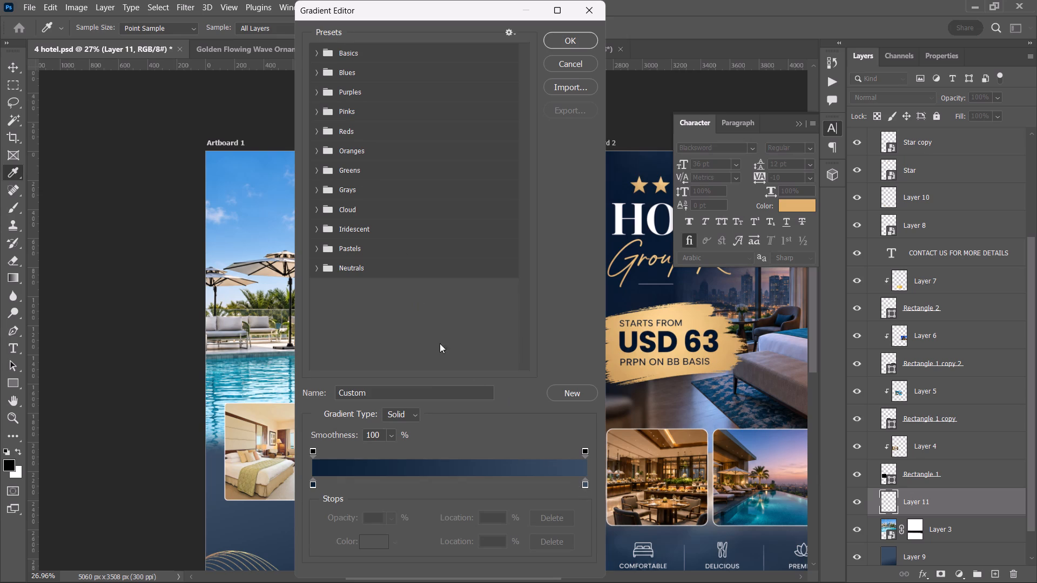
left_click(317, 58)
left_click_drag(440, 5, 596, 27)
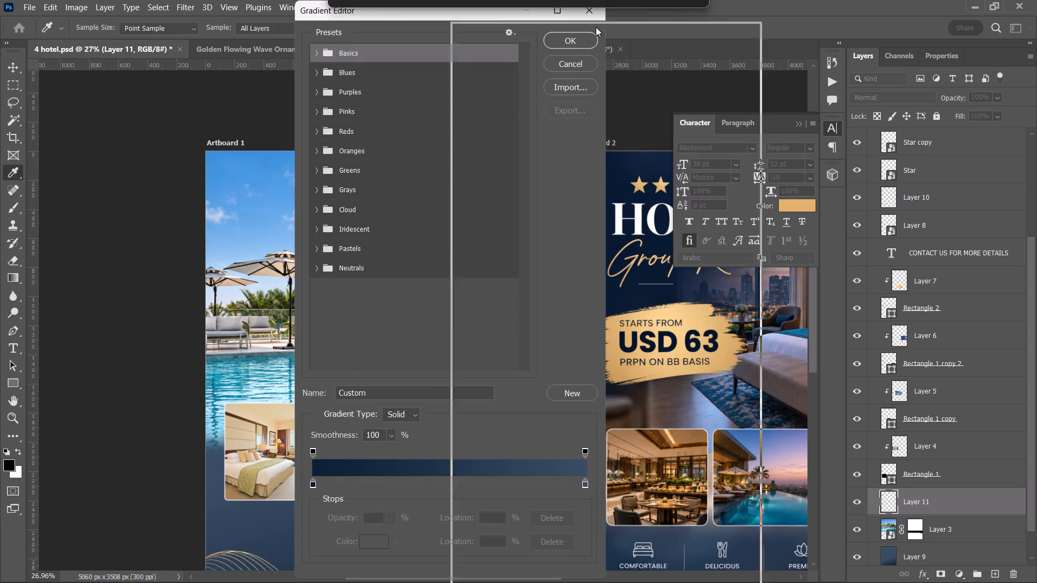
left_click_drag(596, 27, 796, 24)
left_click(670, 69)
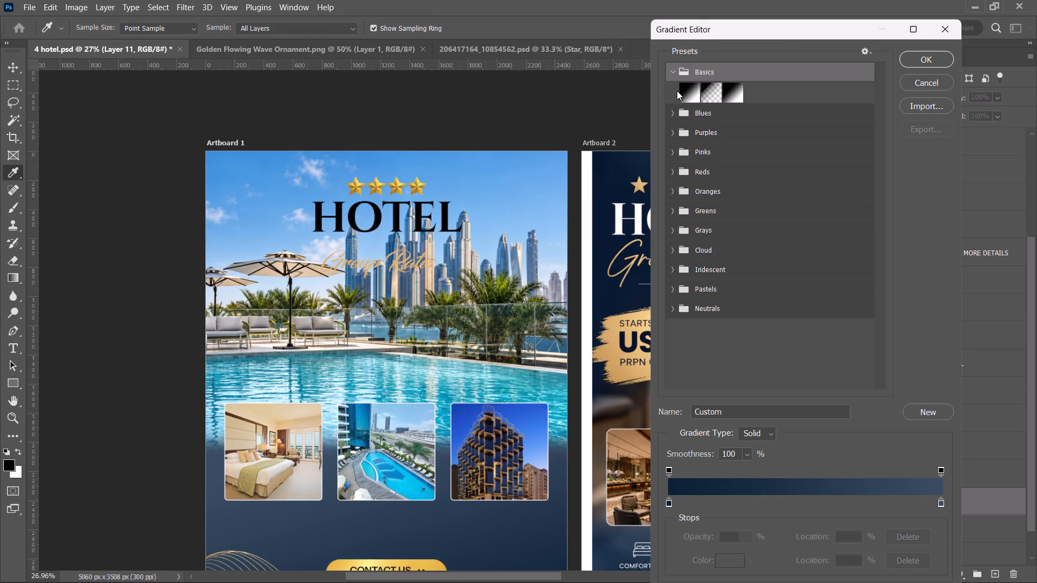
left_click(713, 91)
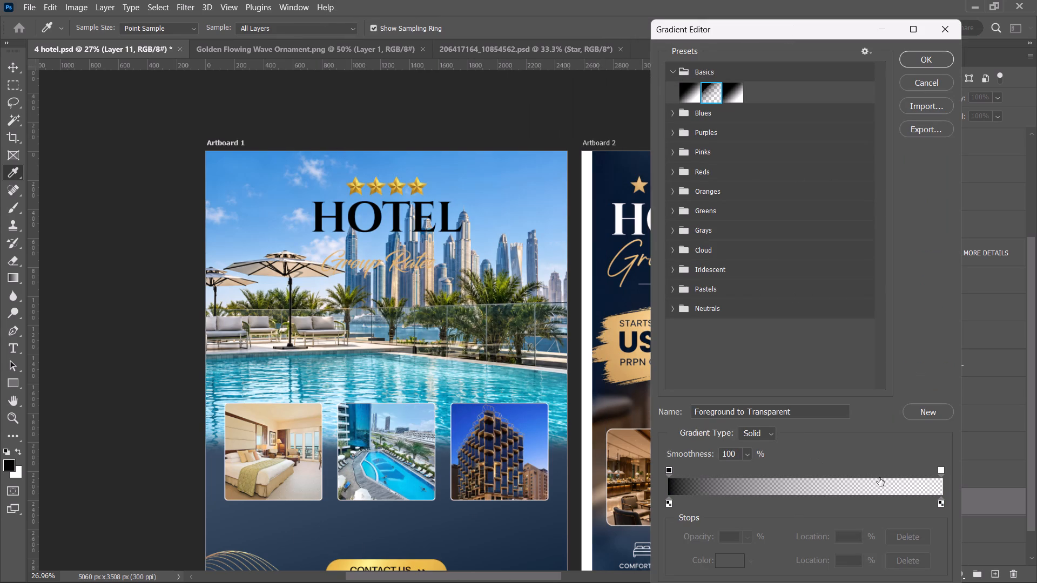
left_click(670, 501)
scroll(670, 501, "down", 6)
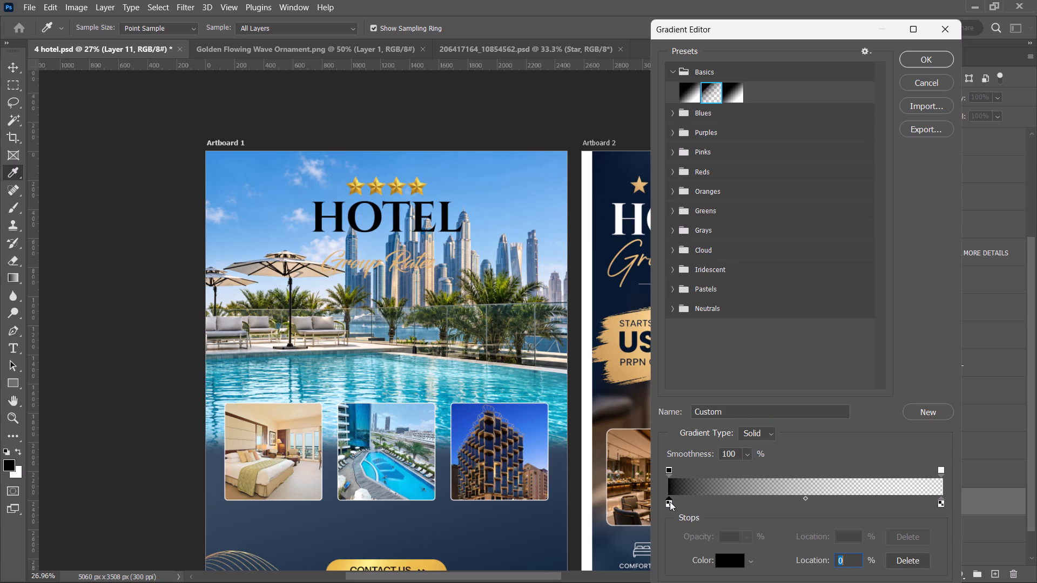
double_click(718, 559)
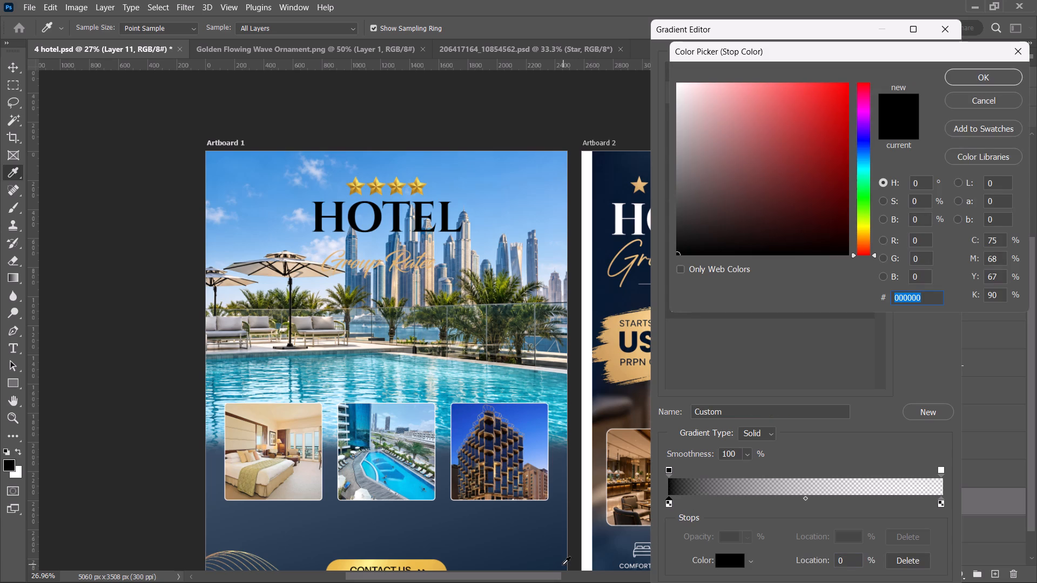
left_click(562, 565)
left_click(806, 220)
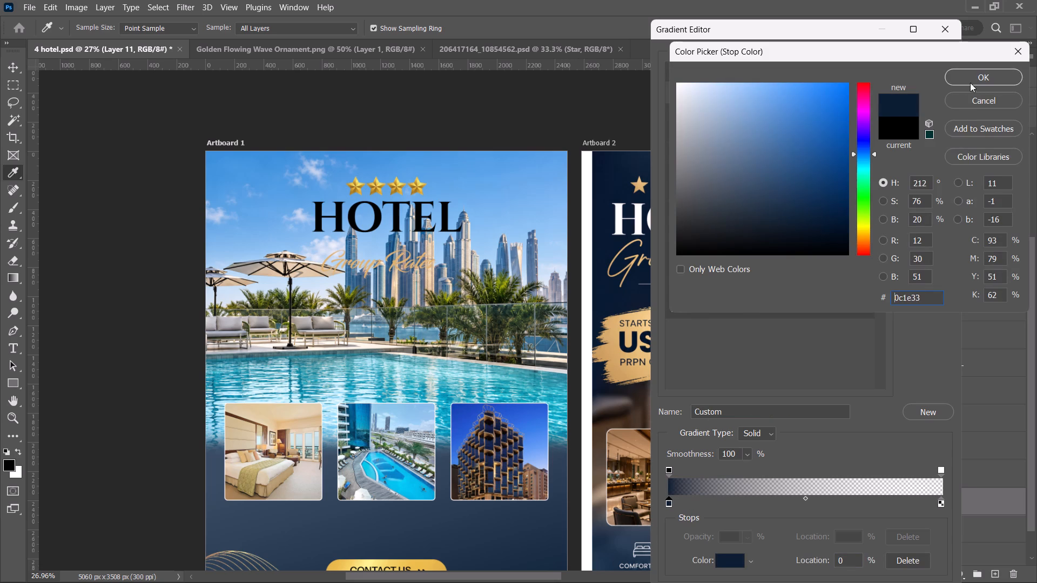
left_click(973, 73)
left_click(923, 59)
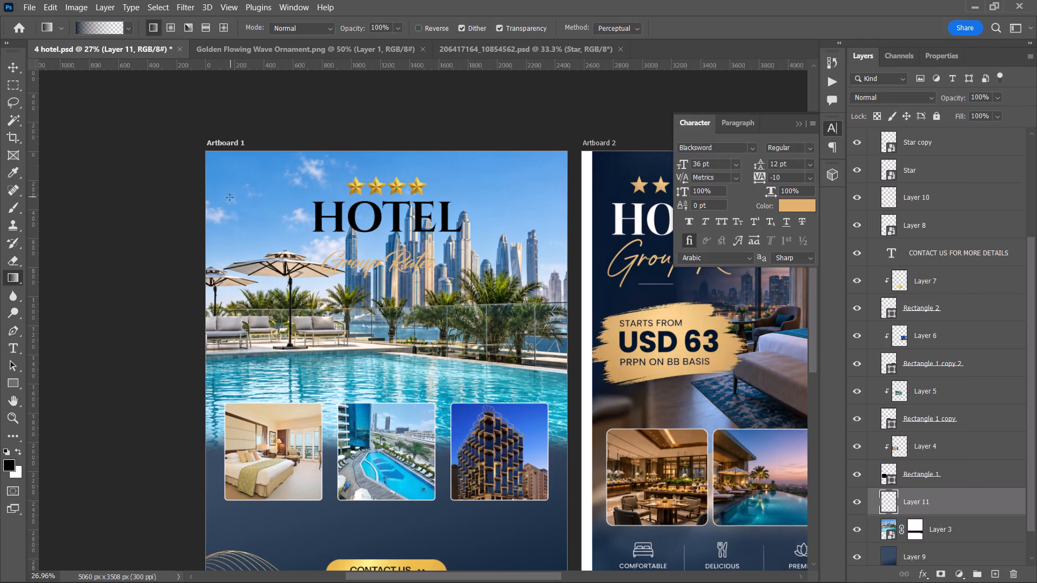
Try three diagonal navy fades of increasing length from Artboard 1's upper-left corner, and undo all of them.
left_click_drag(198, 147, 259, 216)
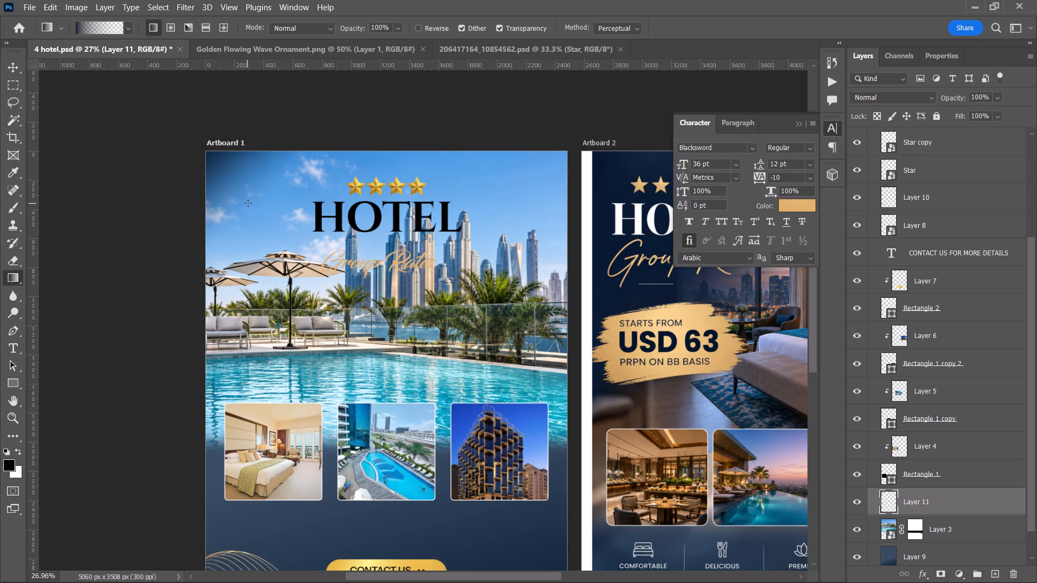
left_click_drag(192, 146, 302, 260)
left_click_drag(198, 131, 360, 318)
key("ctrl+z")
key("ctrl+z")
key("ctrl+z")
Draw a linear navy-to-transparent fade diagonally from just outside Artboard 1's upper-left corner to about the centre of the pool photo.
left_click_drag(193, 146, 388, 338)
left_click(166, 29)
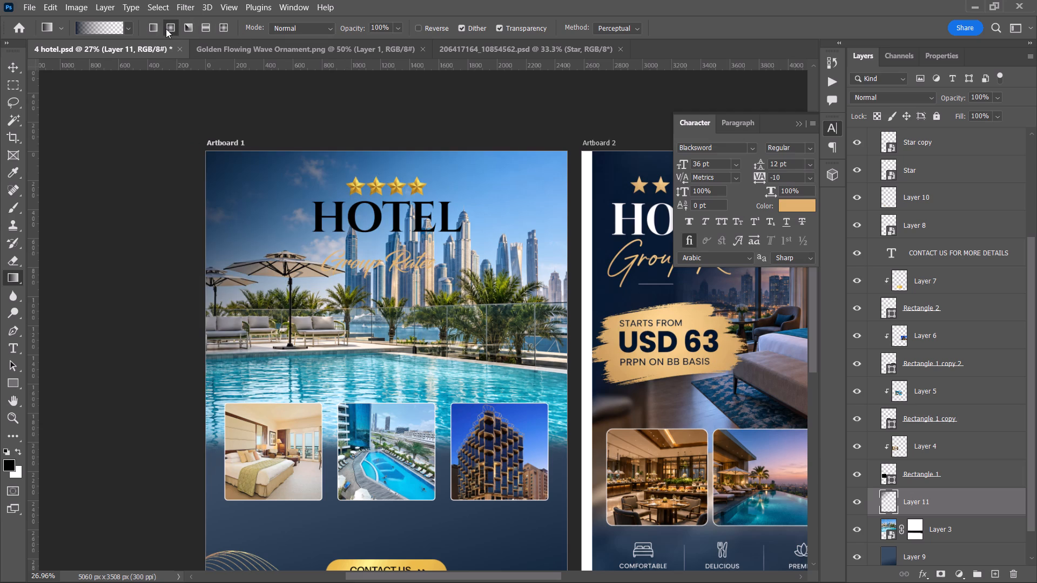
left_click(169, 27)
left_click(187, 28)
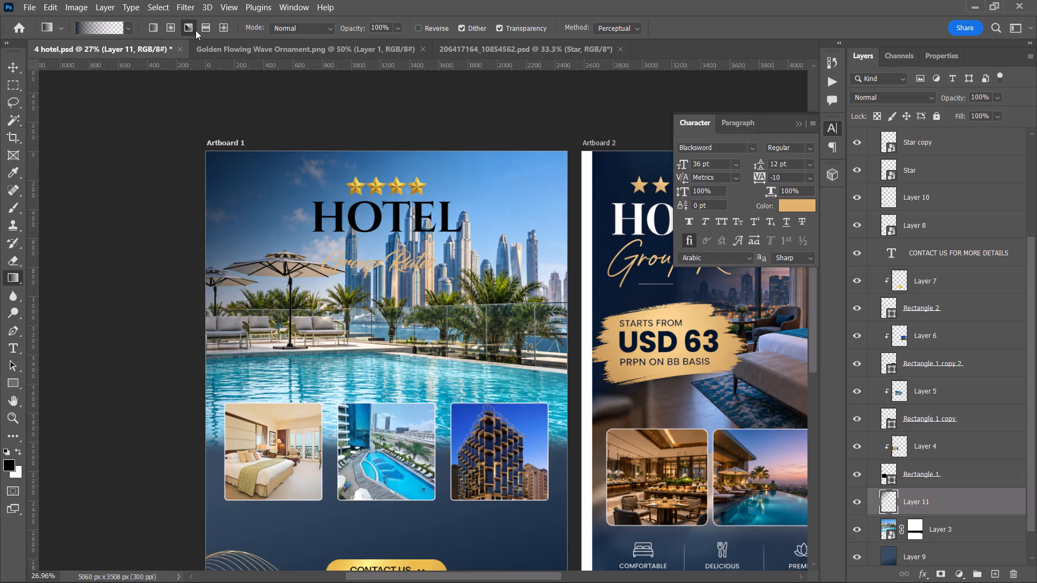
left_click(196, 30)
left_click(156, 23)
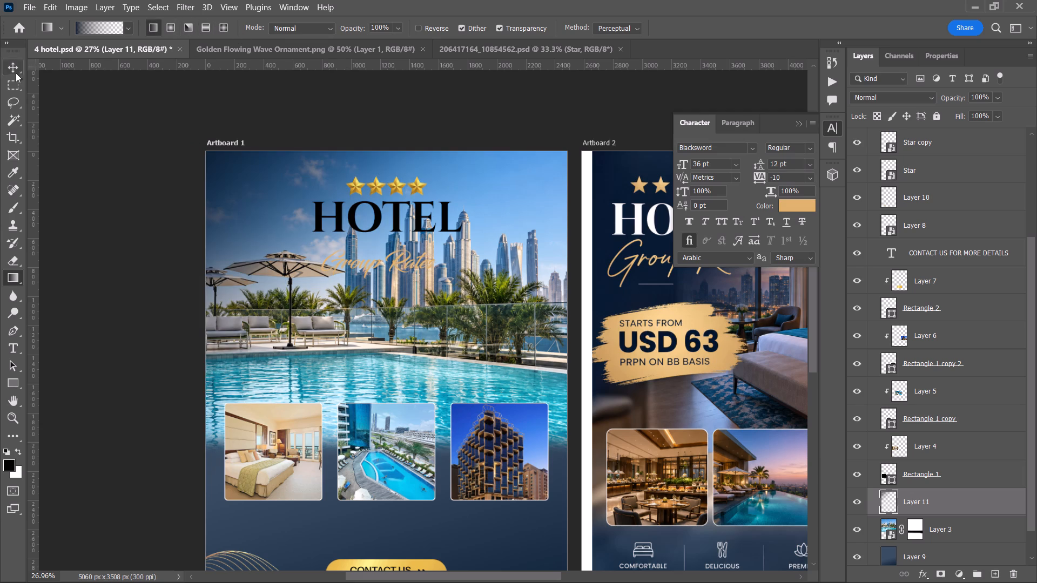
Move the four gold stars together horizontally to the left side of Artboard 1, above the bedroom photo's column.
left_click(9, 69)
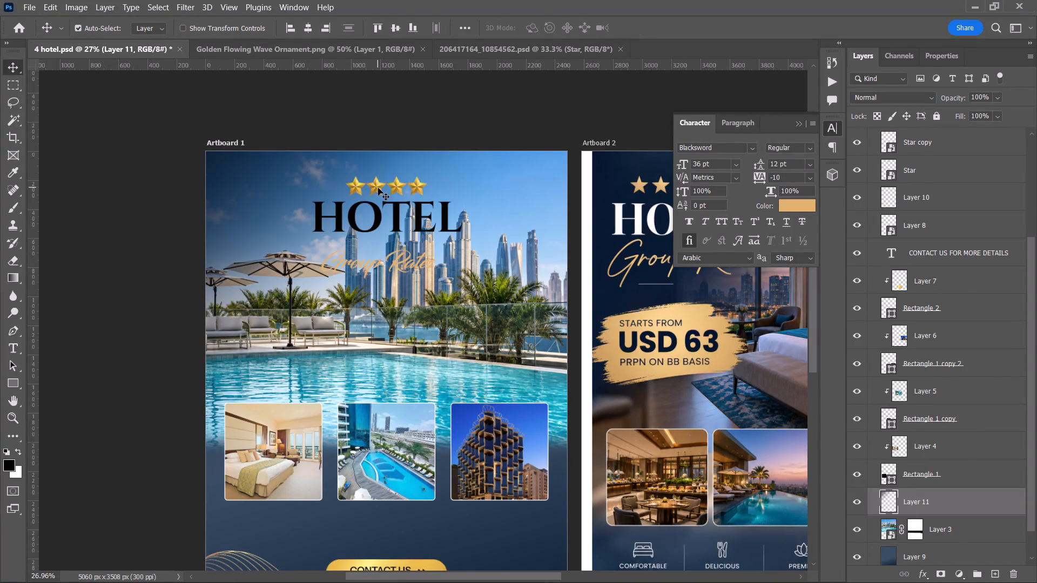
scroll(934, 225, "up", 4)
left_click(953, 245)
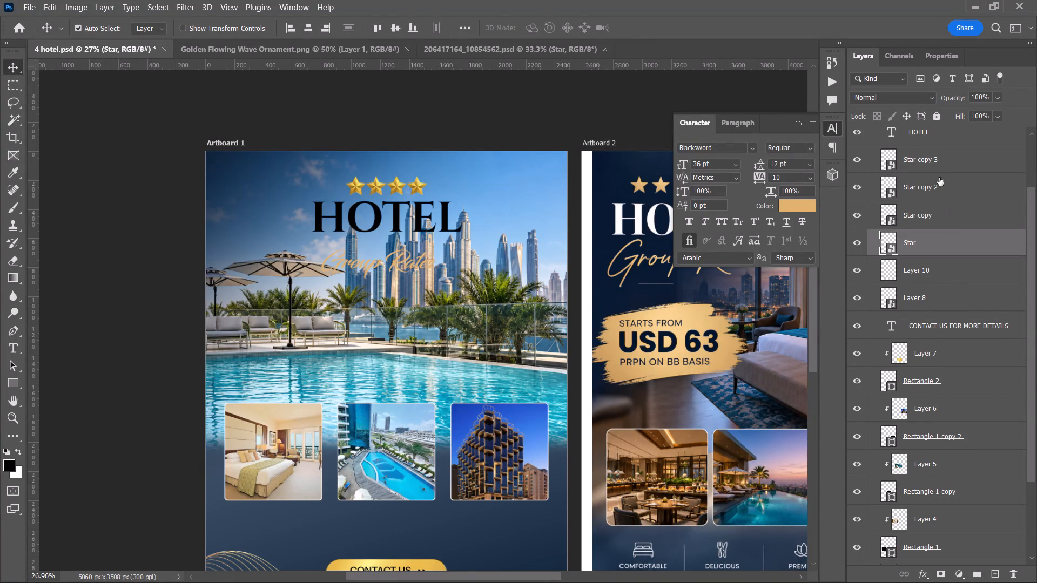
left_click(940, 163, "shift")
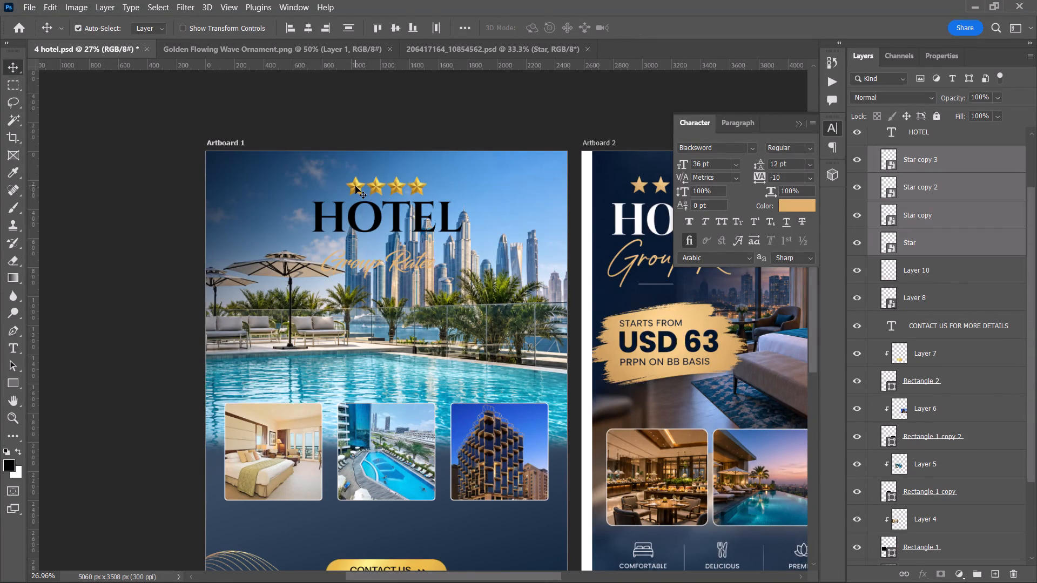
left_click_drag(355, 186, 240, 186)
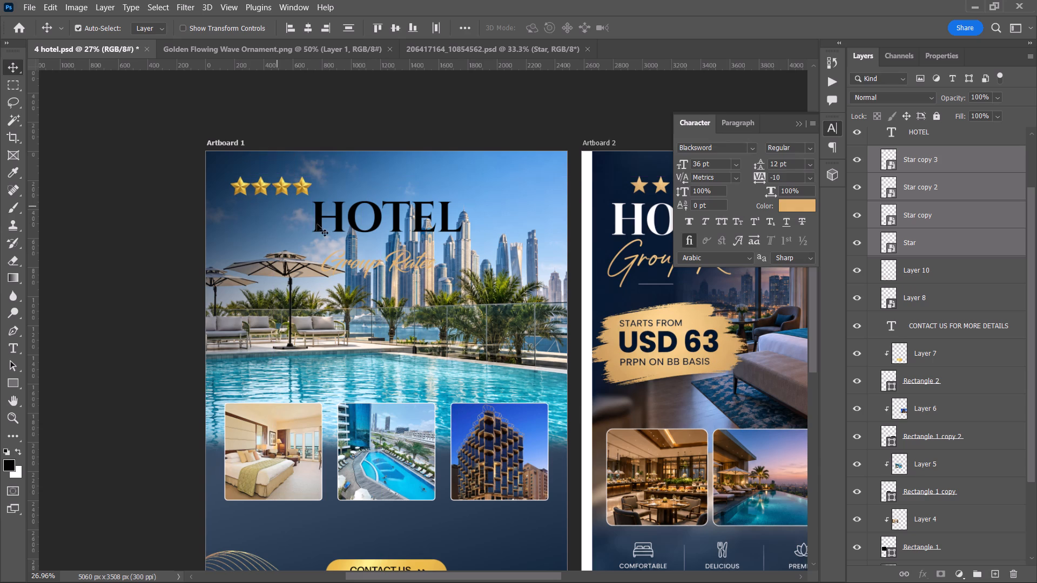
Move the HOTEL headline left so it sits beneath the relocated stars, starting near their left edge.
left_click_drag(319, 221, 241, 220)
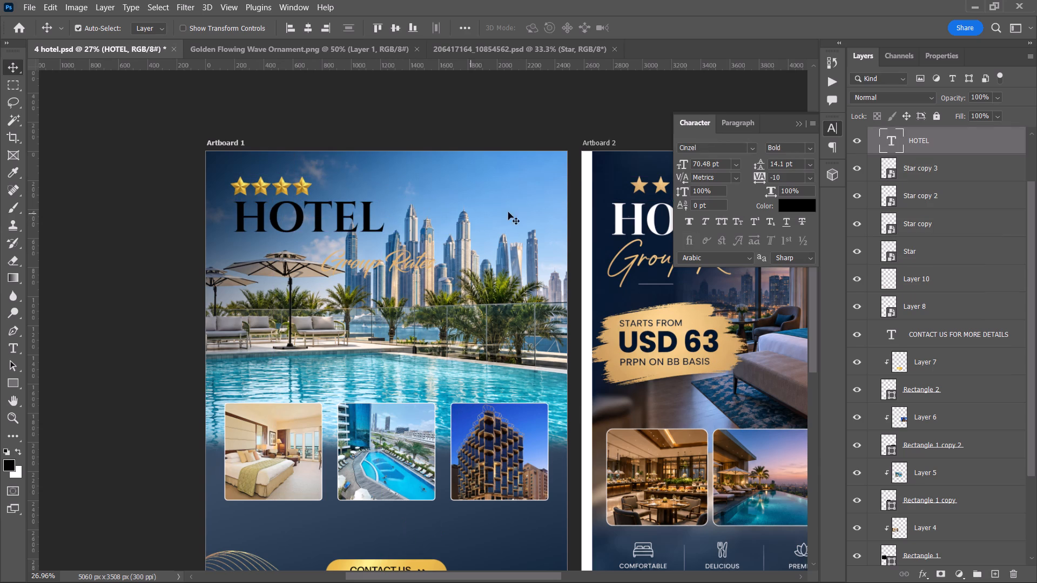
Recolour the HOTEL headline white.
left_click(814, 202)
left_click_drag(692, 126, 661, 67)
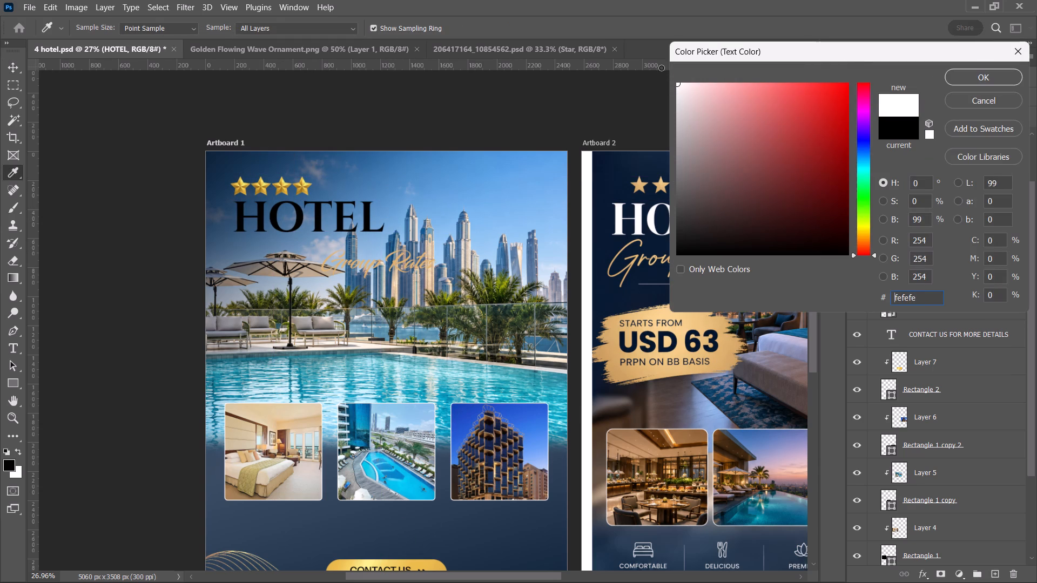
Set the HOTEL headline's text colour to pure white, #ffffff.
left_click_drag(661, 67, 658, 65)
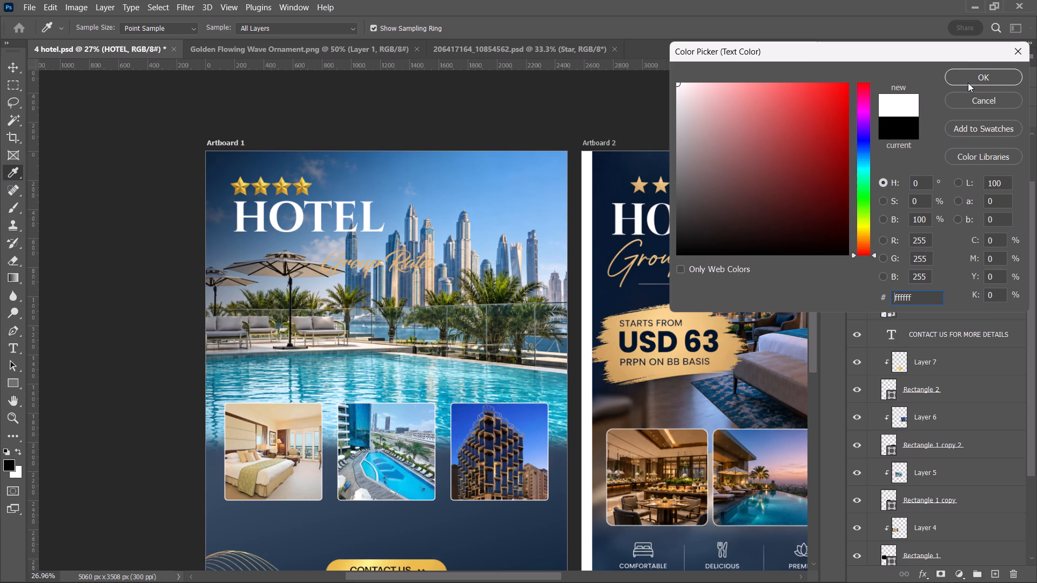
left_click(972, 79)
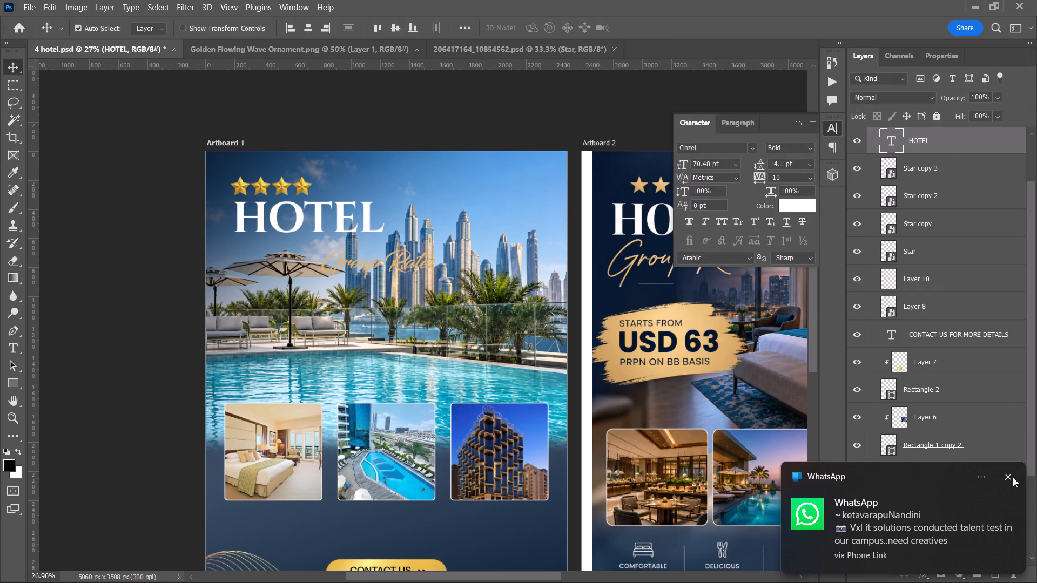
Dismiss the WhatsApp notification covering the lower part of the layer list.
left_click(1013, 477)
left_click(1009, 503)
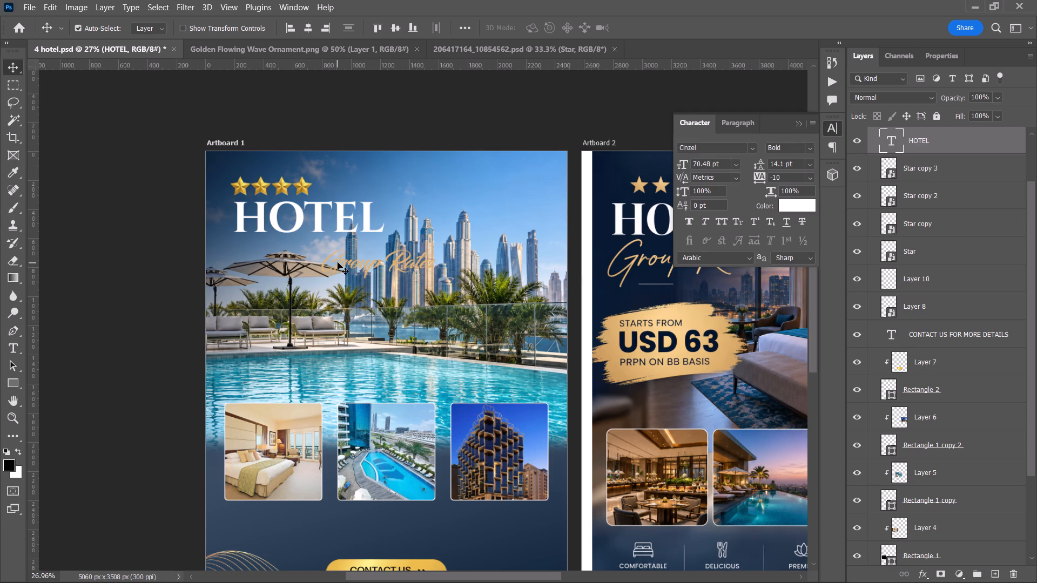
Move the gold Group Rates script text on Artboard 1 close beneath the HOTEL headline, aligning its left edge with the stars.
left_click_drag(338, 262, 246, 257)
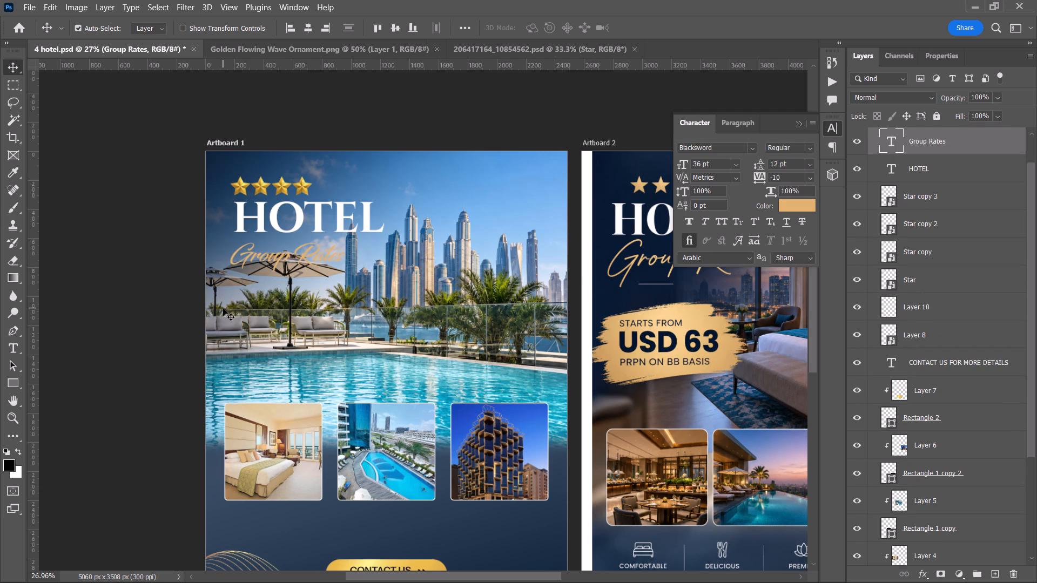
scroll(221, 284, "up", 4, "alt")
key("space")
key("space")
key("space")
left_click_drag(221, 284, 268, 376)
scroll(304, 351, "up", 6, "alt")
left_click_drag(308, 331, 308, 326)
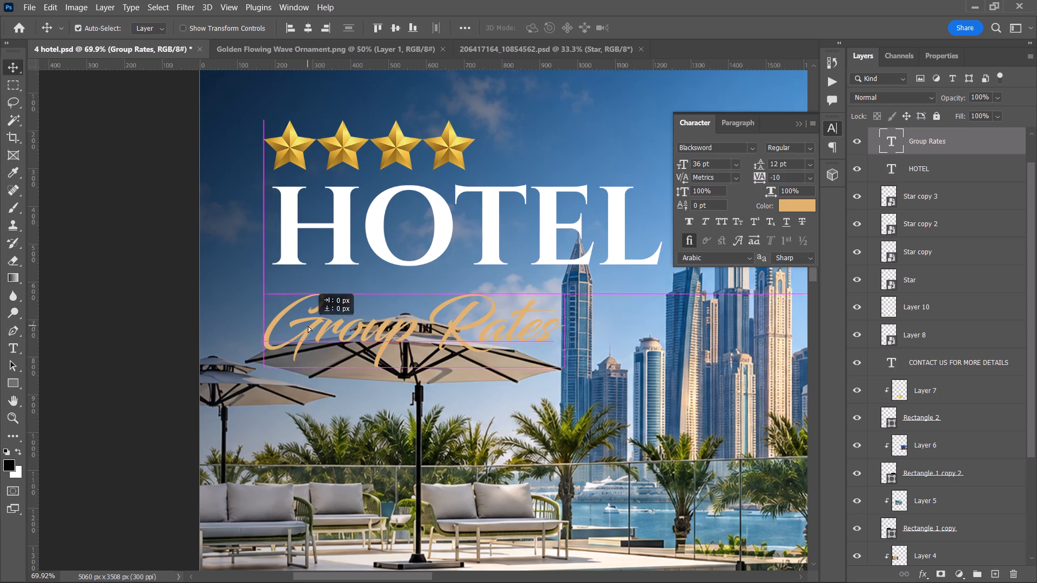
left_click_drag(308, 326, 307, 315)
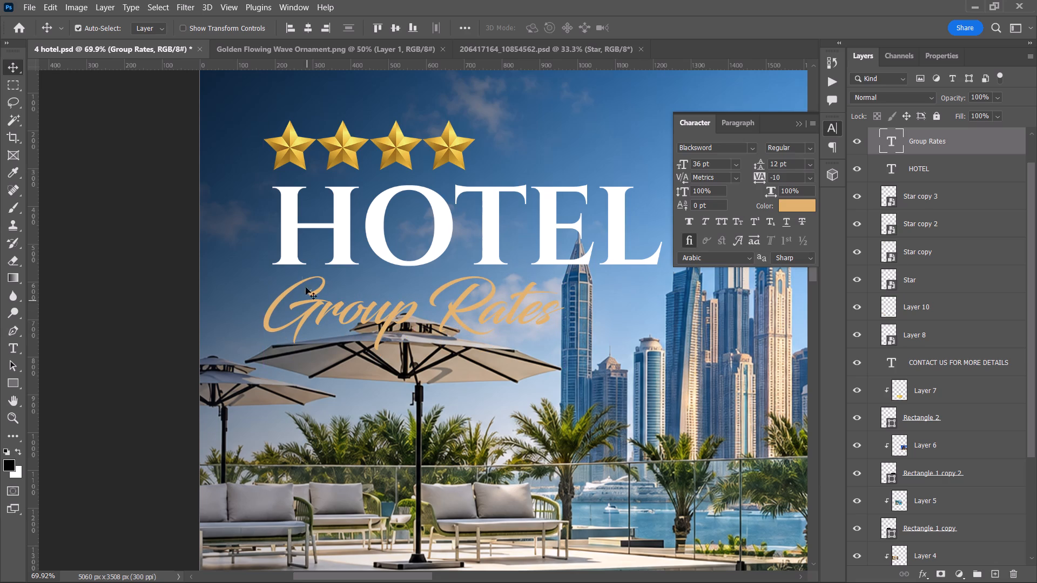
Shift the HOTEL headline slightly left to line up with the stars and the Group Rates text, keeping its height, and deselect it.
left_click_drag(286, 246, 273, 246)
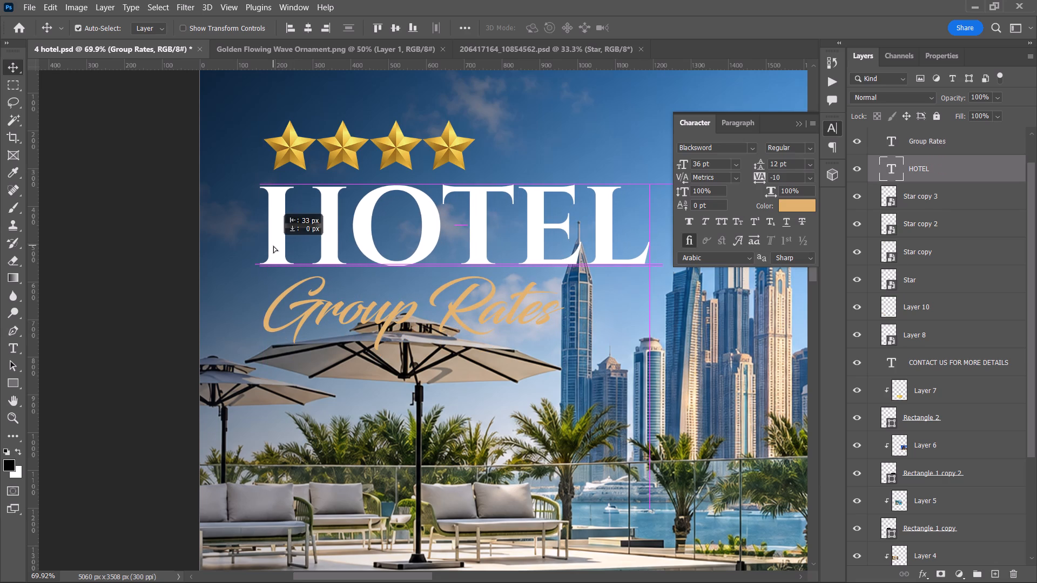
left_click_drag(273, 246, 278, 246)
scroll(278, 246, "down", 5, "alt")
left_click(123, 296)
scroll(123, 296, "down", 2, "alt")
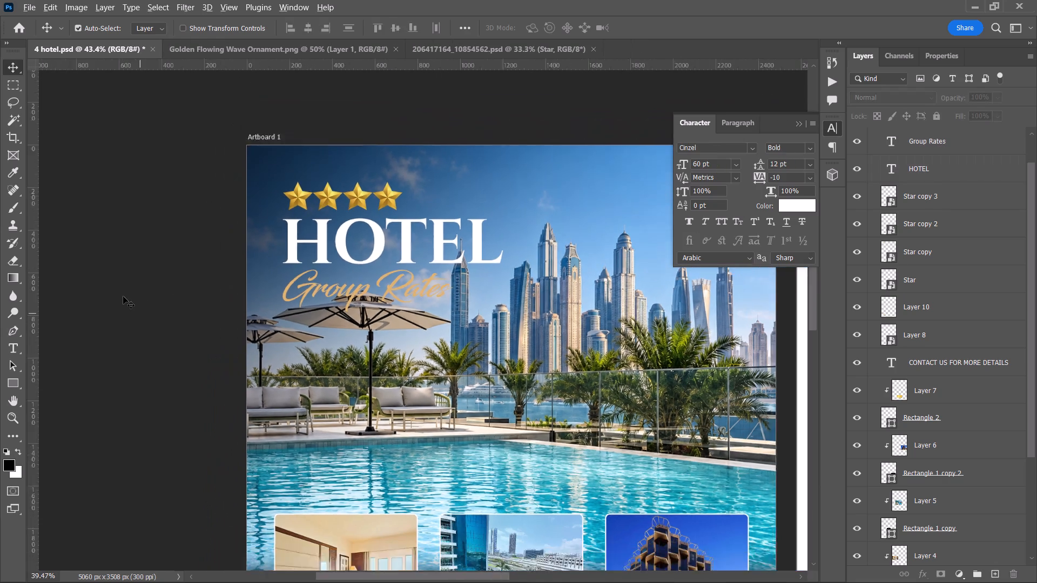
Save the hotel poster document.
scroll(123, 296, "down", 2, "alt")
key("space")
left_click_drag(135, 312, 73, 316)
key("space")
key("space")
left_click_drag(249, 327, 184, 320)
scroll(252, 328, "down", 4, "alt")
key("space")
left_click_drag(271, 331, 248, 325)
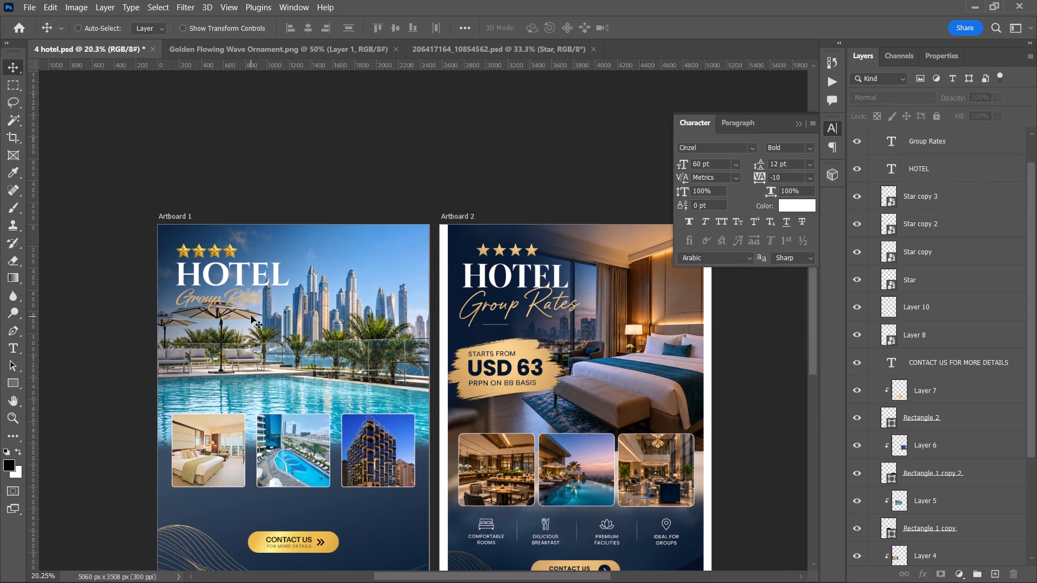
key("ctrl+s")
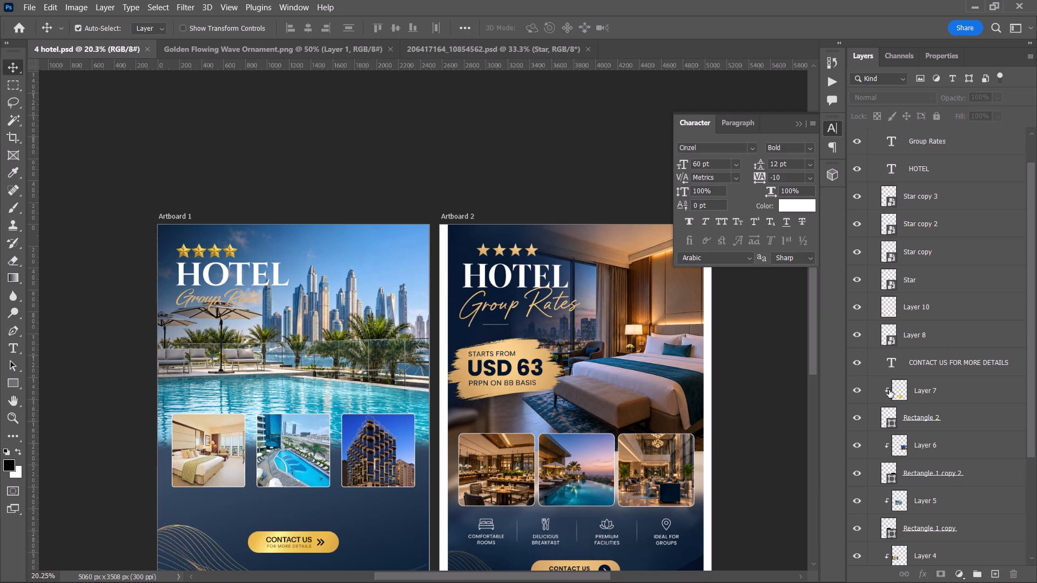
Paint black shading on the fade layer (Layer 11) behind the stars, headline and umbrellas, using a soft brush enlarged to 3000 px.
scroll(927, 491, "down", 6)
left_click(929, 506)
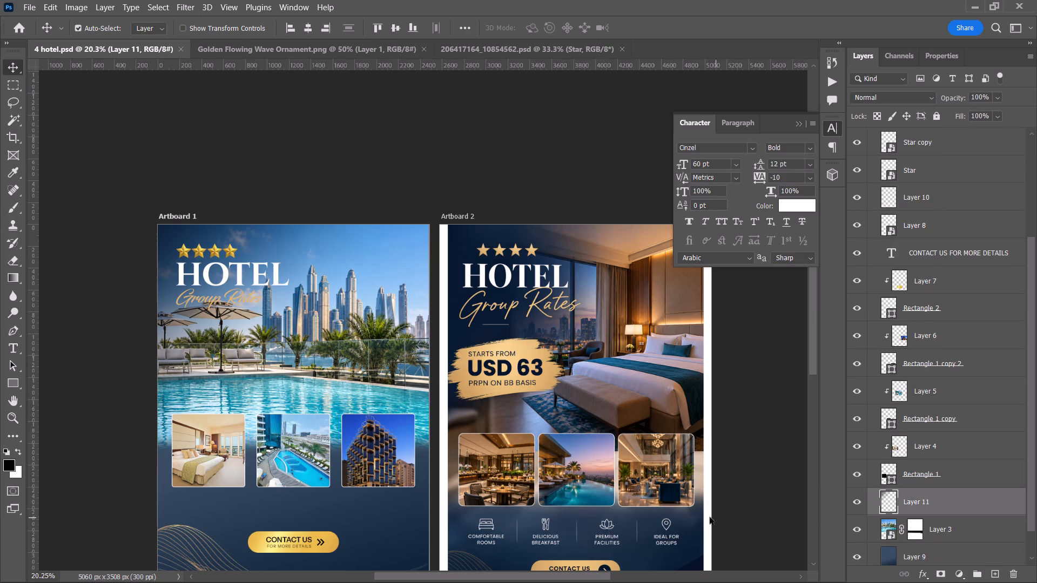
key("b")
key("bracketright")
key("bracketright")
key("bracketright")
key("bracketright")
key("bracketright")
key("bracketright")
key("bracketright")
key("bracketright")
key("bracketright")
key("bracketright")
key("bracketright")
key("bracketright")
key("bracketright")
key("bracketright")
key("bracketright")
key("bracketright")
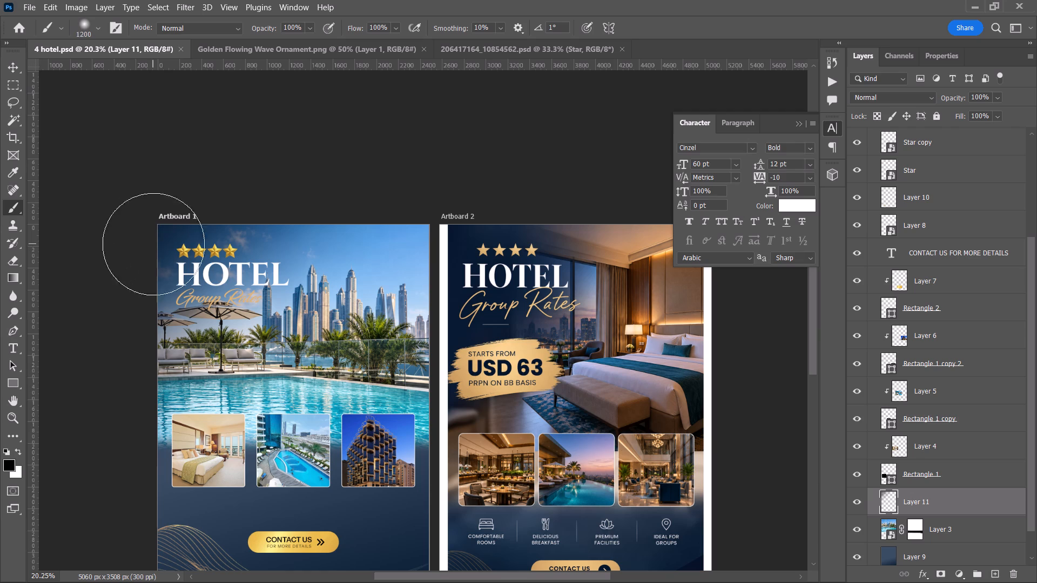
key("bracketright")
key("bracketright")
key("bracketright")
key("bracketright")
key("bracketright")
type("]]")
type("]]]")
left_click(167, 273)
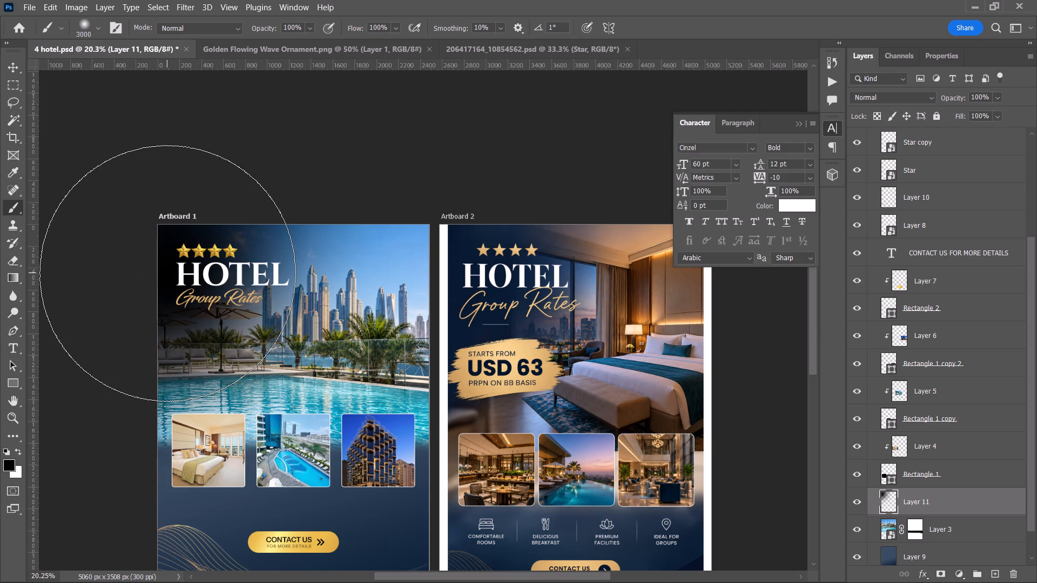
left_click(167, 273)
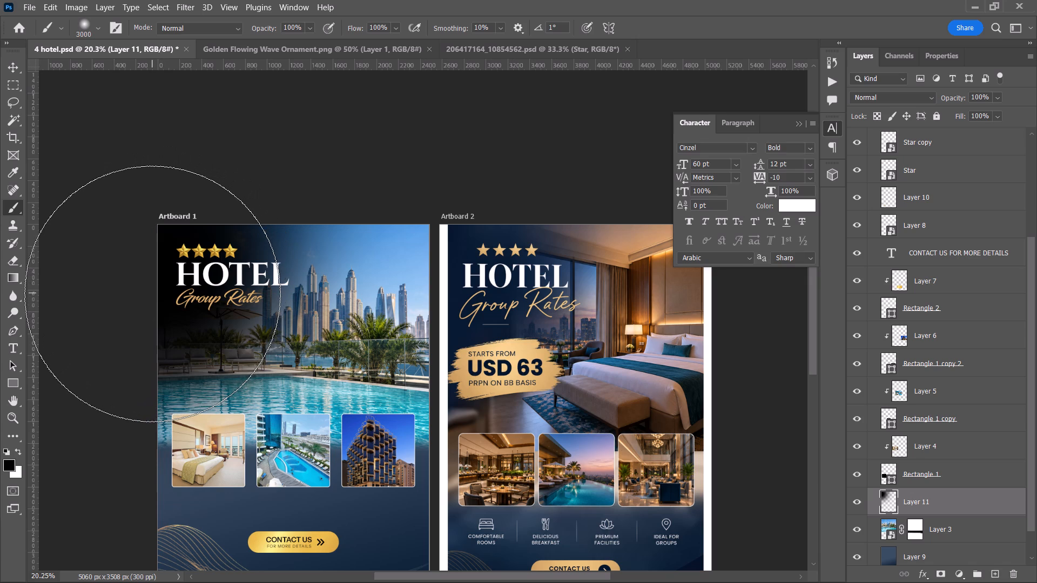
left_click(152, 294)
left_click(13, 64)
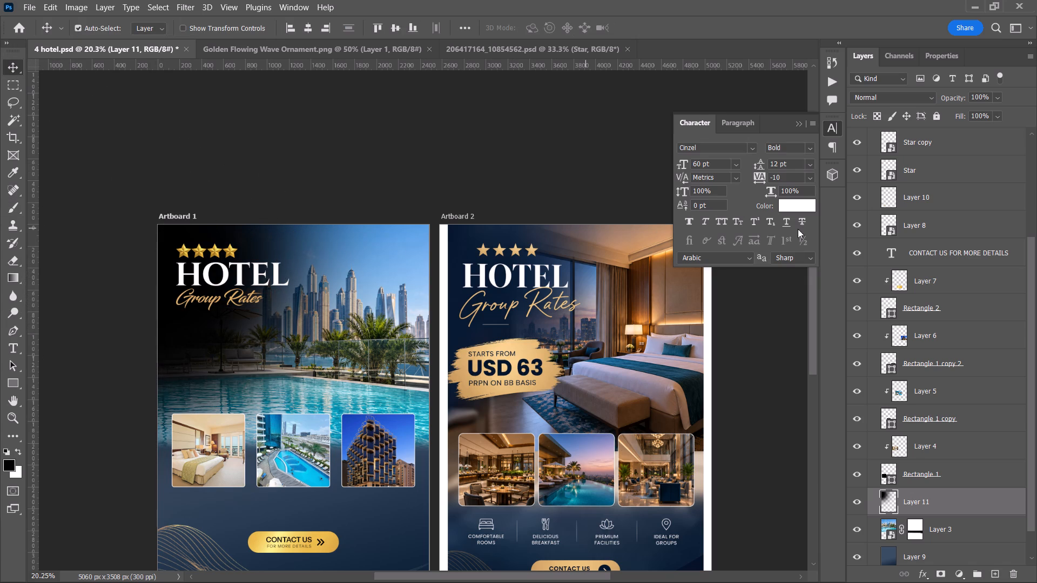
Reduce the shading layer's (Layer 11) opacity to 78%.
left_click(996, 99)
left_click(991, 110)
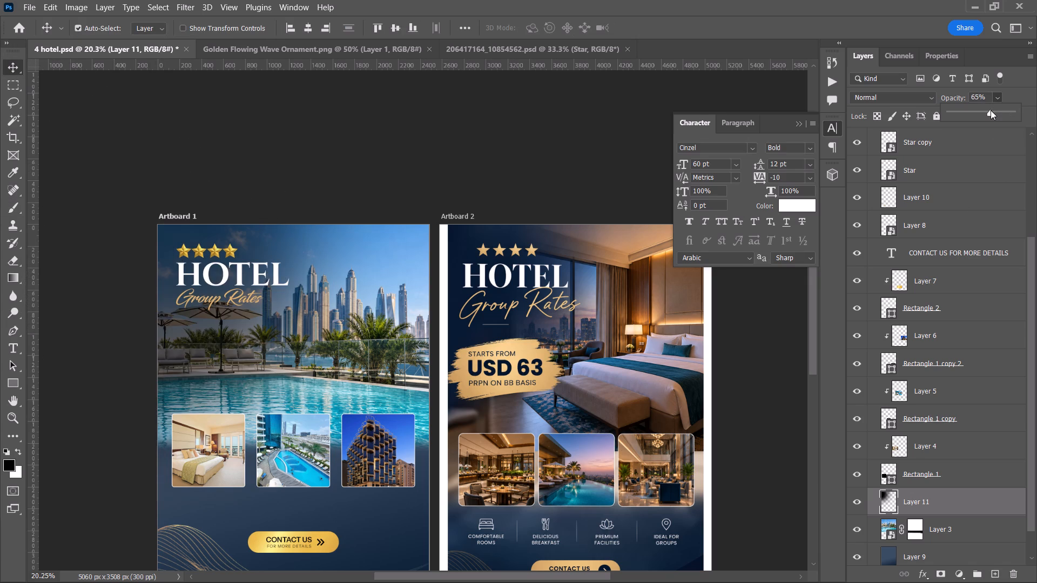
left_click(991, 110)
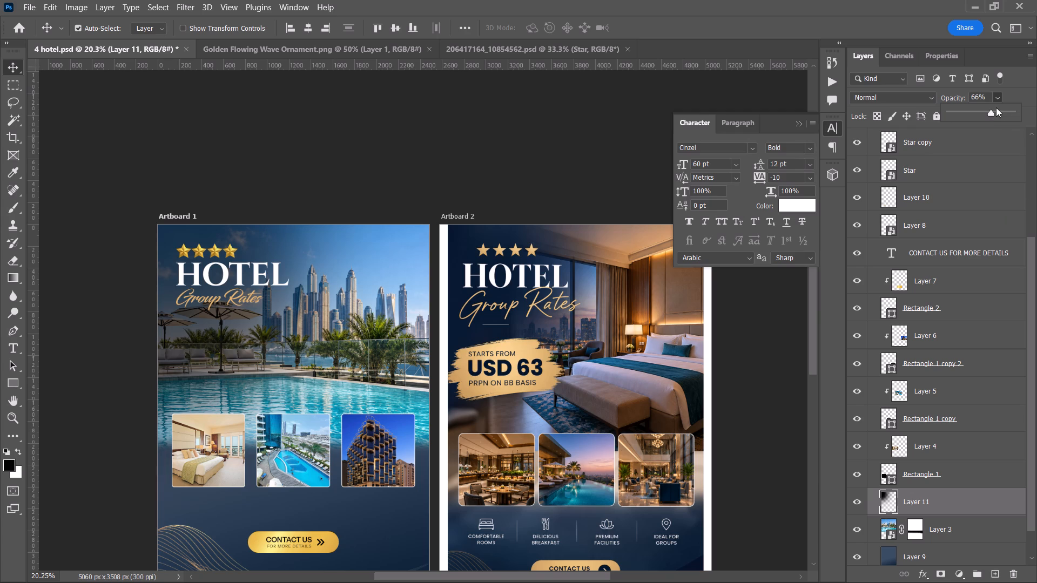
left_click(999, 109)
scroll(218, 355, "up", 3, "alt")
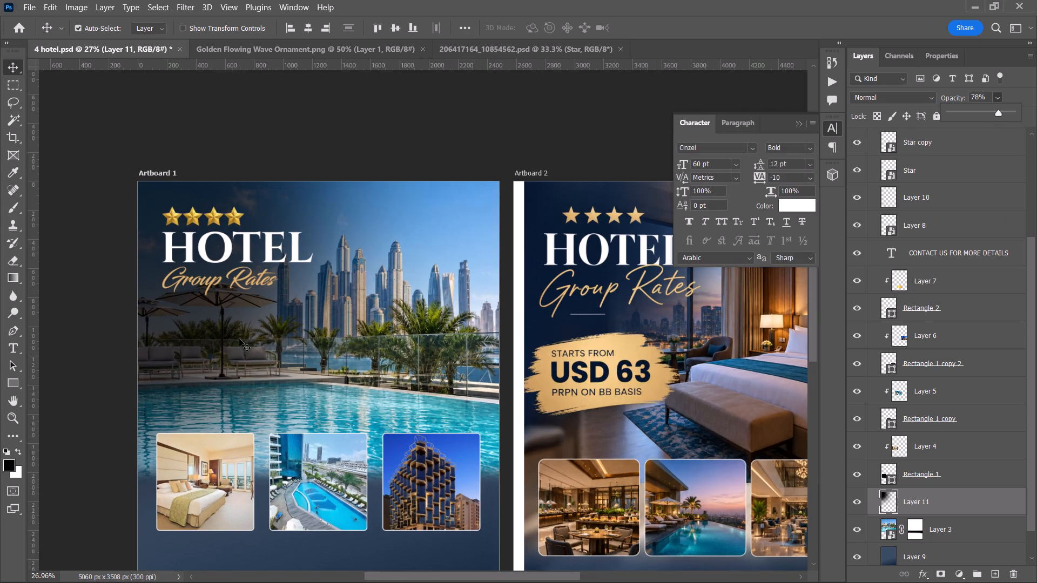
key("space")
left_click_drag(243, 334, 235, 341)
scroll(204, 328, "up", 4, "alt")
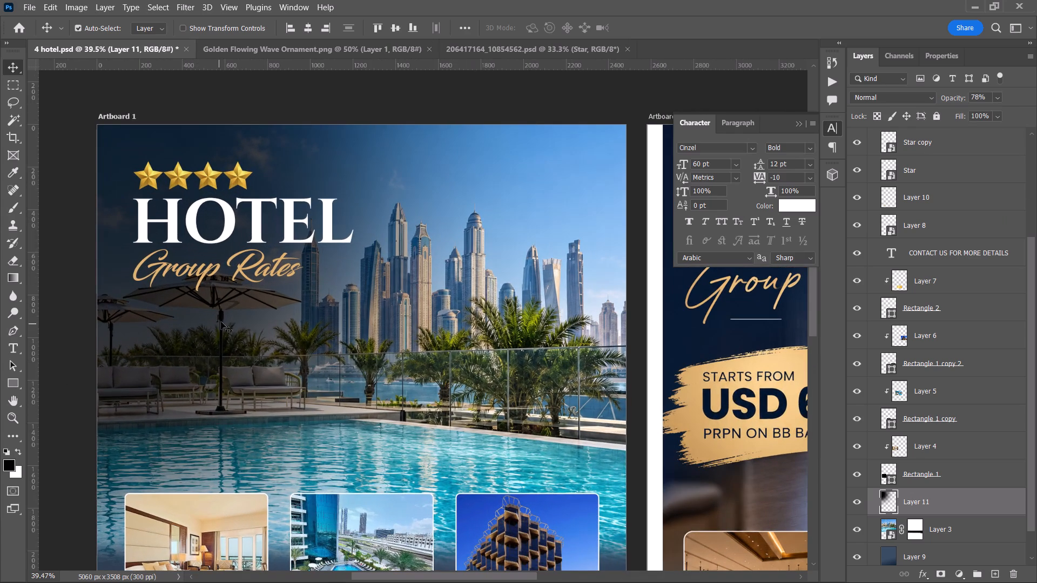
Set the Group Rates text on Artboard 1 in Albert Sans and apply All Caps to it.
left_click(191, 265)
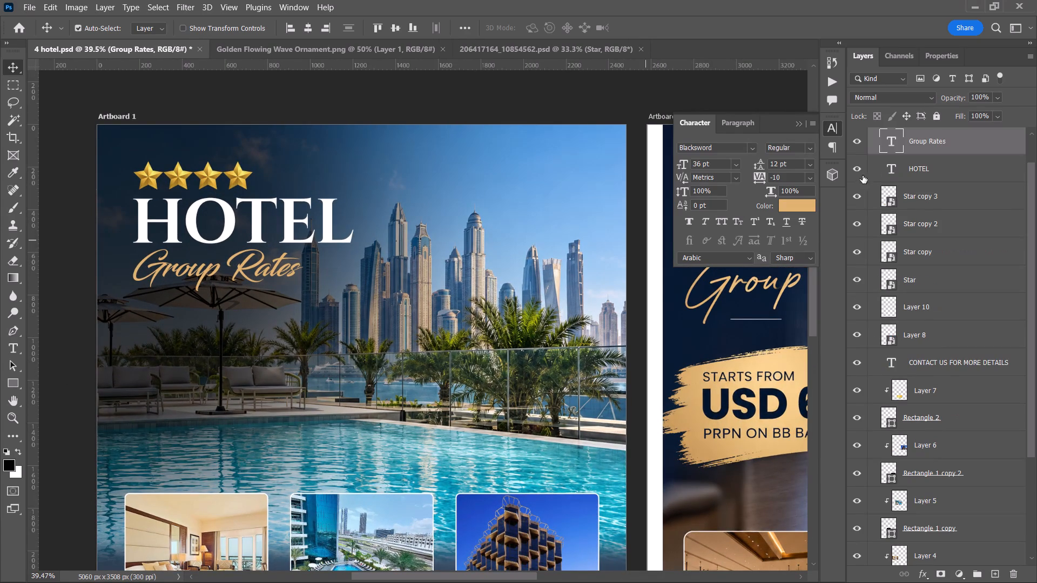
left_click(751, 147)
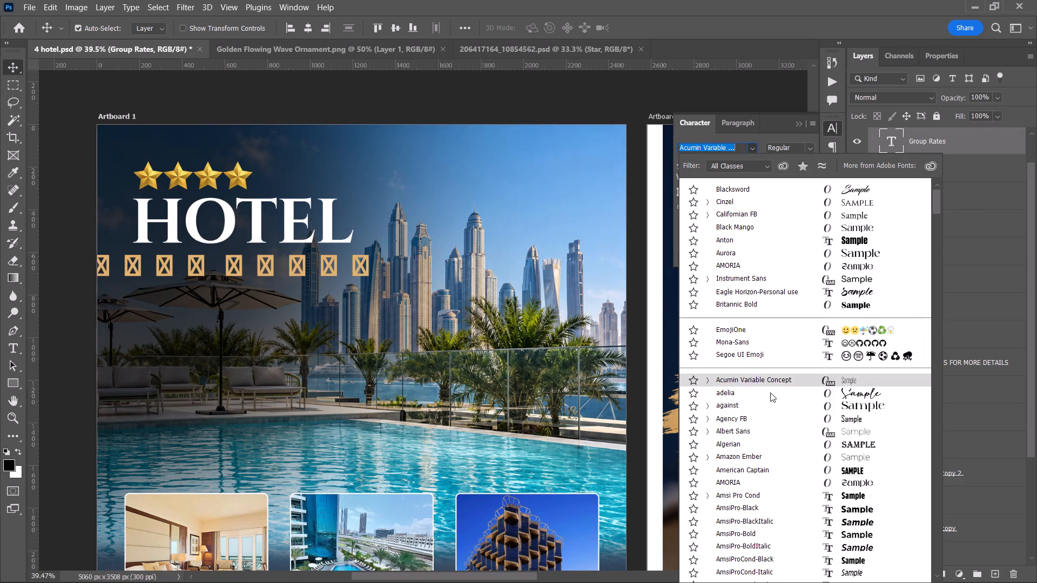
left_click(772, 437)
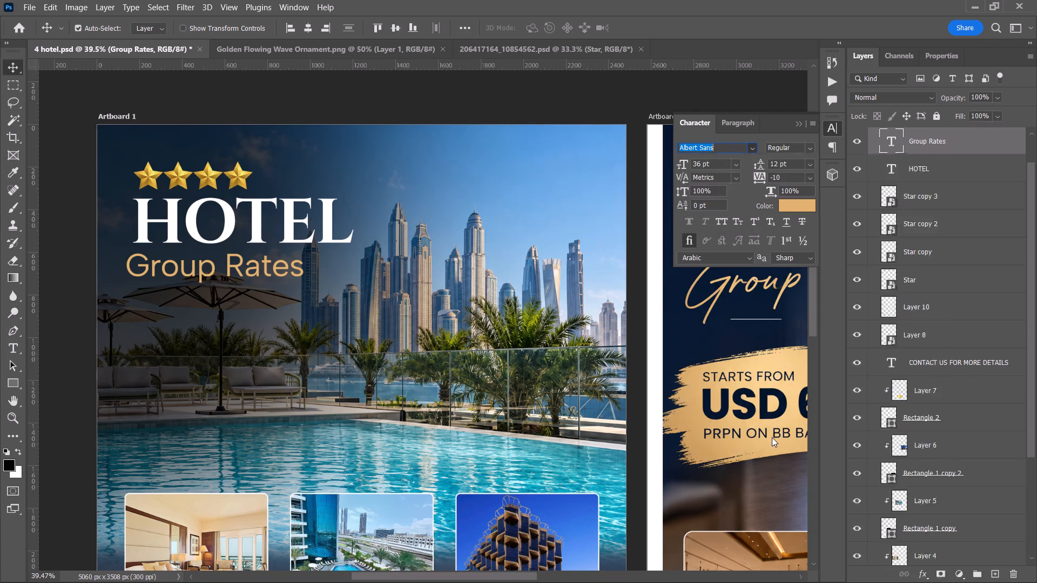
left_click(722, 223)
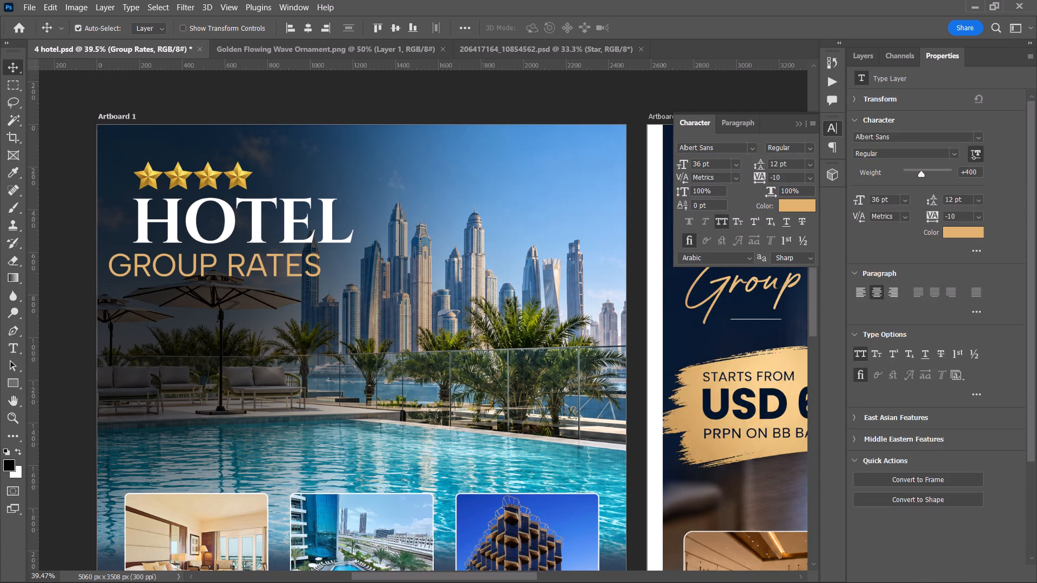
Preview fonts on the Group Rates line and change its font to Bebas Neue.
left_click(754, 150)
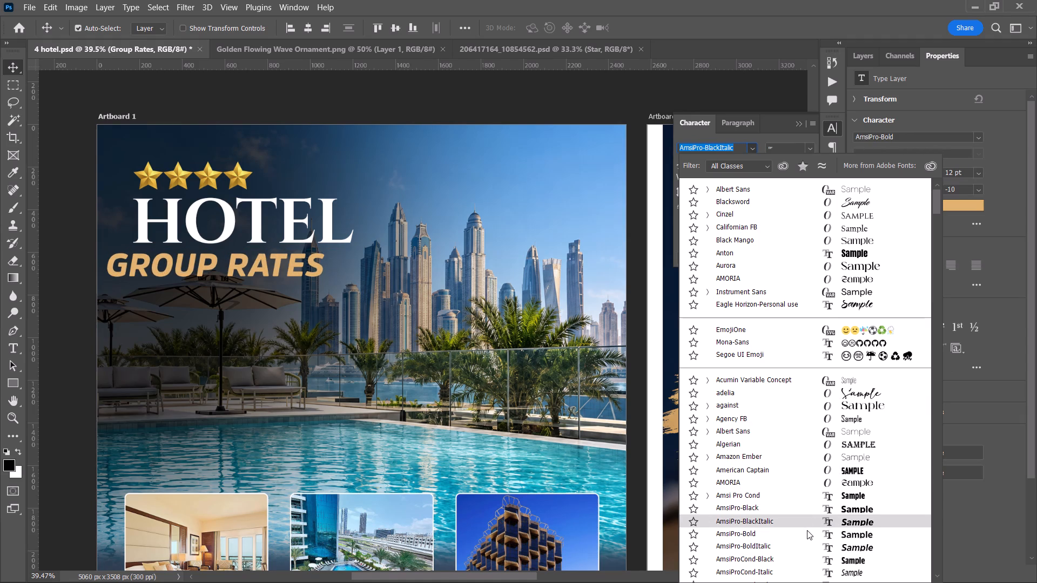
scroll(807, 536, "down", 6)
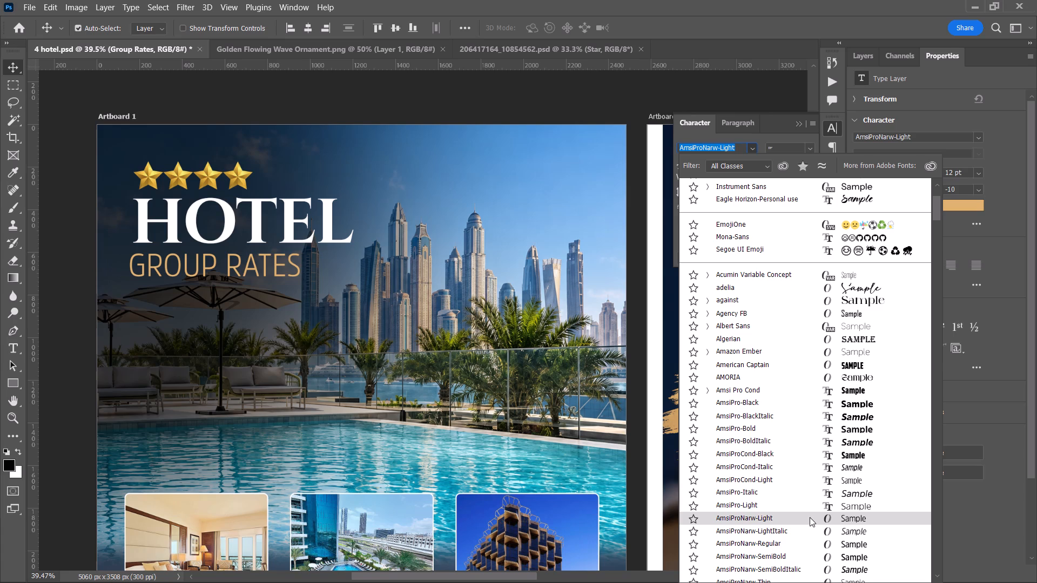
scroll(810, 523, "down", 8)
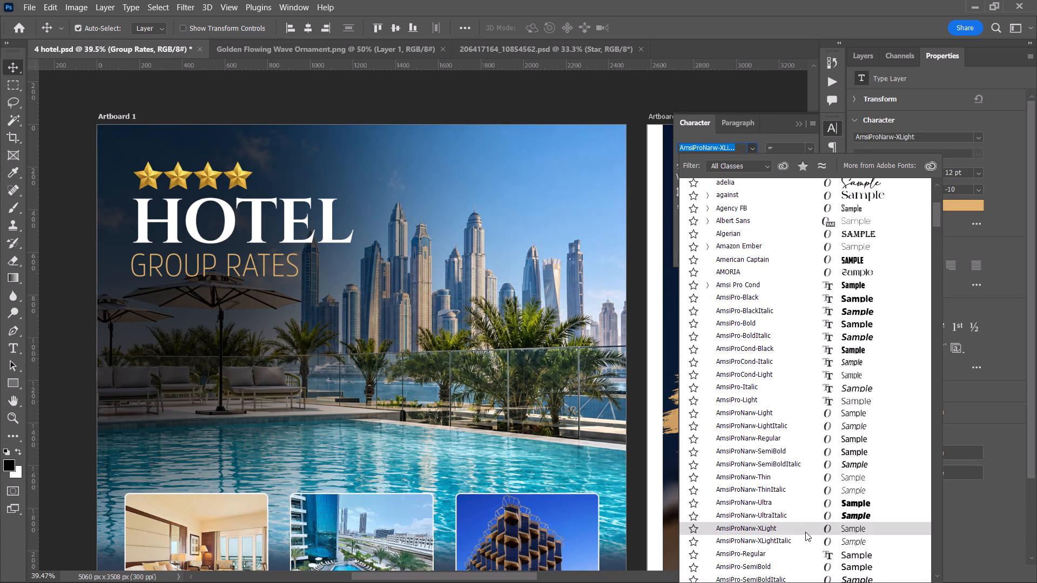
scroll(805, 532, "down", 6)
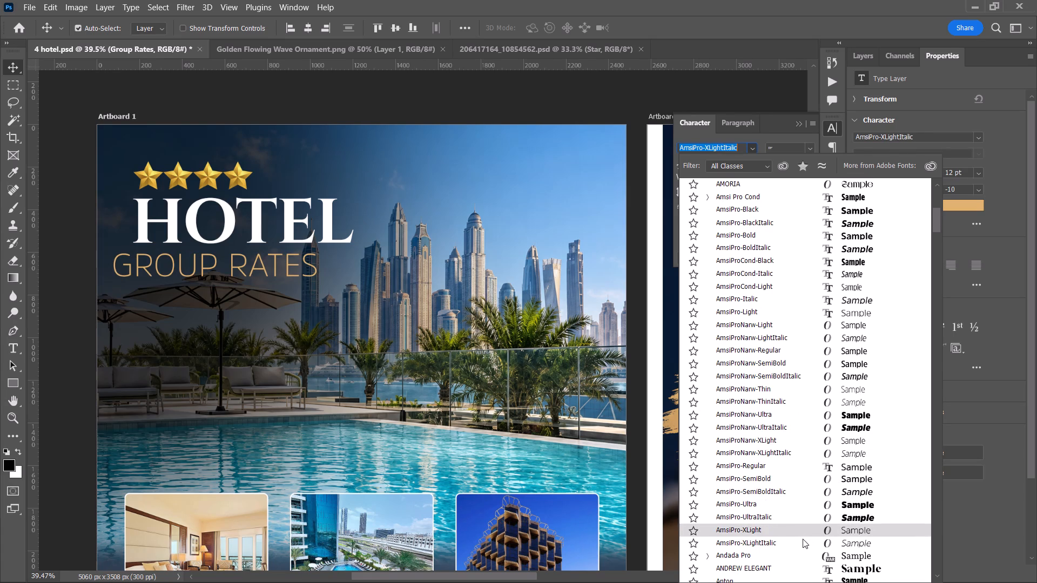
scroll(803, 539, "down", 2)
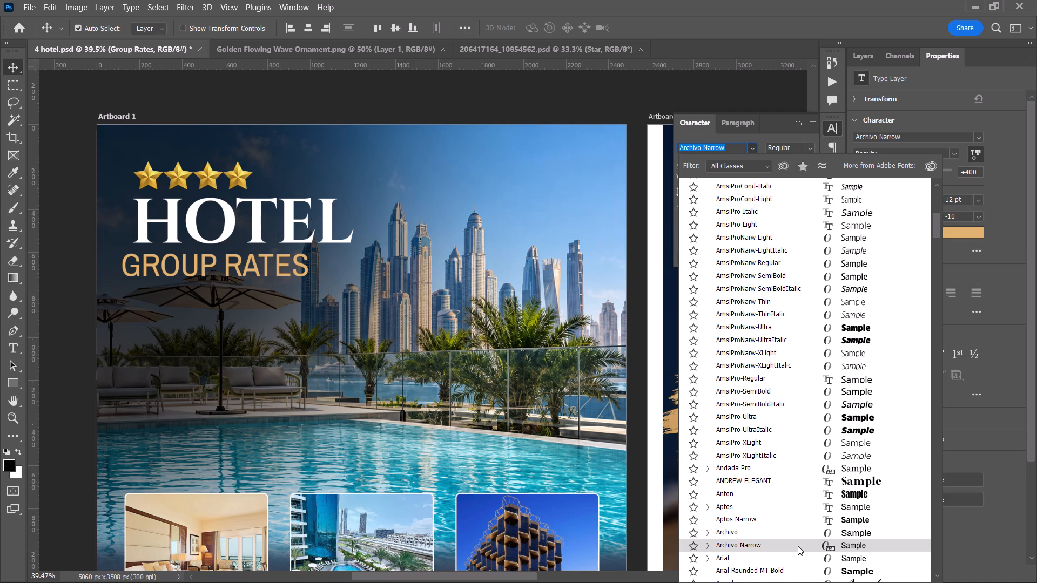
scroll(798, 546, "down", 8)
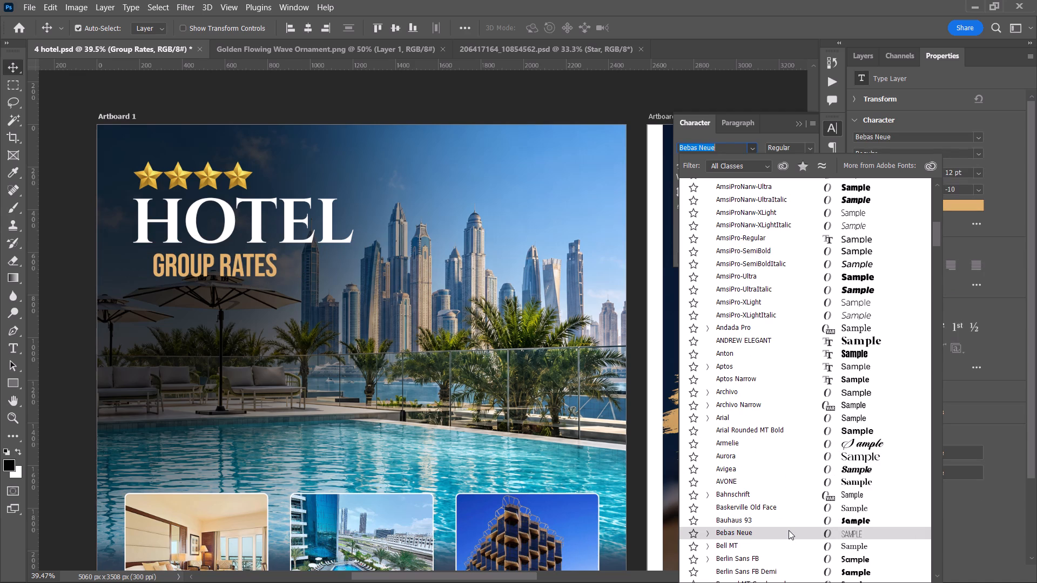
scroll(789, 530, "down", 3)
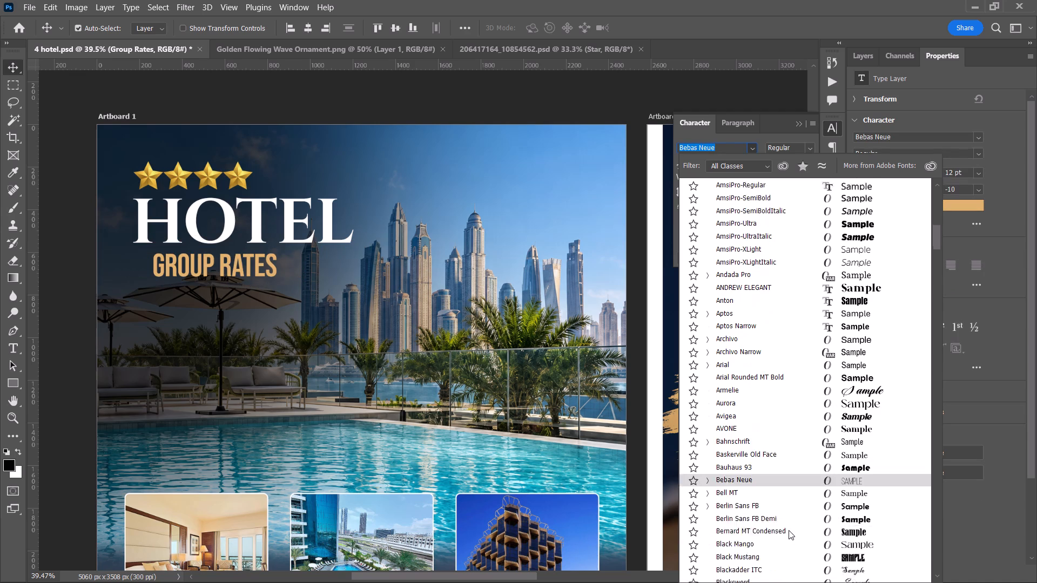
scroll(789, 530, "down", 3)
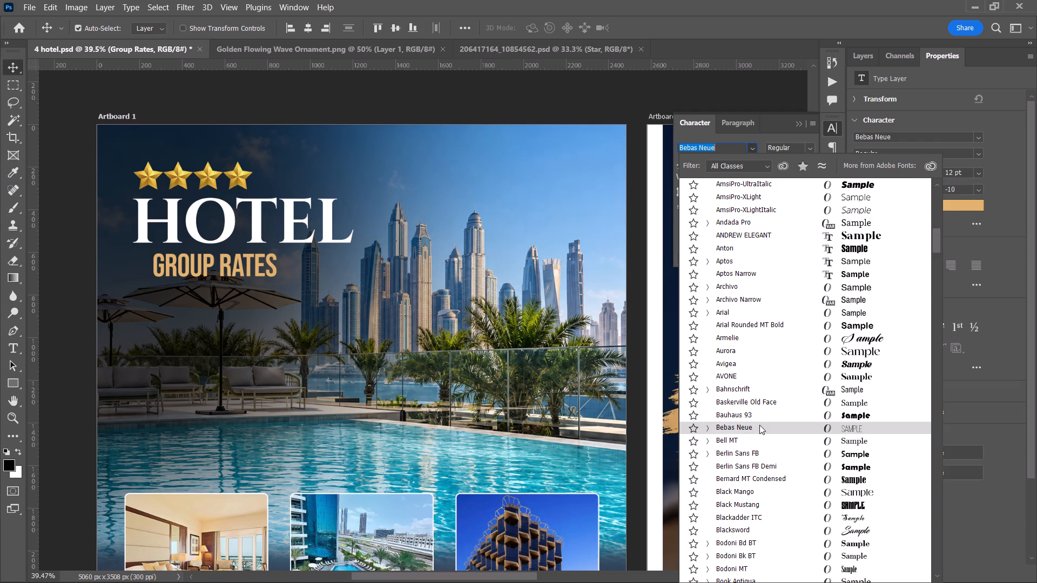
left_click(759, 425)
Move the Group Rates line so its left edge aligns with the HOTEL headline above it.
left_click_drag(163, 270, 149, 268)
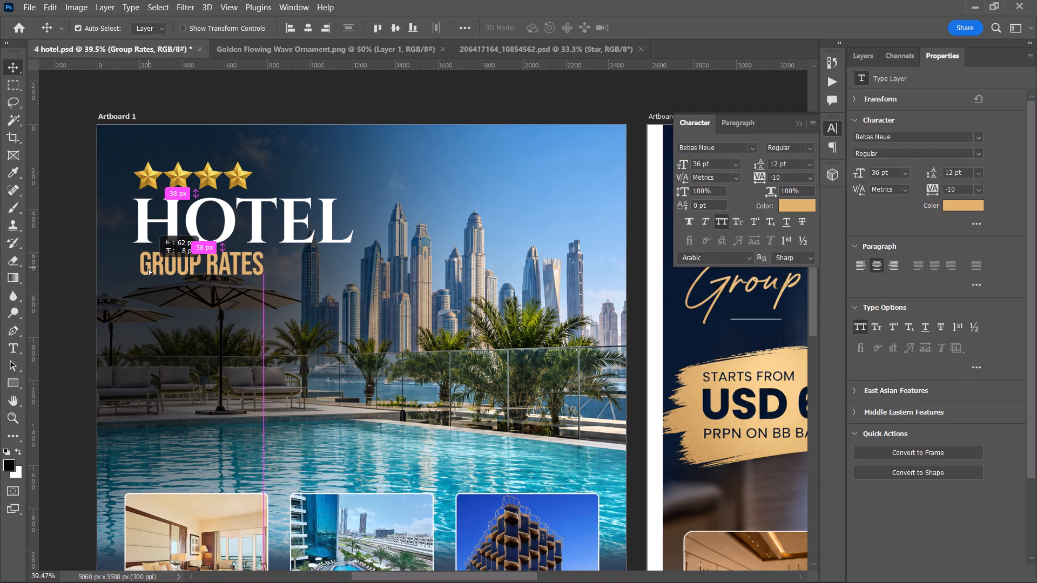
left_click_drag(149, 268, 143, 272)
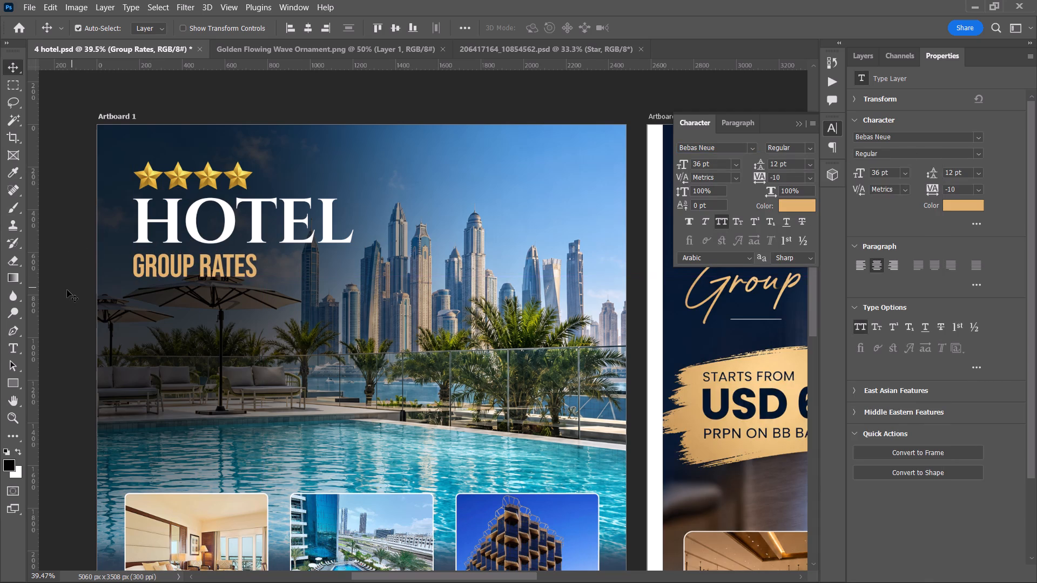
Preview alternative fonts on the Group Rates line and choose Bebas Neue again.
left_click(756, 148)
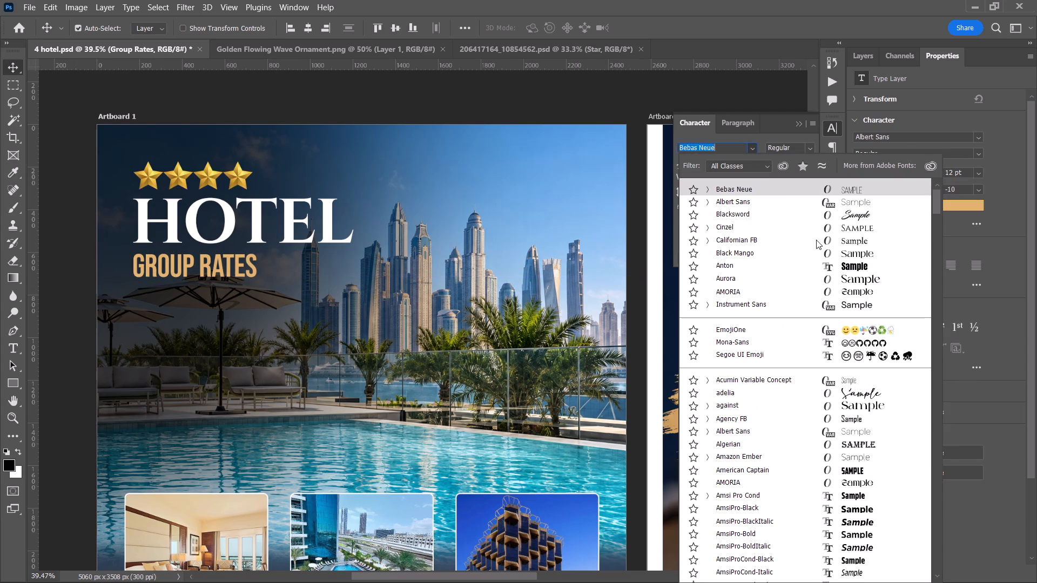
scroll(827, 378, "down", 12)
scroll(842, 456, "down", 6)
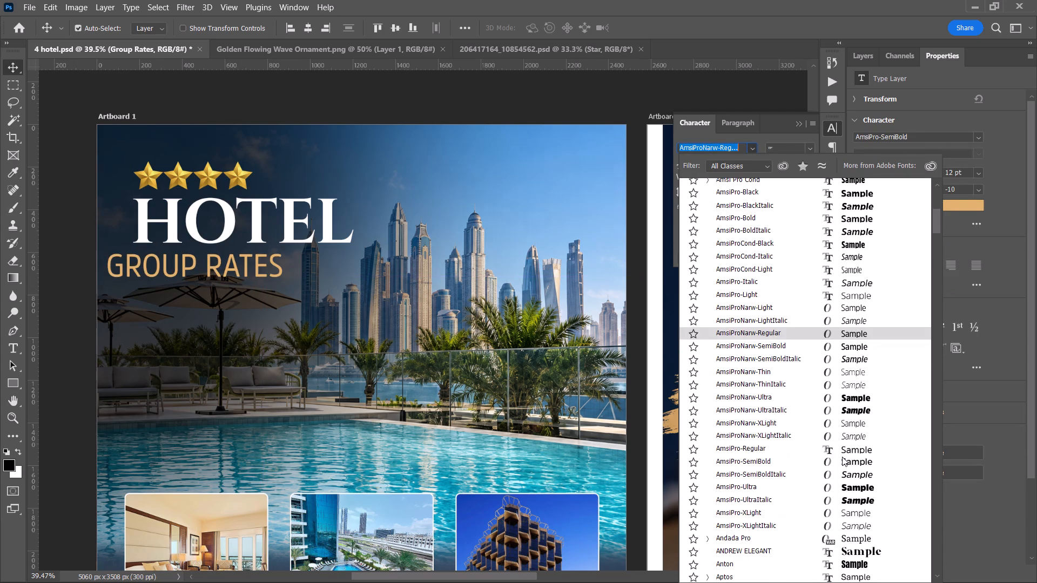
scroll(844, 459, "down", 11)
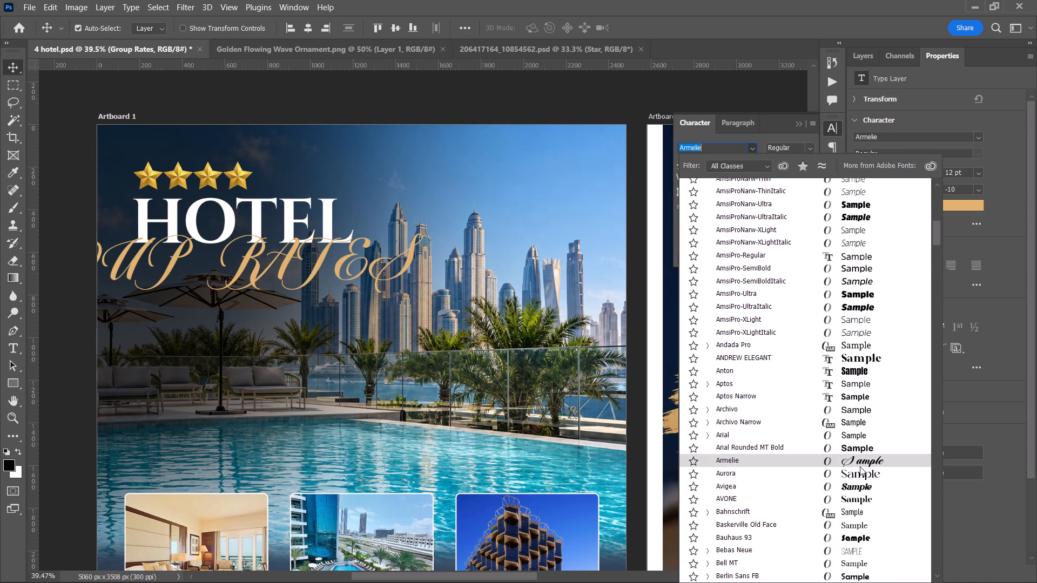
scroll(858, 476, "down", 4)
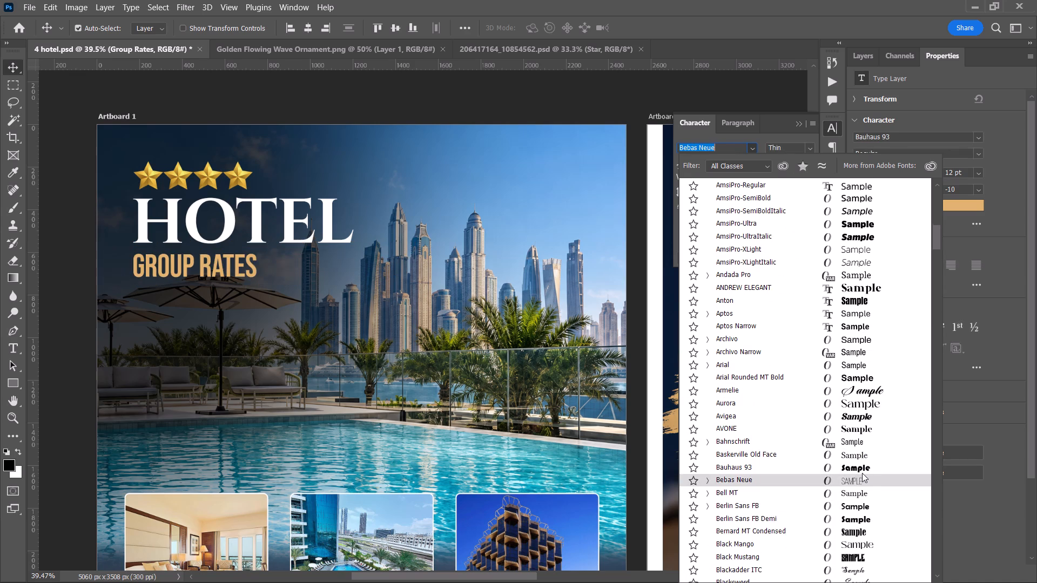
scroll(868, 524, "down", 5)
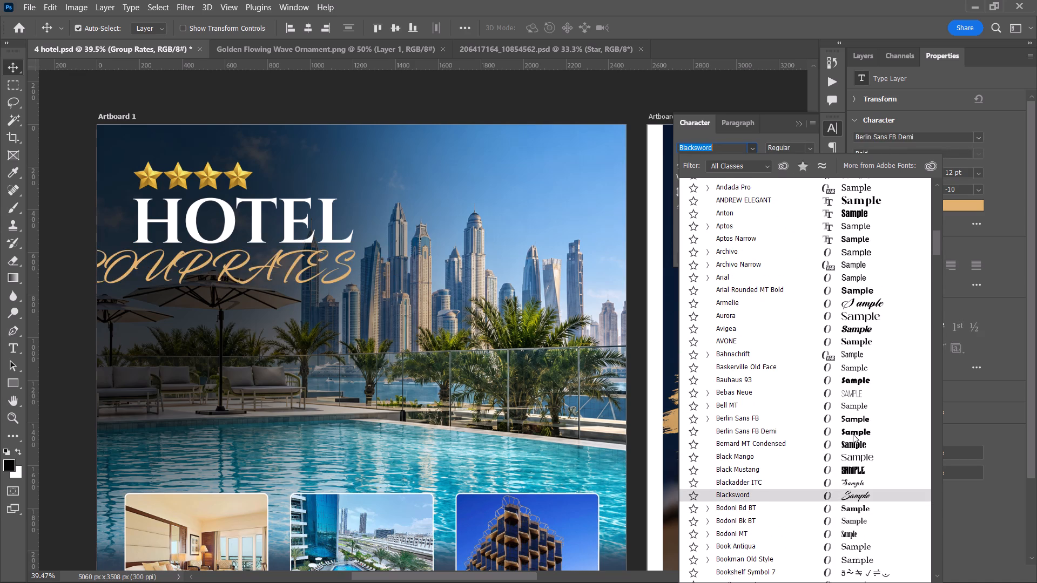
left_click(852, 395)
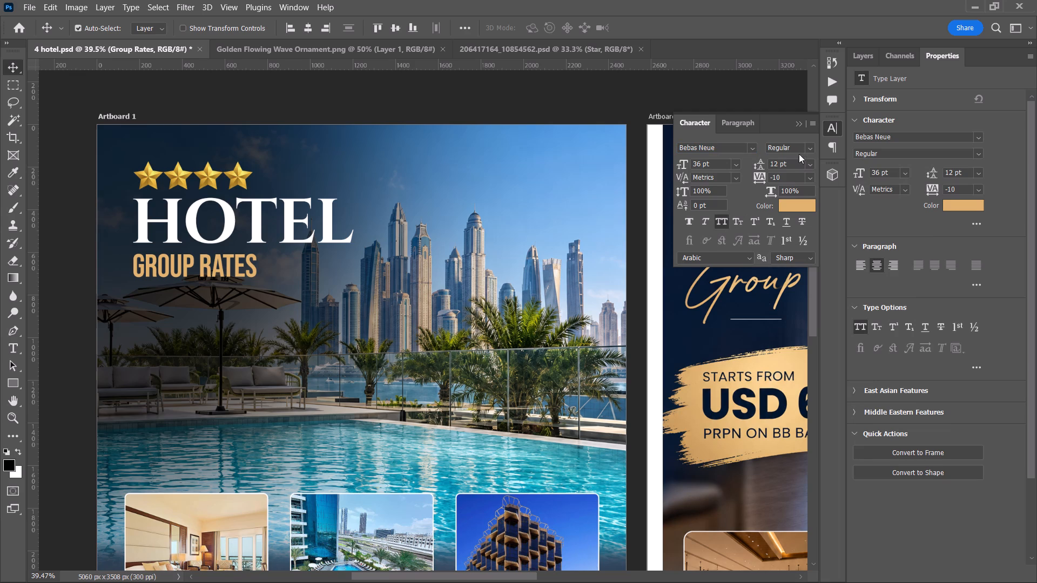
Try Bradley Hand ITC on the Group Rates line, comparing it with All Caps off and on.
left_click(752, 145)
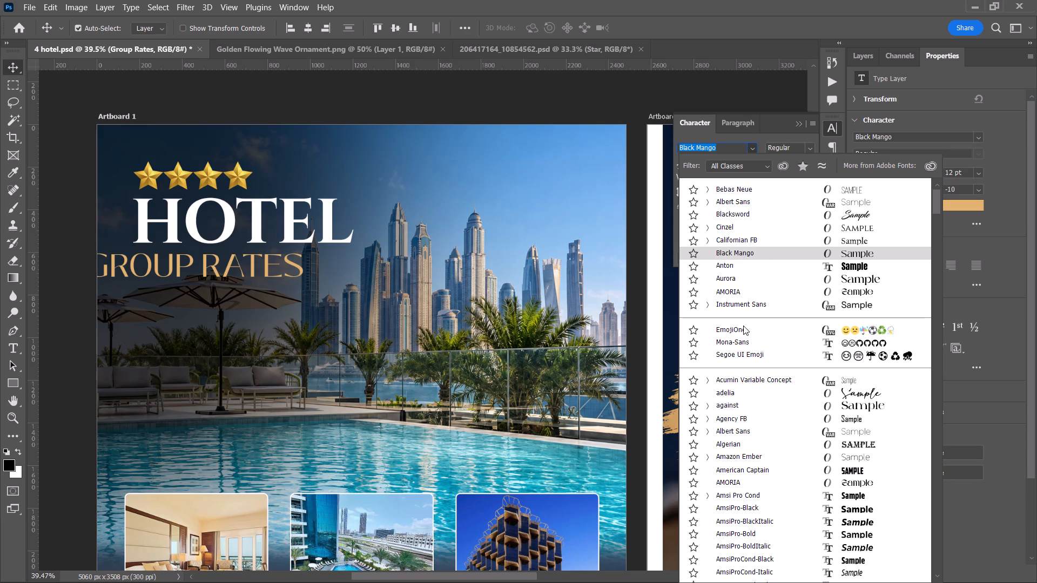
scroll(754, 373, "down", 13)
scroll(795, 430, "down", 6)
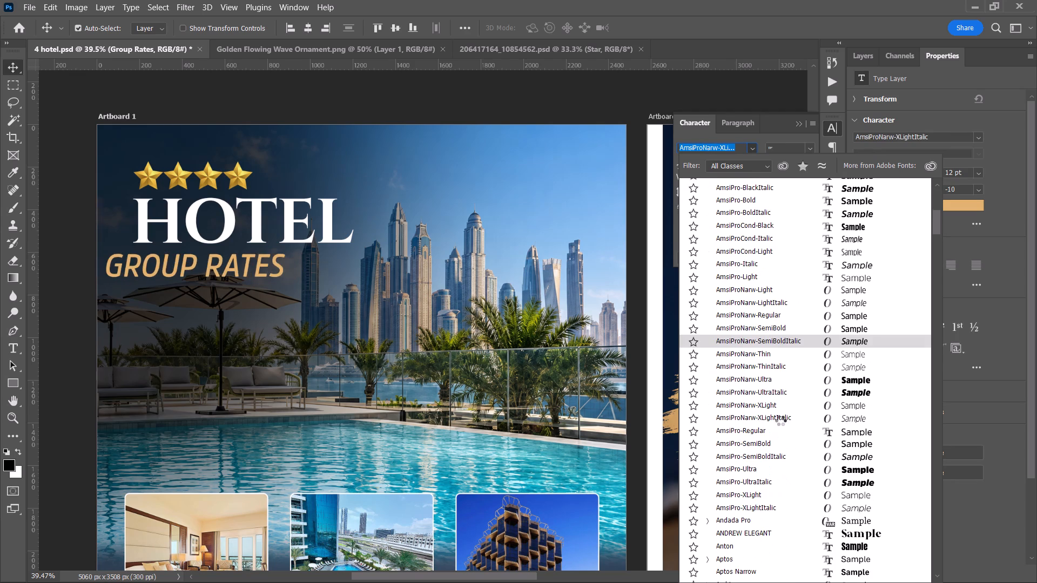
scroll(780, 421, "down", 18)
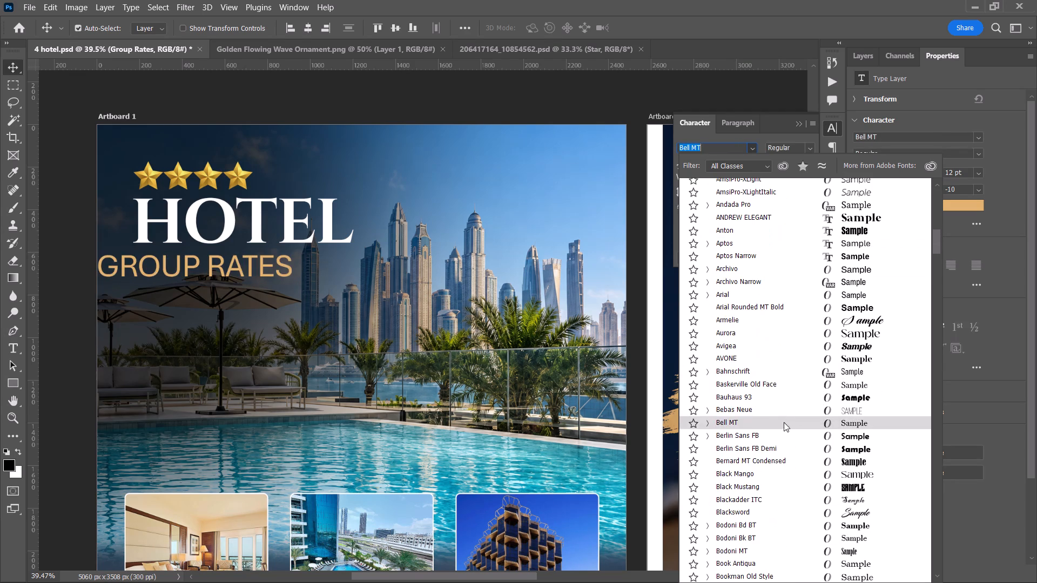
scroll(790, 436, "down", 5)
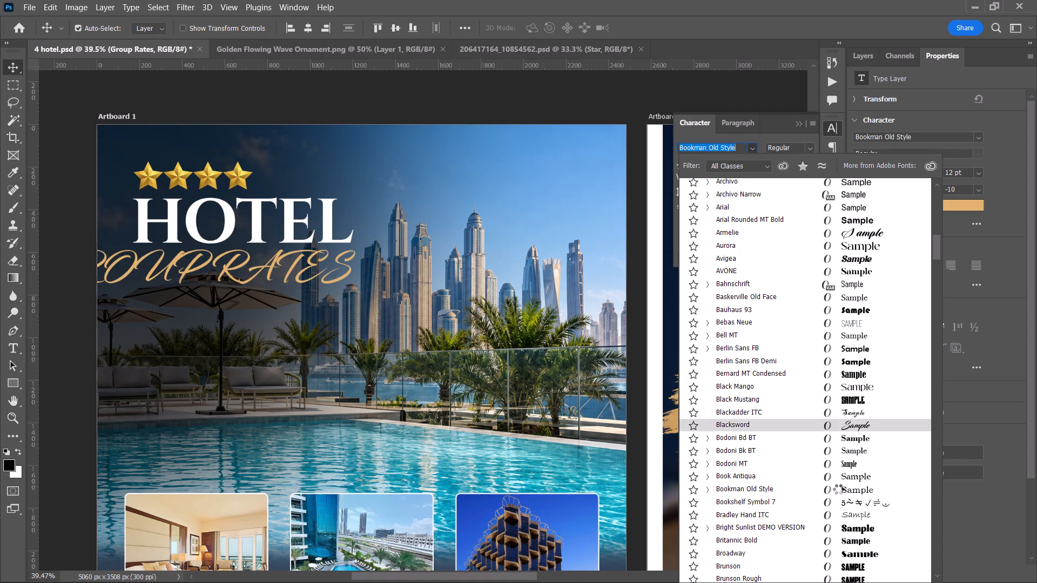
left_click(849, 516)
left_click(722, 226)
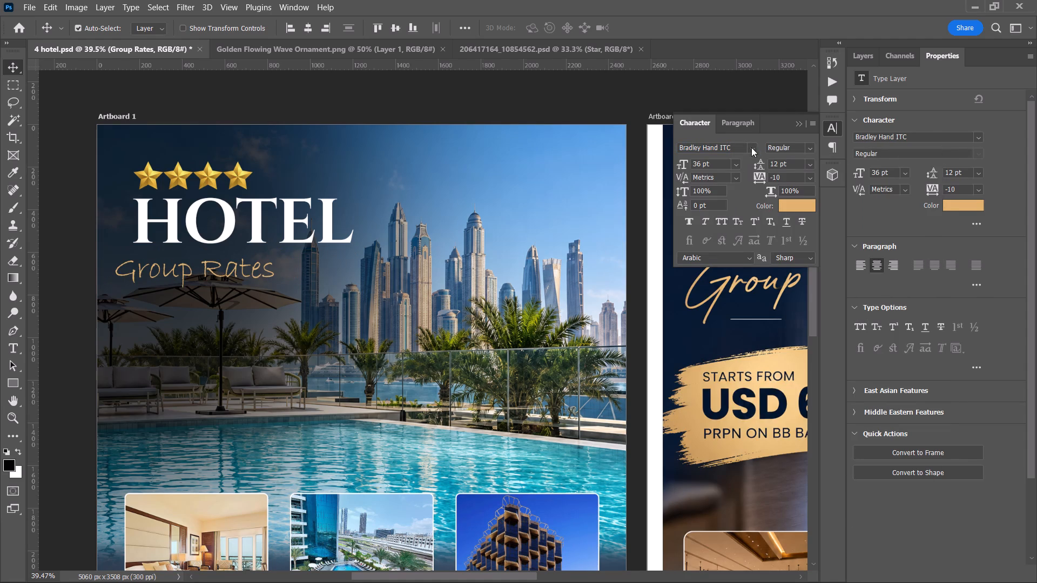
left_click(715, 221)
Preview further fonts on the Group Rates line and set it in CocogooseProTrial Thin.
left_click(754, 151)
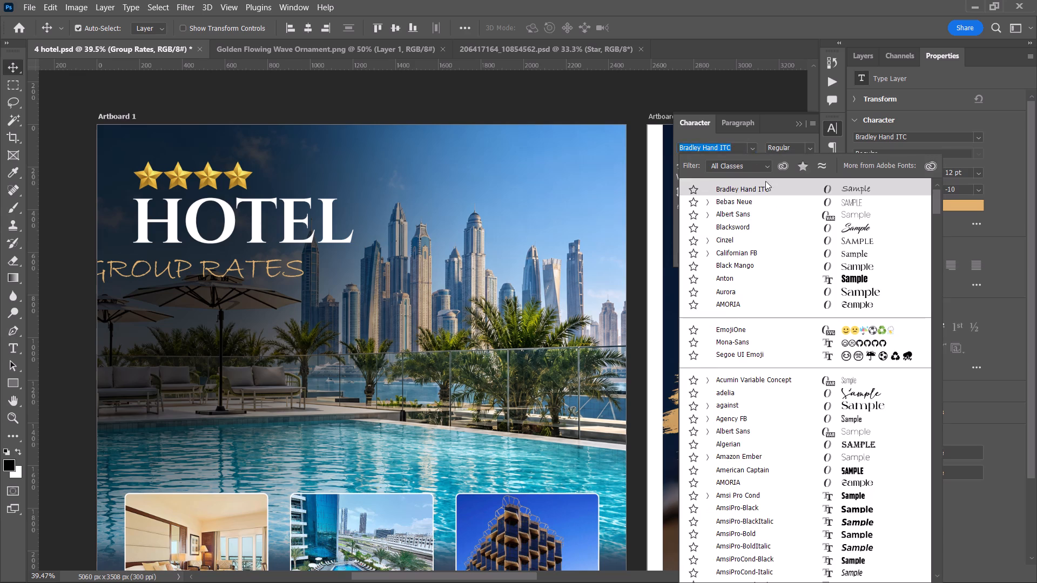
scroll(846, 438, "down", 19)
scroll(826, 437, "down", 6)
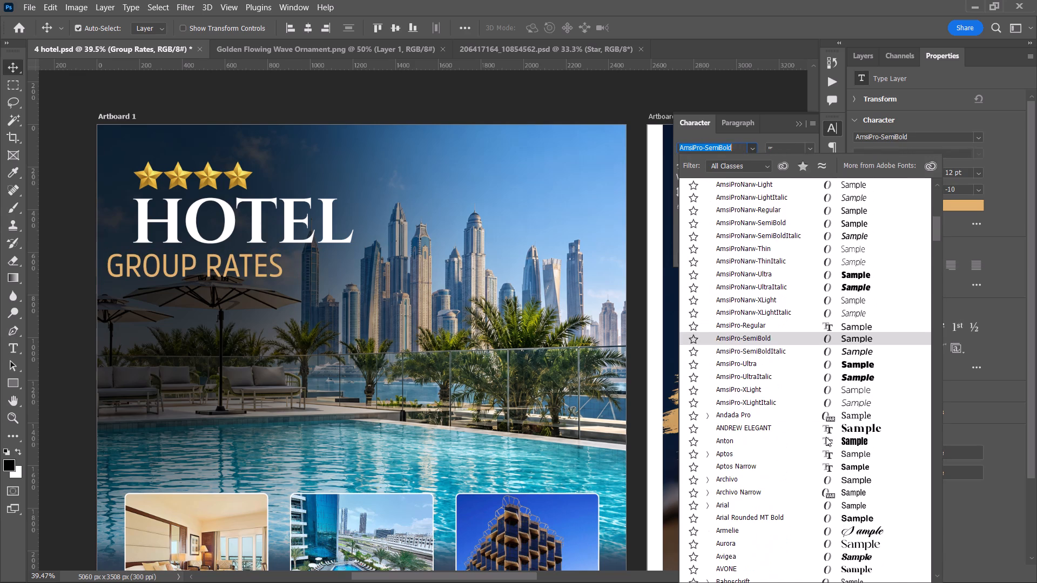
scroll(826, 437, "down", 11)
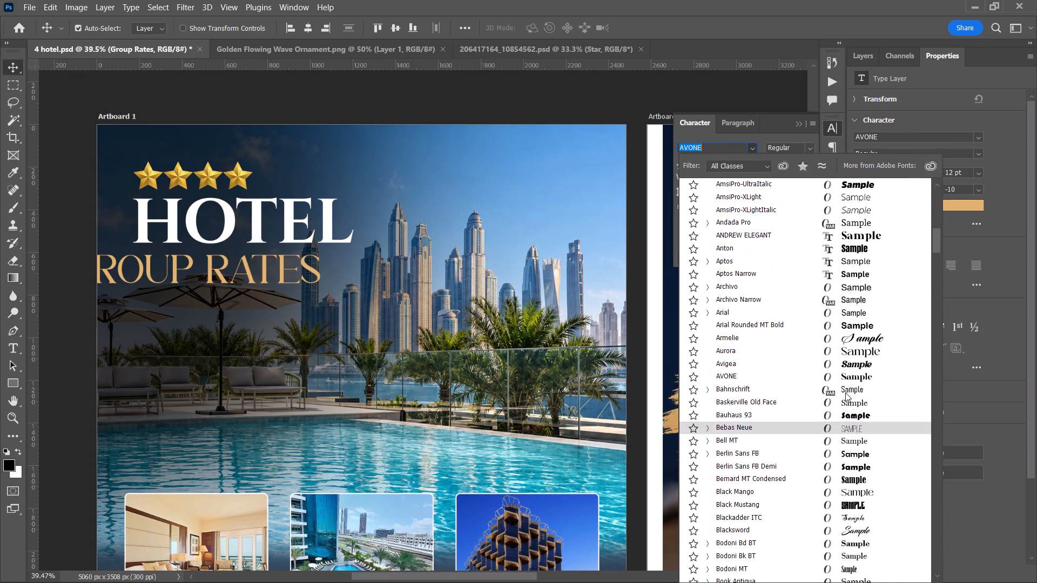
scroll(851, 458, "down", 6)
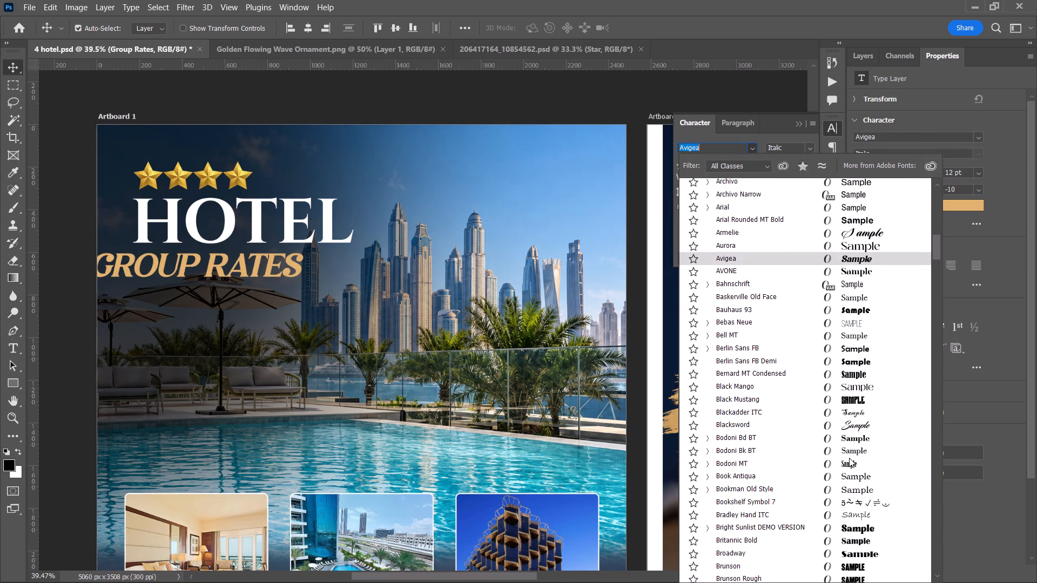
scroll(838, 463, "down", 7)
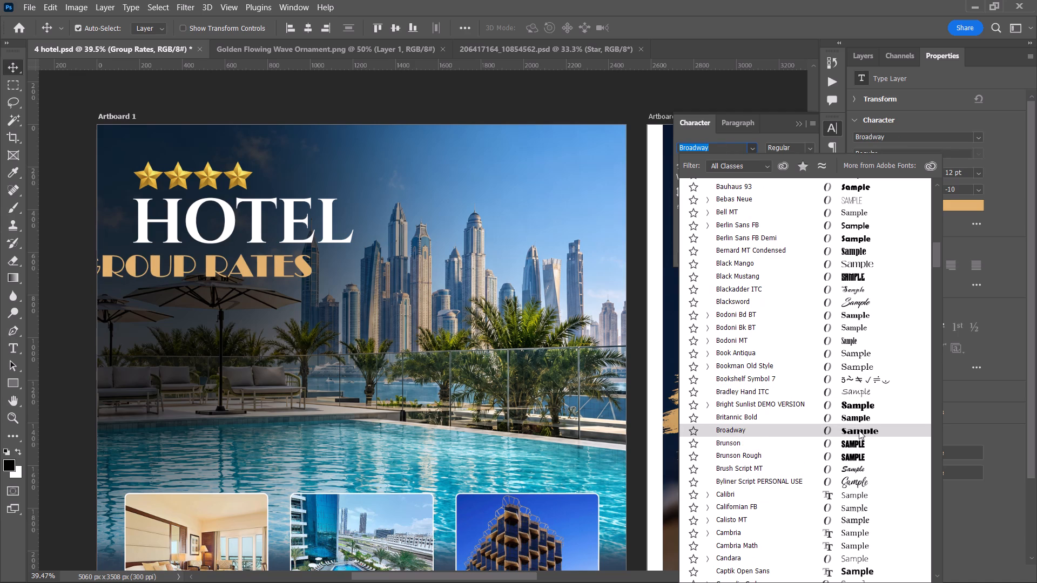
scroll(859, 430, "down", 6)
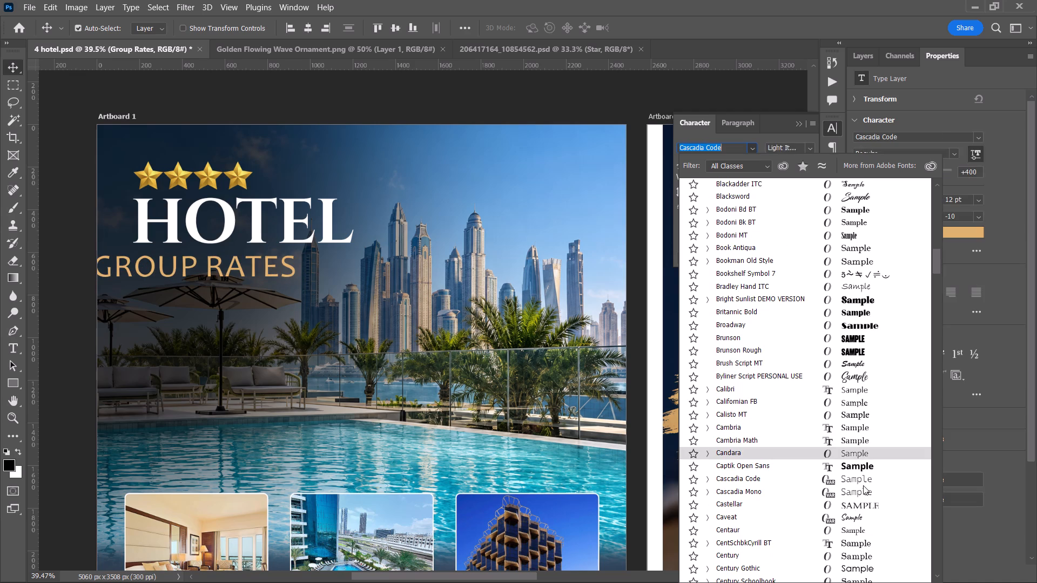
scroll(863, 485, "down", 6)
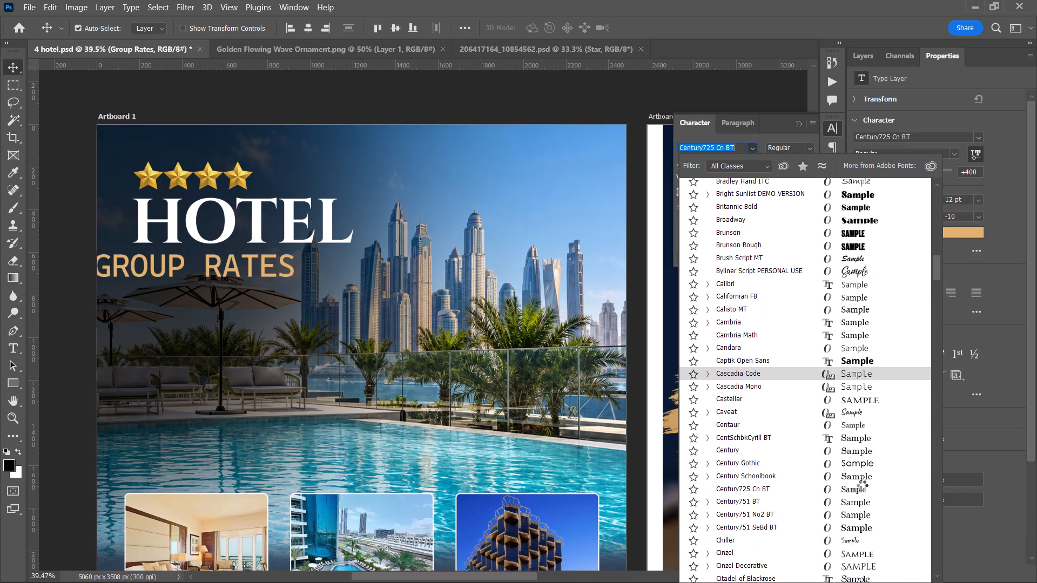
scroll(852, 477, "down", 5)
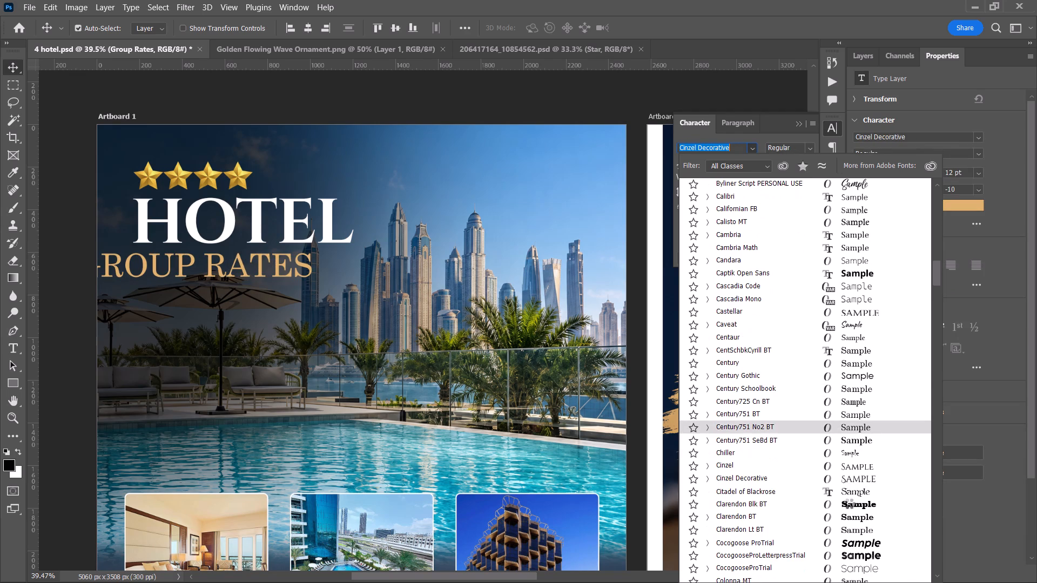
scroll(849, 511, "down", 4)
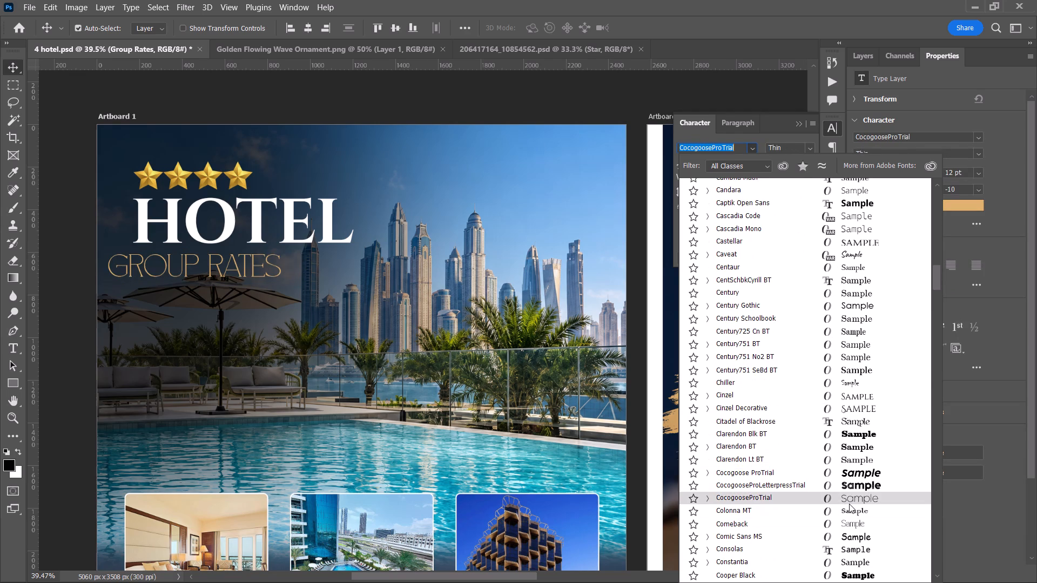
left_click(849, 504)
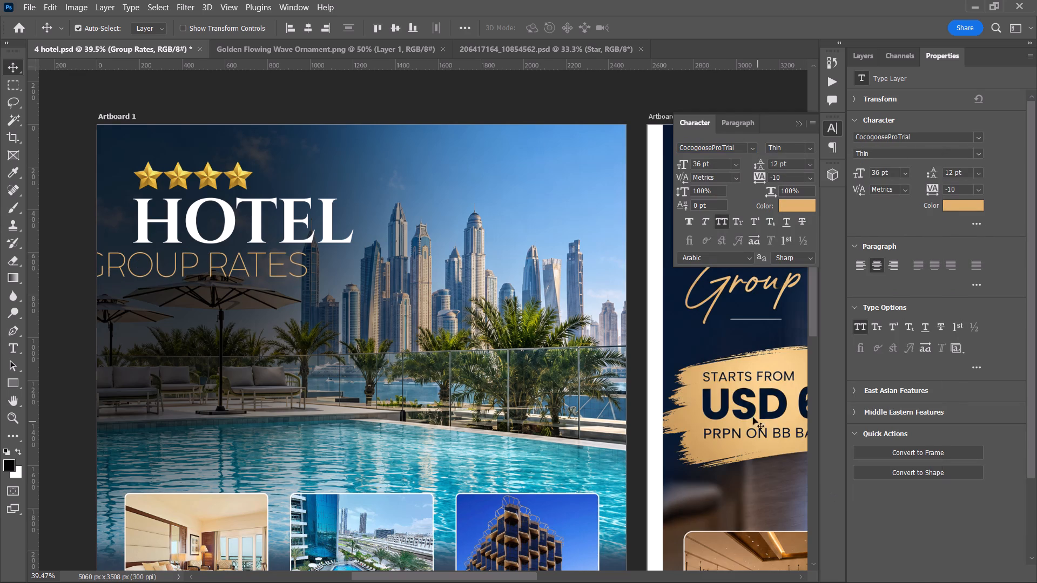
Reduce the Group Rates line's font size to 20 pt.
left_click(717, 160)
scroll(717, 160, "down", 5)
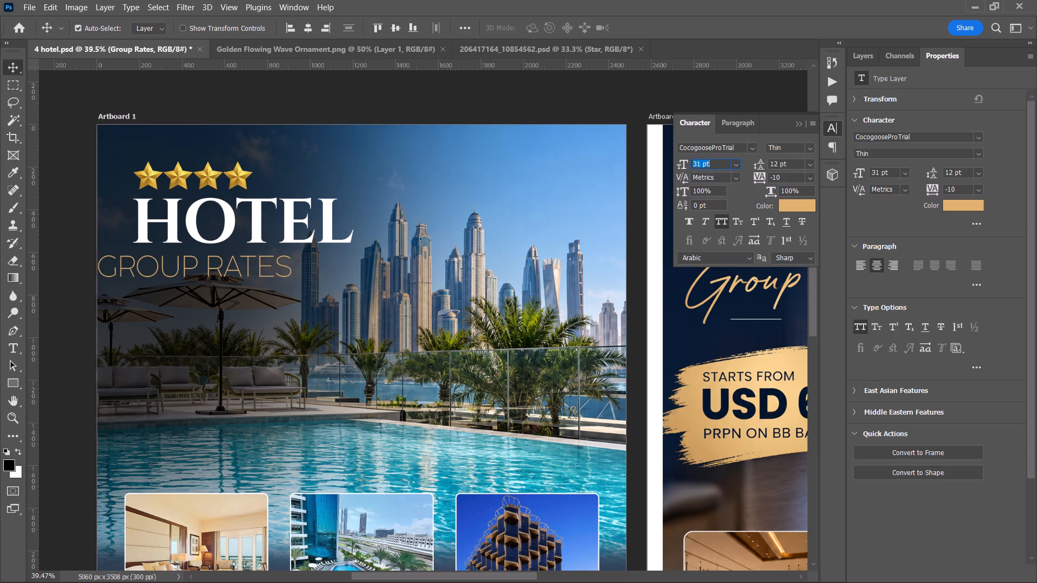
scroll(719, 167, "down", 11)
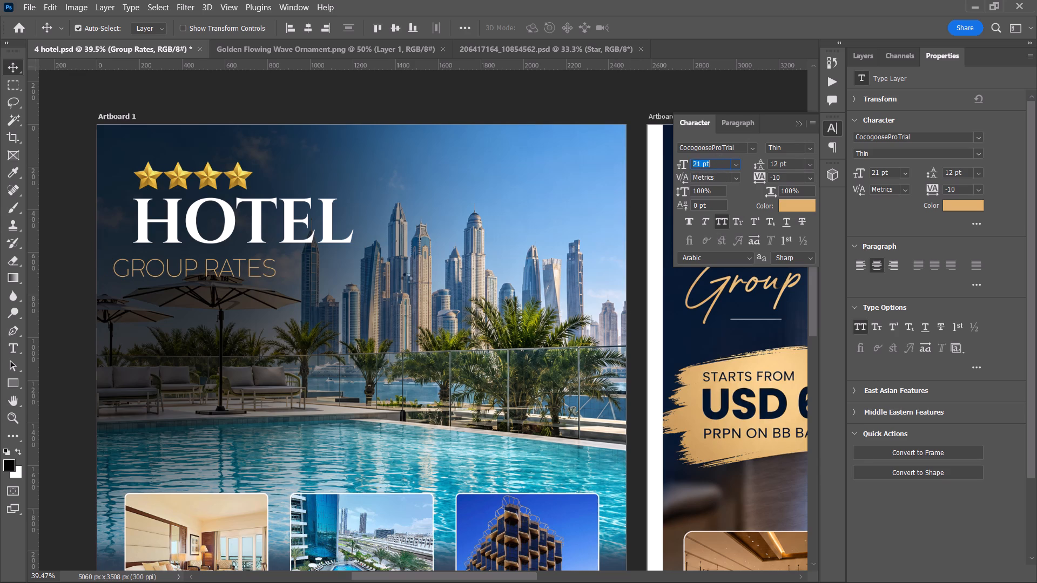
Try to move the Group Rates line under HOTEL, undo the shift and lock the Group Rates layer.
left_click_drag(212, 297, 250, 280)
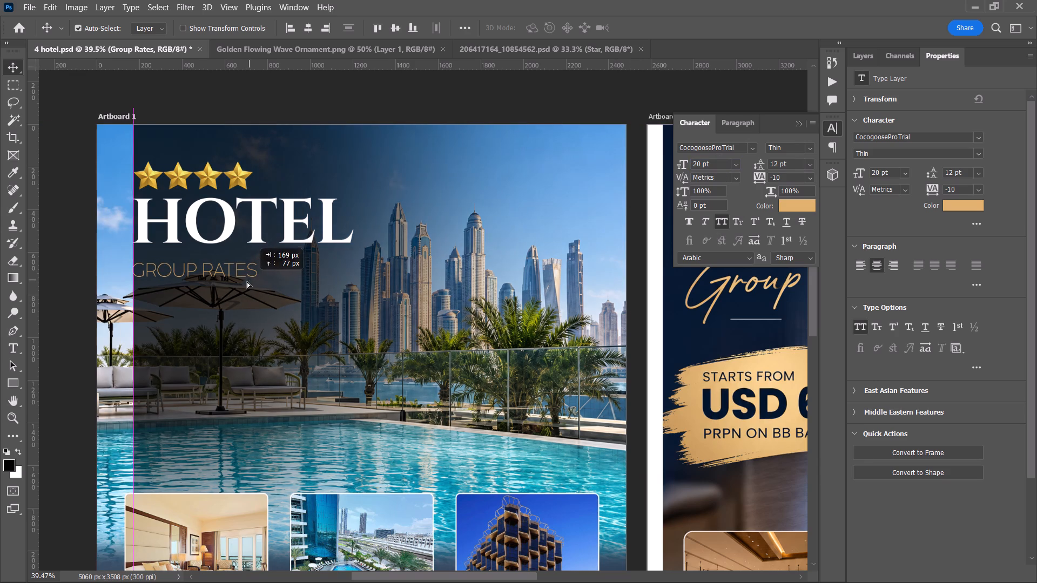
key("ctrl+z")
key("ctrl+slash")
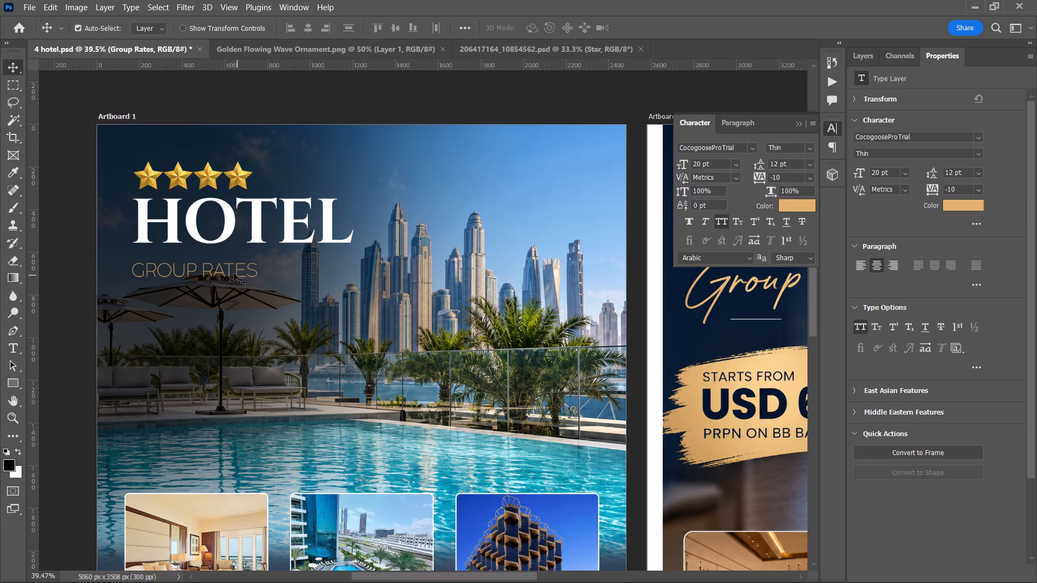
Lock the background layers Layer 11, Layer 3, Layer 9 and Layer 0, undoing any accidental shifts of them.
left_click_drag(227, 267, 241, 267)
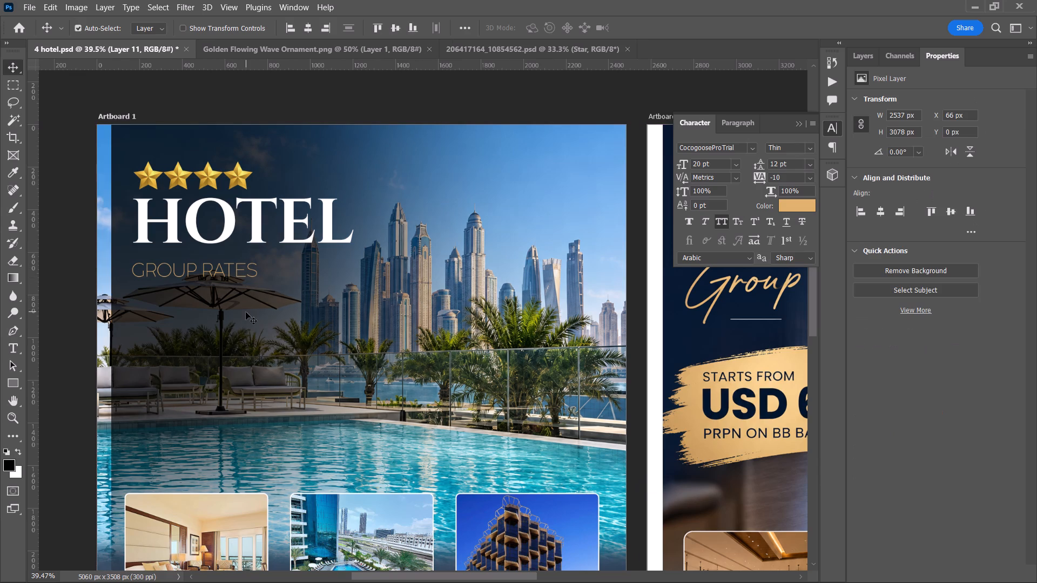
key("ctrl+z")
left_click(246, 312)
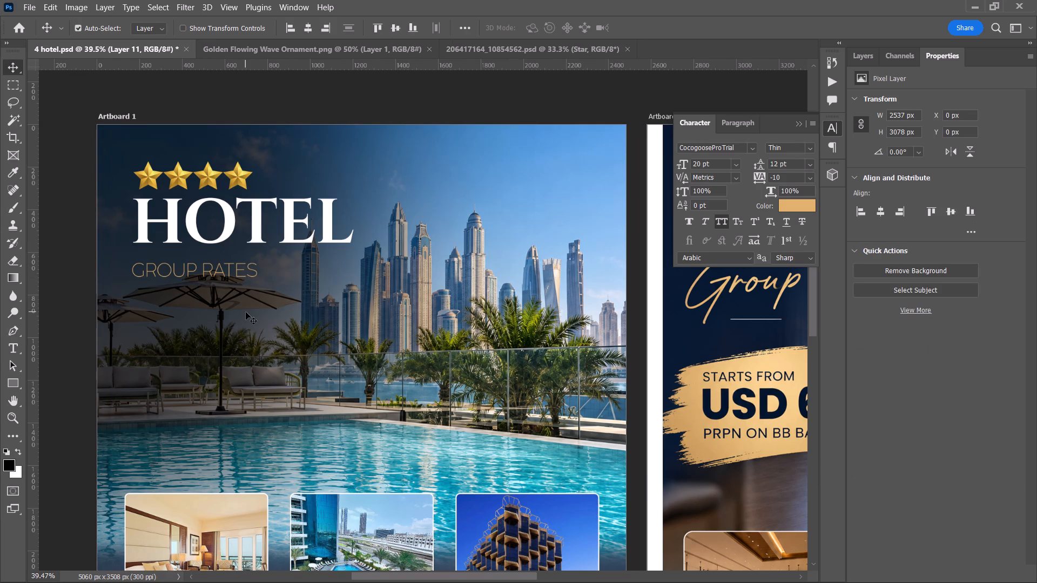
key("ctrl+slash")
left_click_drag(204, 267, 221, 268)
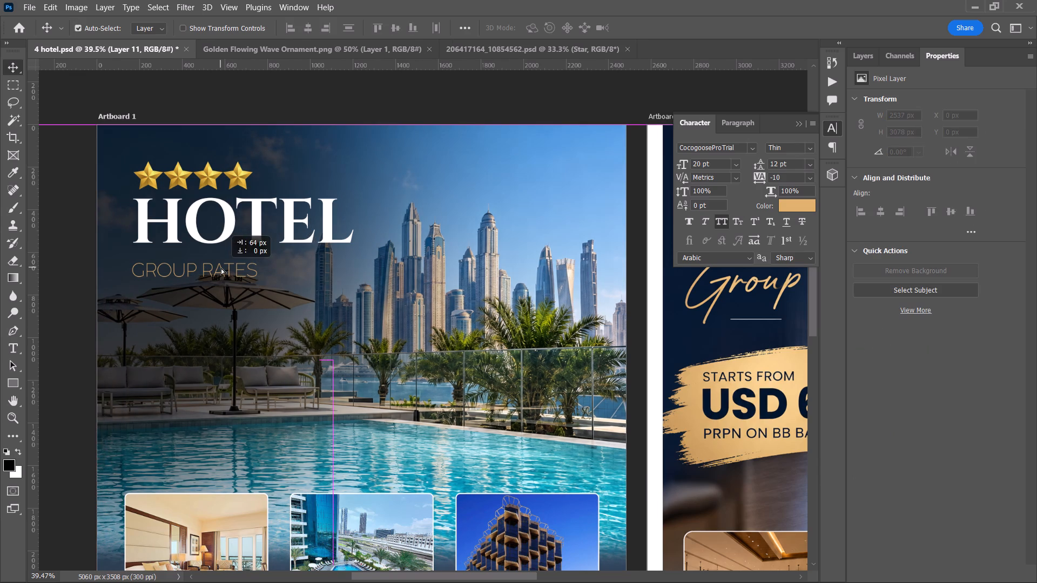
key("ctrl+z")
key("ctrl+slash")
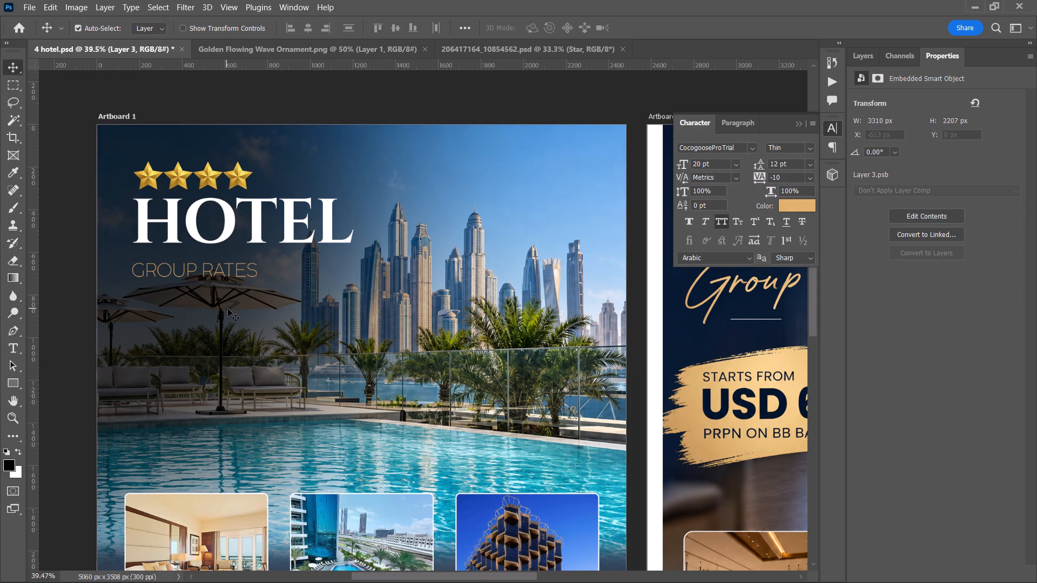
left_click(228, 309)
left_click_drag(211, 273, 228, 273)
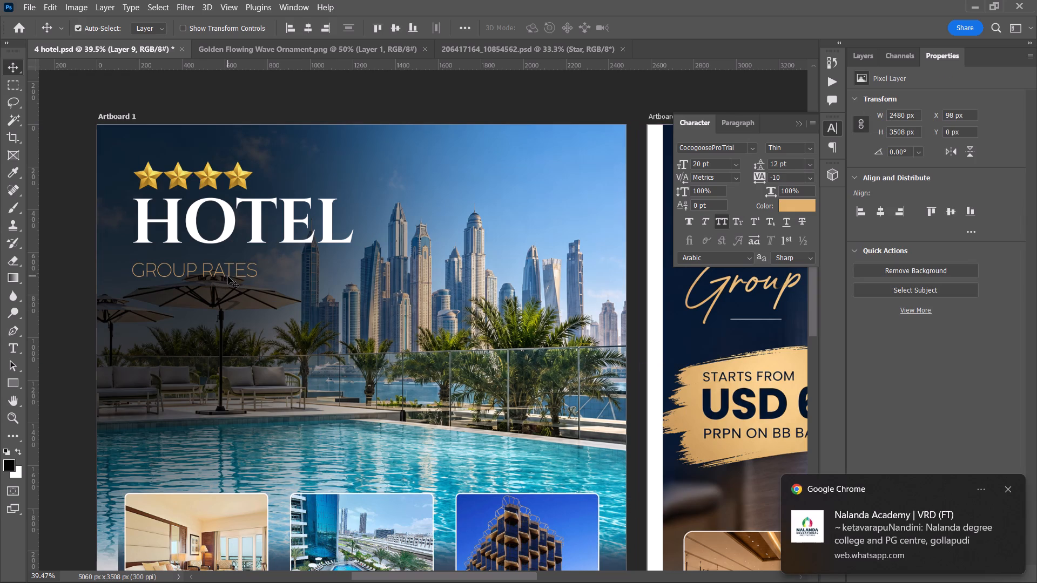
key("ctrl+z")
key("ctrl+slash")
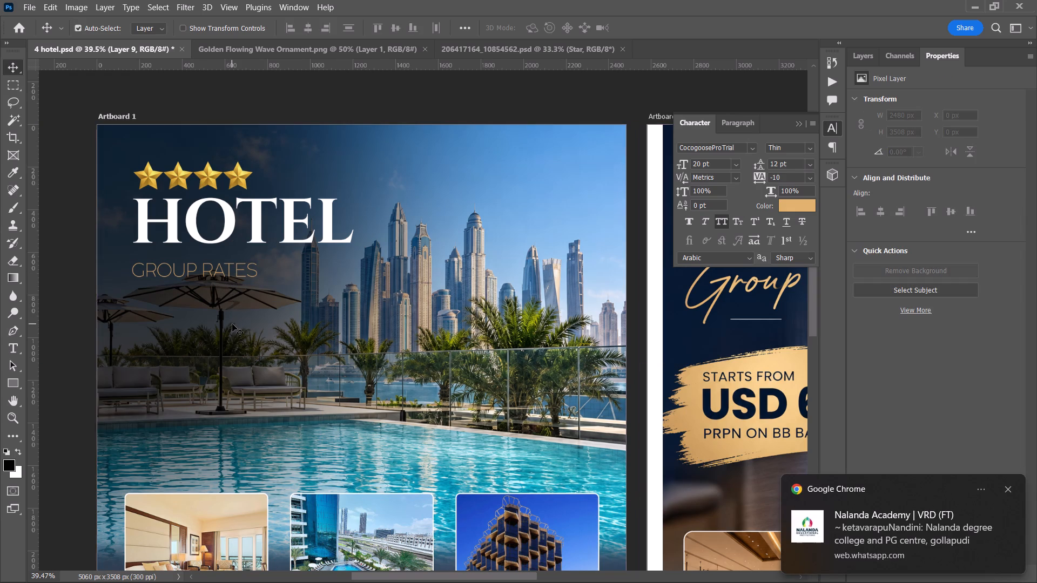
left_click(227, 329)
left_click_drag(219, 315, 294, 351)
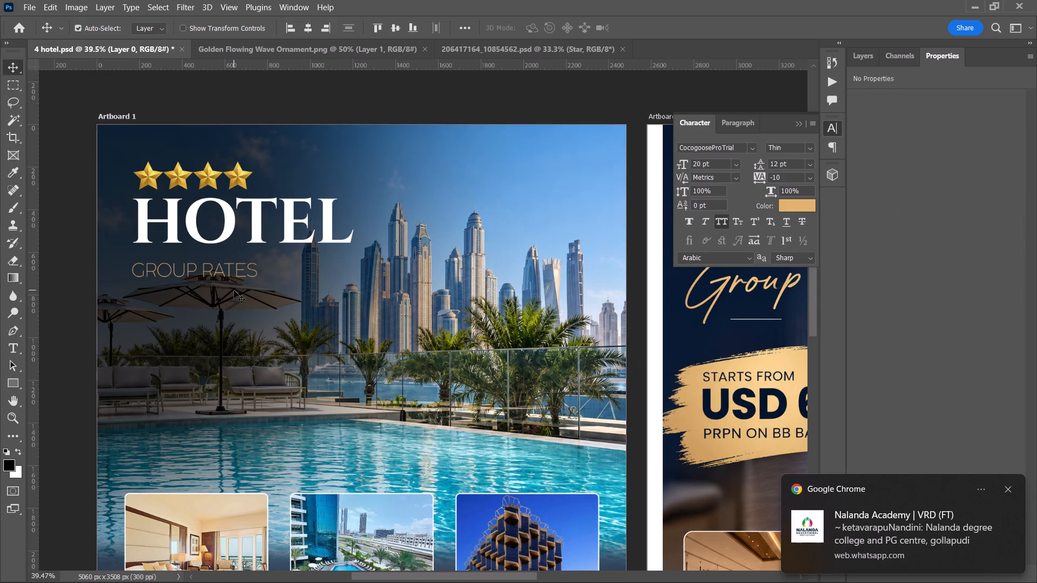
key("ctrl+slash")
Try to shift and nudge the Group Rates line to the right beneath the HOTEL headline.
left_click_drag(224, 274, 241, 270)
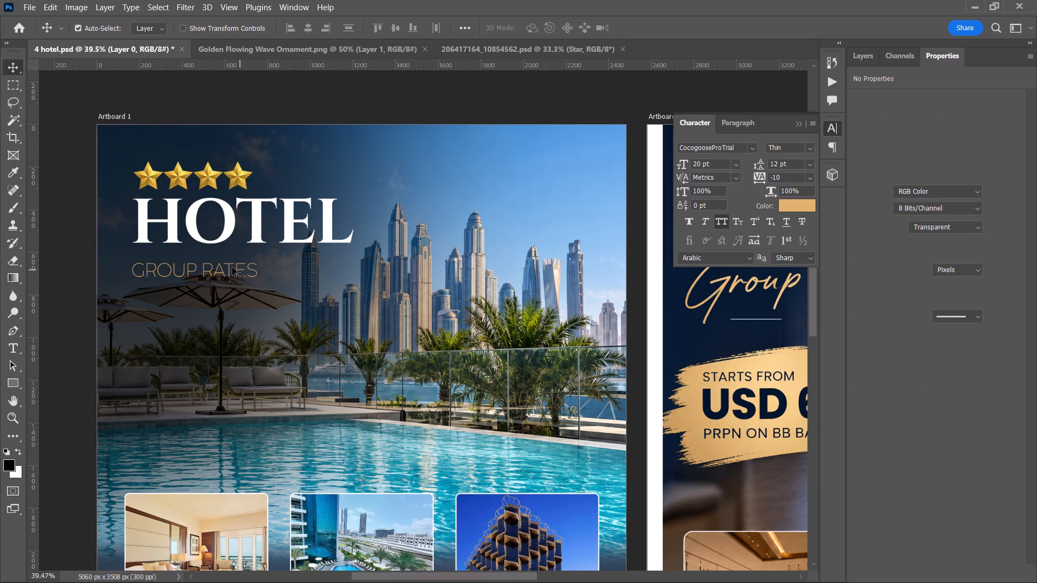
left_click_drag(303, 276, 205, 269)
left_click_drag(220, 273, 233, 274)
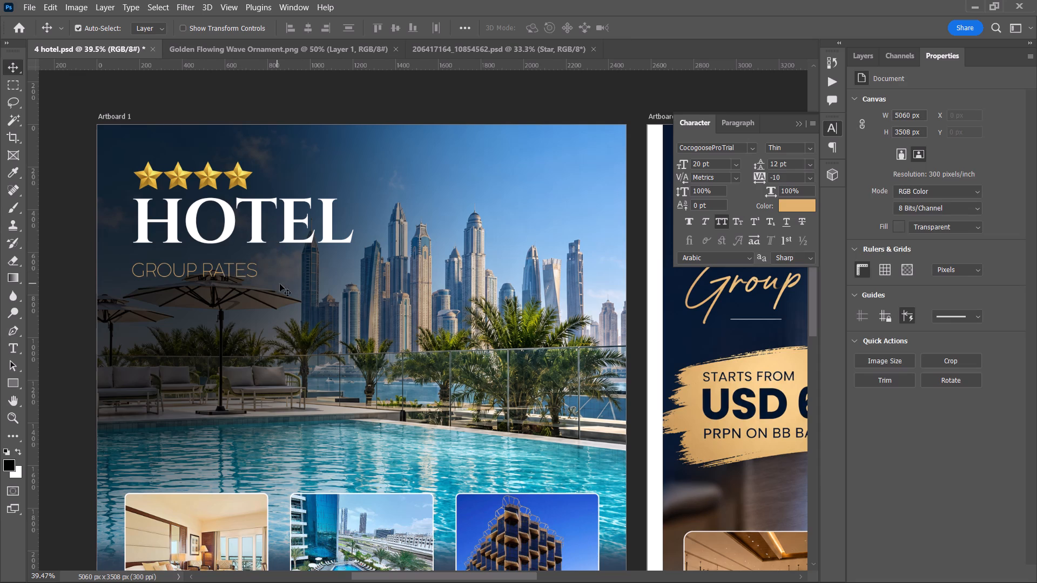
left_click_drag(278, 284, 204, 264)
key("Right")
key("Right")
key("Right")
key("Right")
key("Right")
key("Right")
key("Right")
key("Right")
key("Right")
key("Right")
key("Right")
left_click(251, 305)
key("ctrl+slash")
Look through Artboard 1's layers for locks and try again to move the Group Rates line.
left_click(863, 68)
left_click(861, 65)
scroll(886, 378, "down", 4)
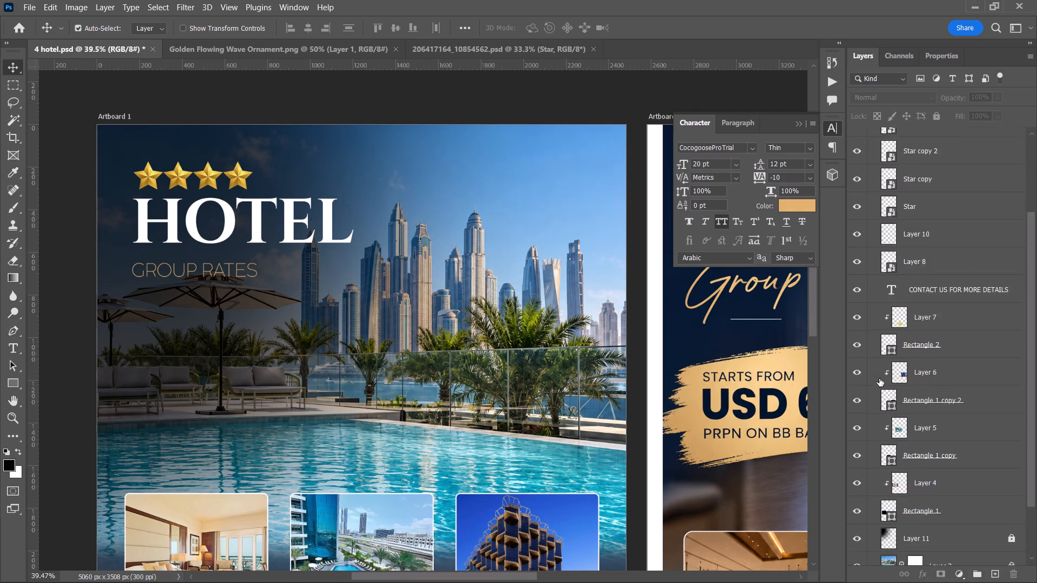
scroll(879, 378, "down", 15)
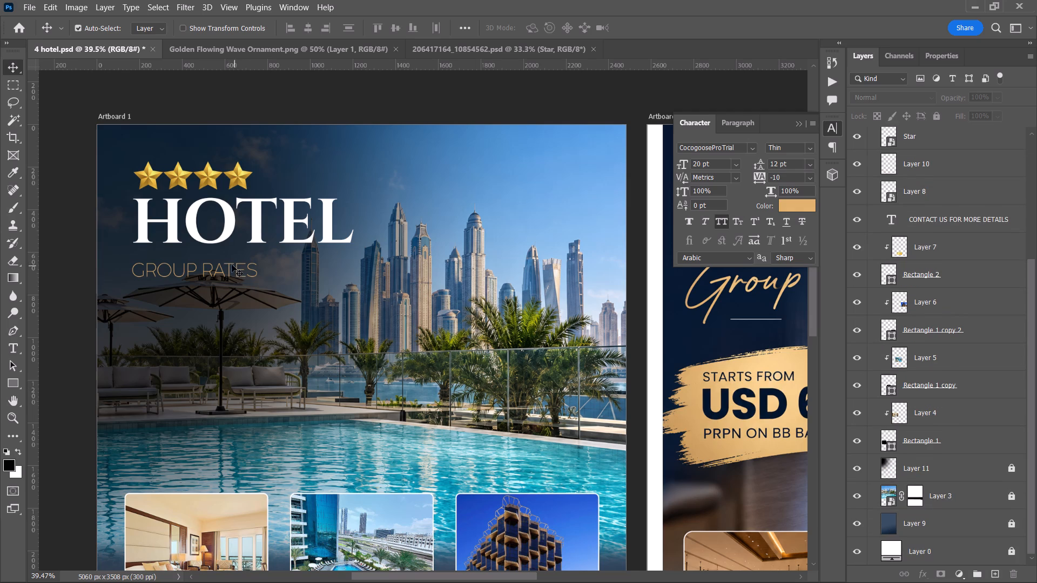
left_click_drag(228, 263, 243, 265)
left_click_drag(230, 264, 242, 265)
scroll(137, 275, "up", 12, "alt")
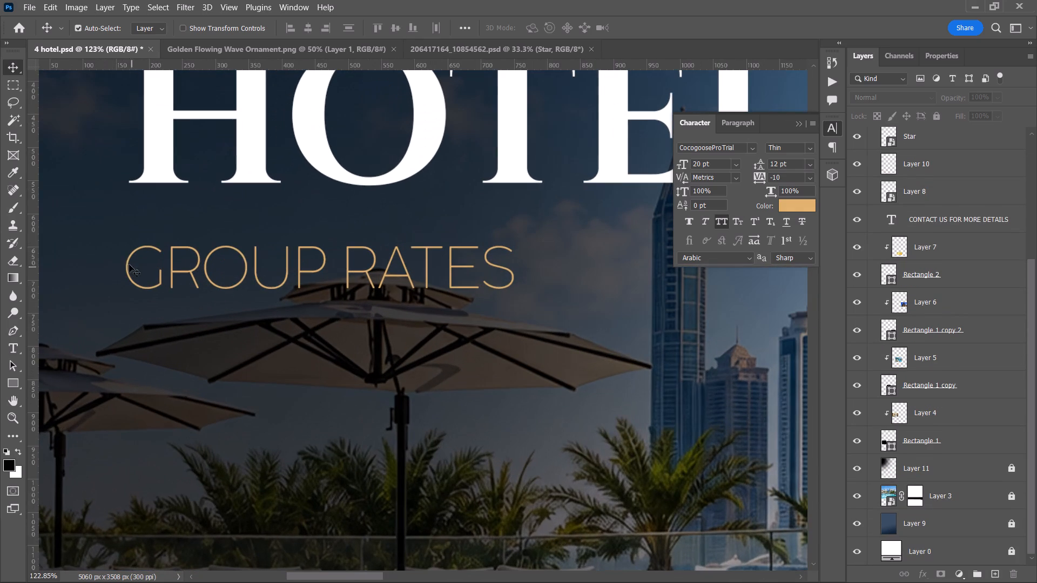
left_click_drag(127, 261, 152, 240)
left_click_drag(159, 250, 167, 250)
Unlock the Group Rates text layer in Artboard 1.
scroll(927, 360, "up", 7)
scroll(929, 360, "up", 15)
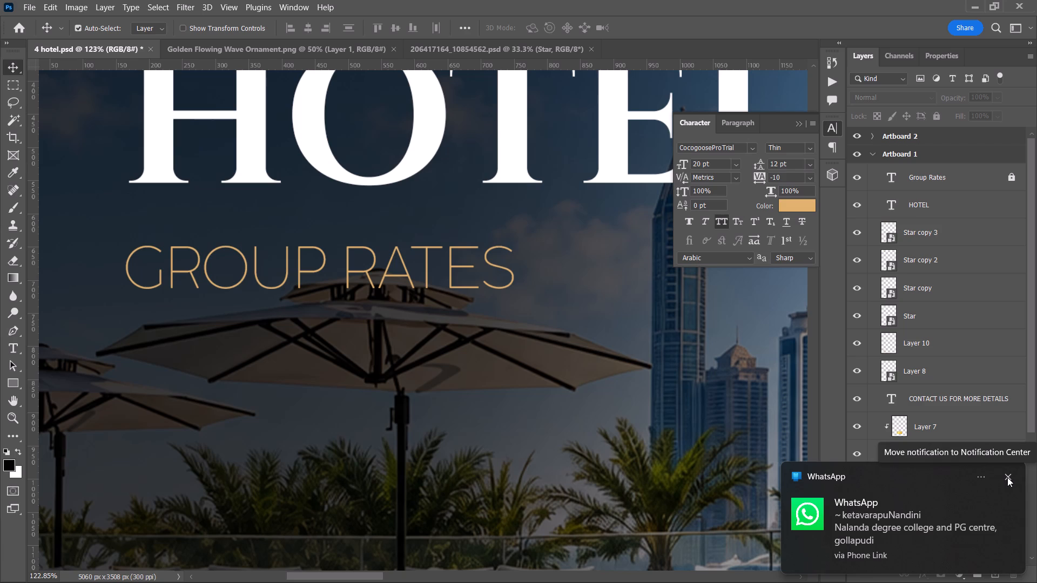
left_click(1007, 477)
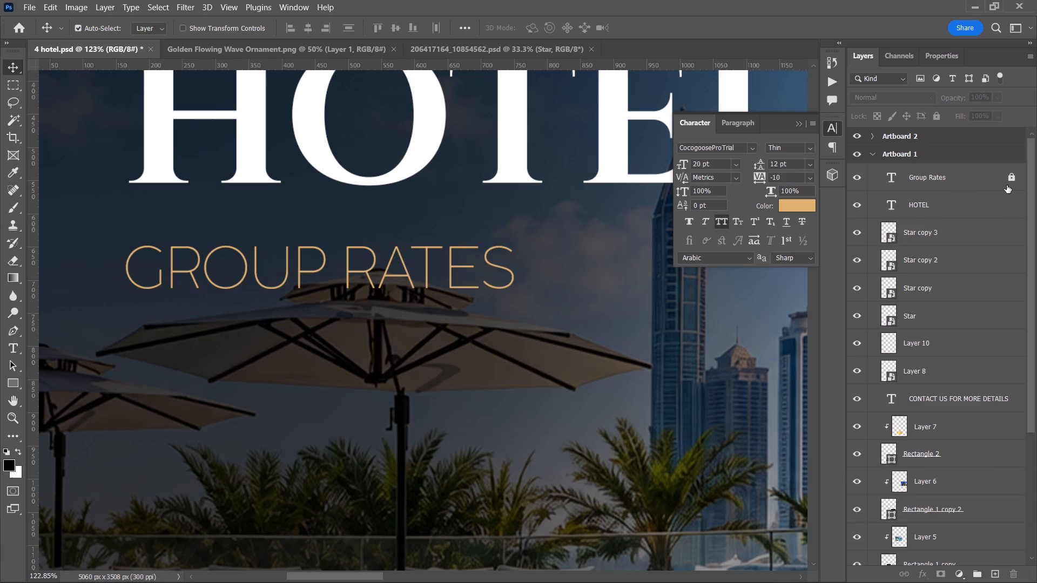
left_click(1011, 180)
Move the Group Rates line with Free Transform up closer to HOTEL, aligning its left edge with the headline.
left_click(980, 185)
key("ctrl+t")
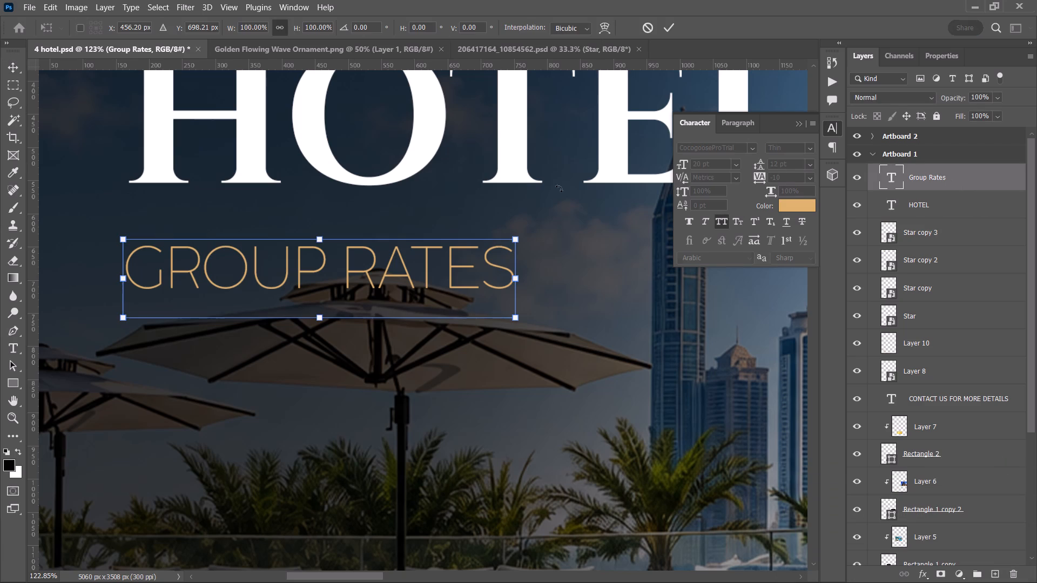
left_click_drag(217, 249, 226, 222)
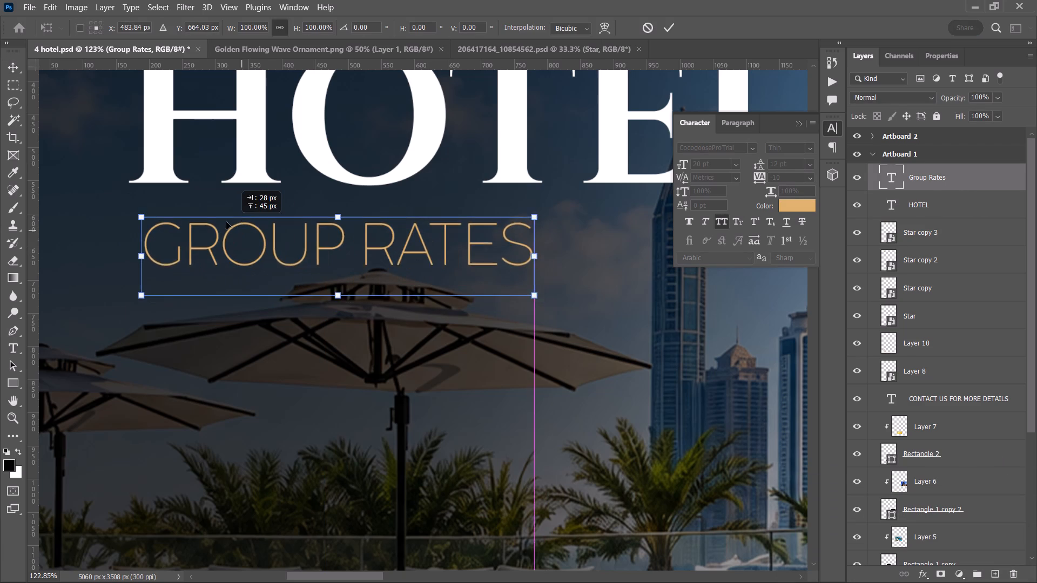
left_click_drag(226, 222, 227, 222)
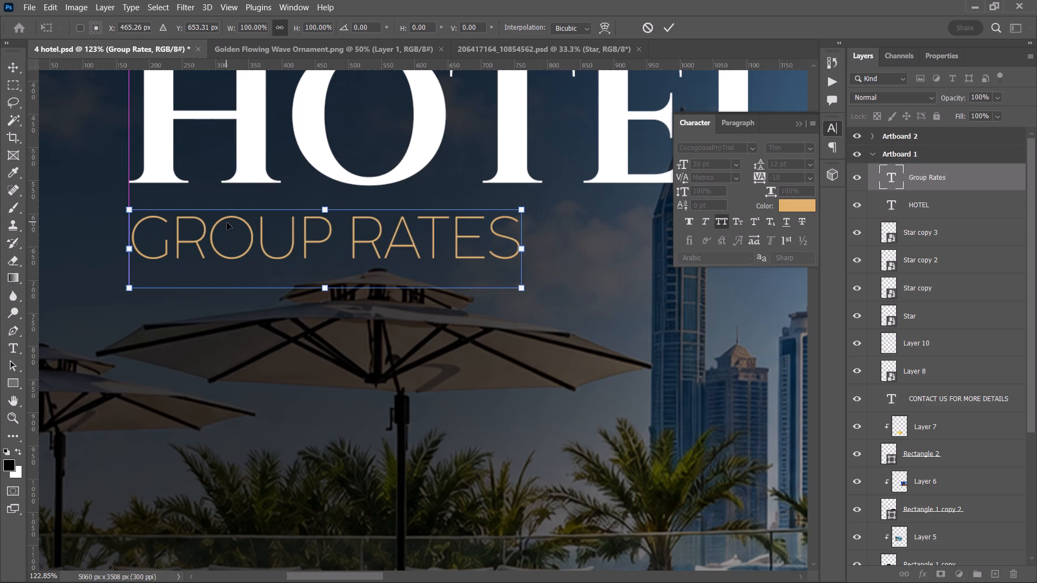
left_click(664, 29)
Increase the Group Rates line's letter tracking to 310.
scroll(638, 256, "down", 2, "alt")
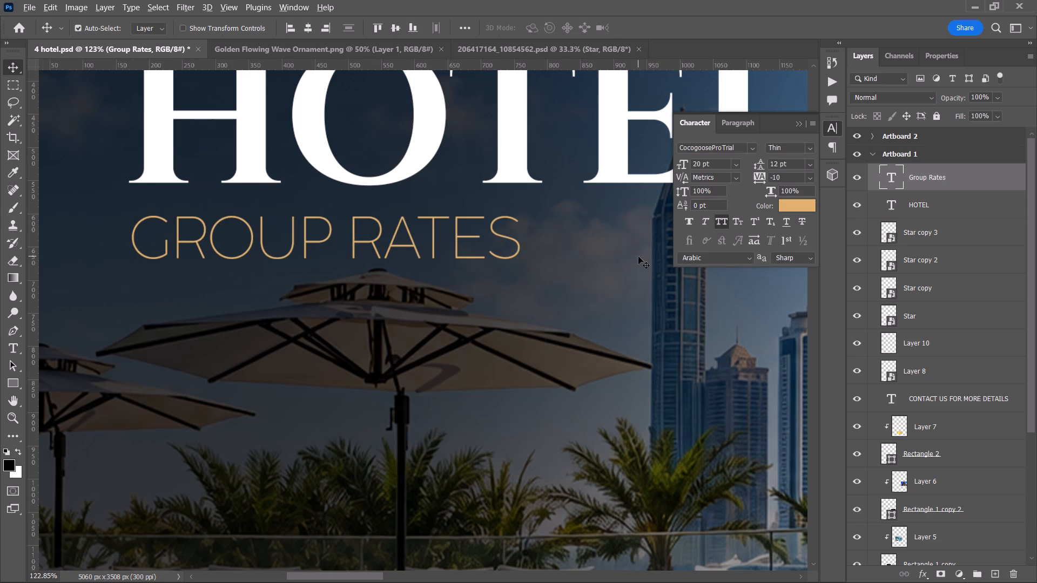
scroll(638, 256, "down", 6, "alt")
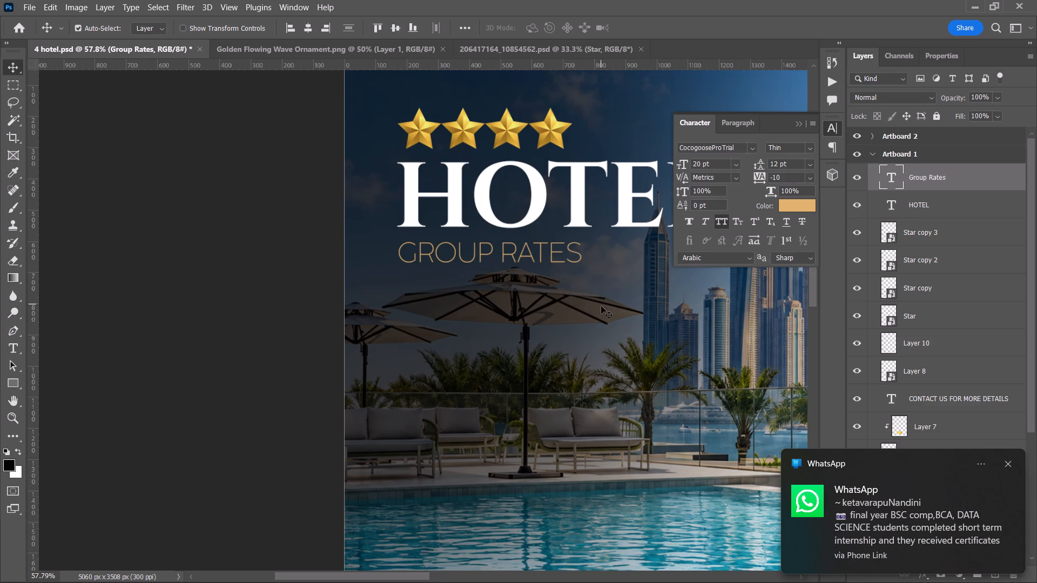
scroll(601, 306, "up", 5)
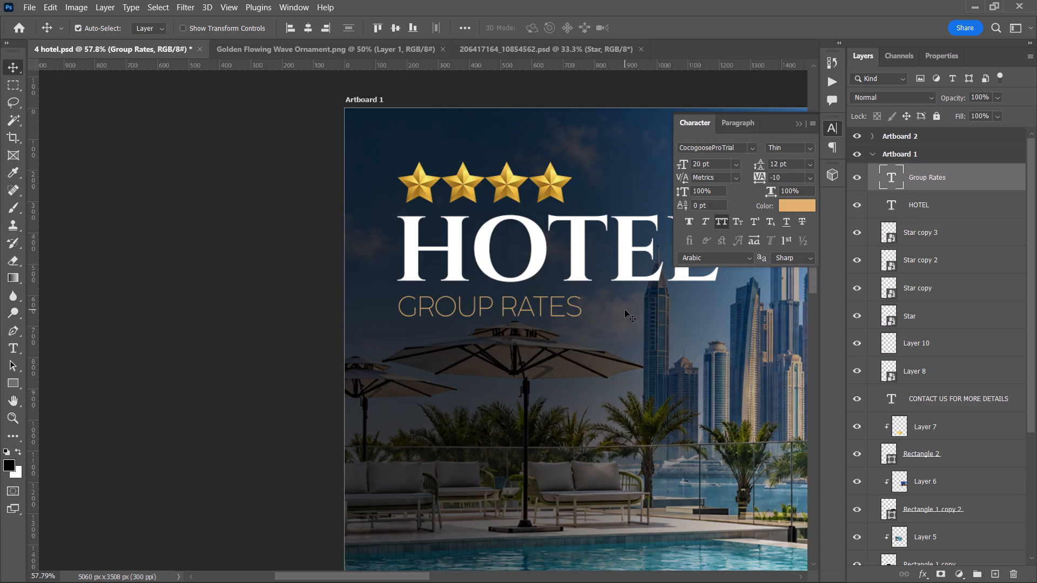
left_click(577, 308)
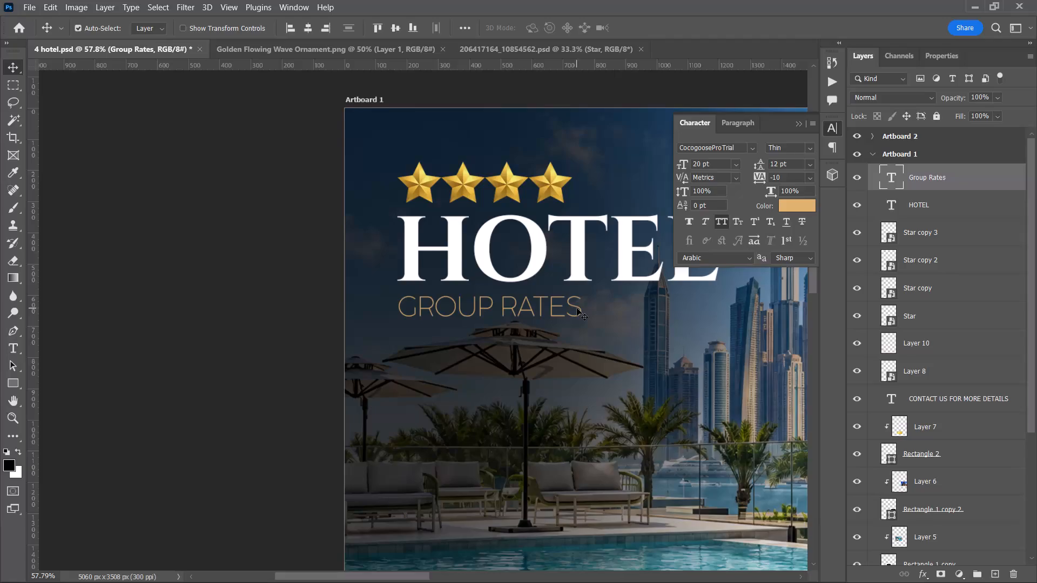
scroll(577, 308, "up", 2)
left_click(569, 326)
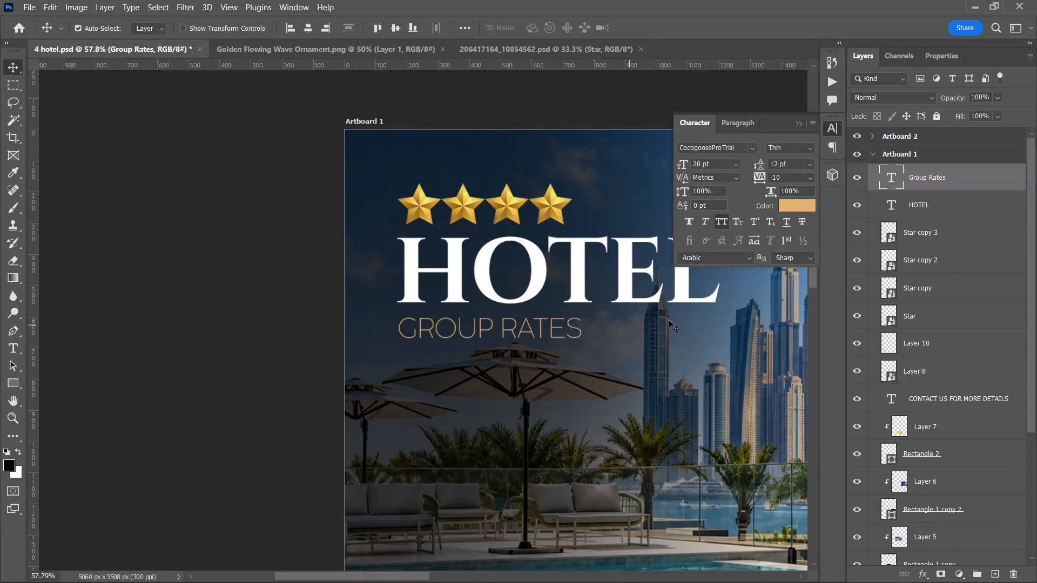
left_click(801, 175)
scroll(801, 175, "up", 9)
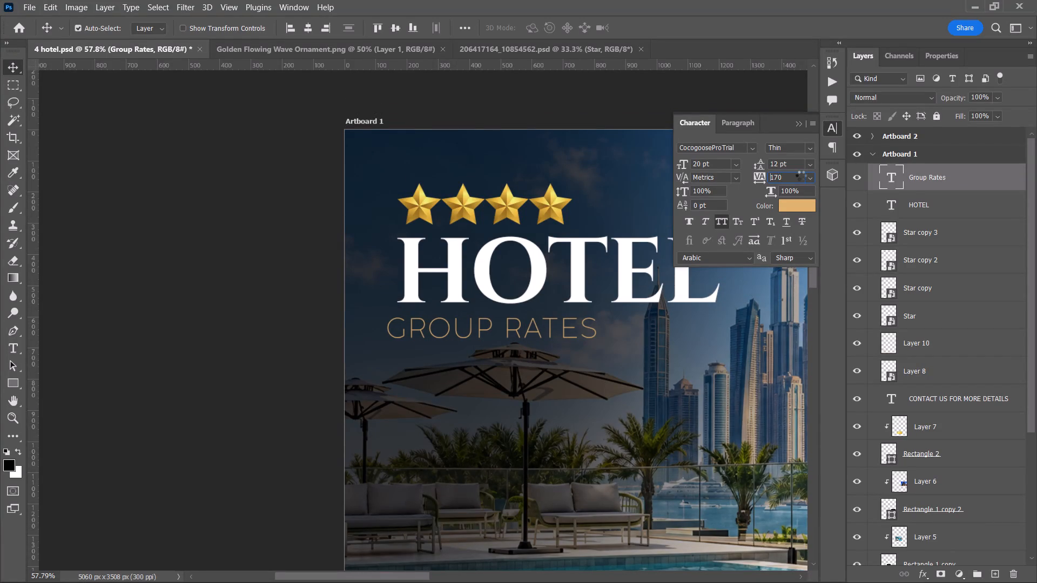
scroll(801, 175, "up", 7)
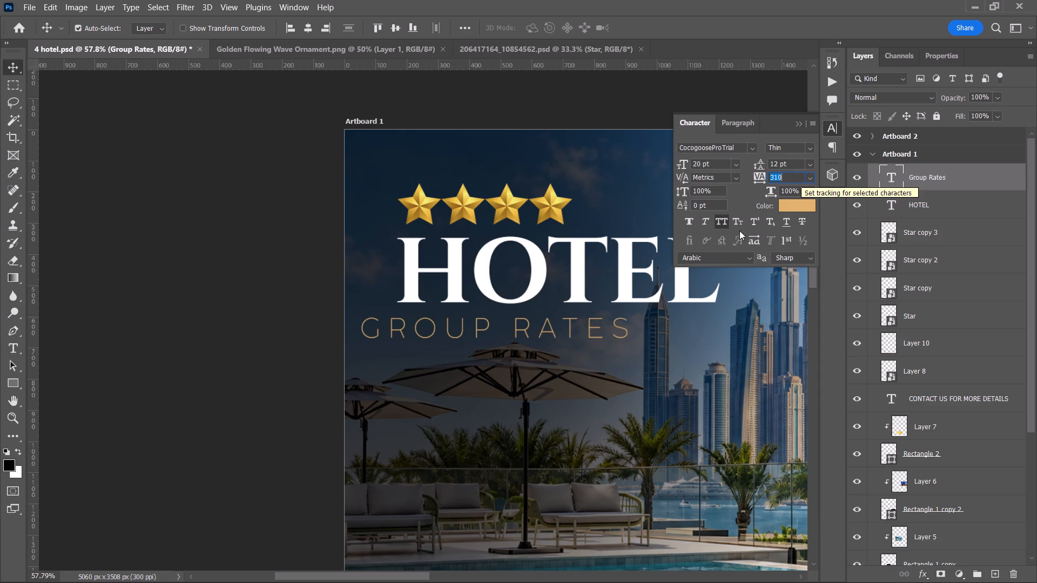
Increase the Group Rates line's tracking to 450 and shift it right beneath HOTEL, near the headline's left edge.
left_click_drag(528, 327, 548, 328)
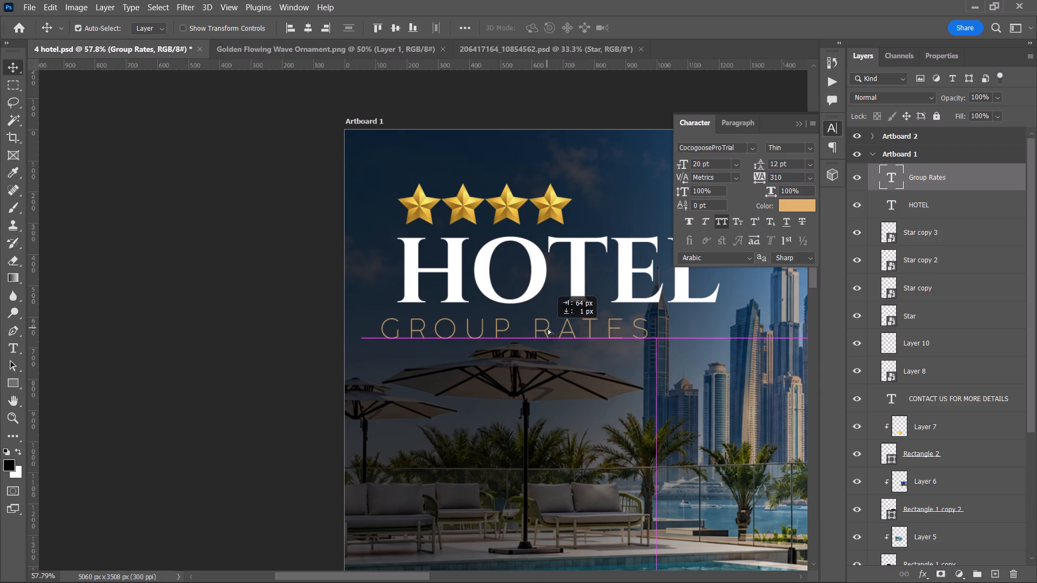
left_click_drag(548, 328, 563, 329)
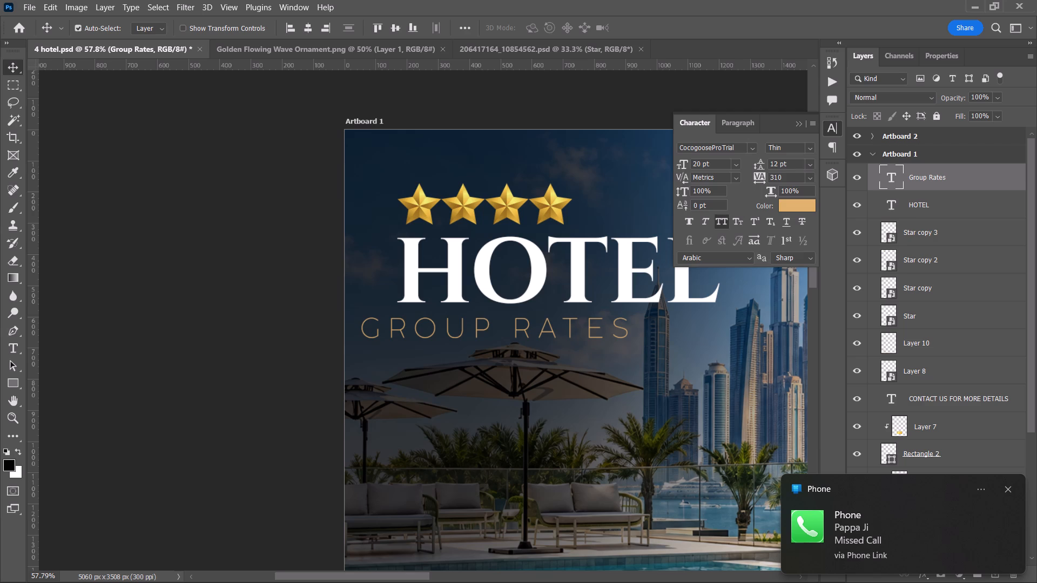
left_click(790, 178)
scroll(790, 178, "up", 7)
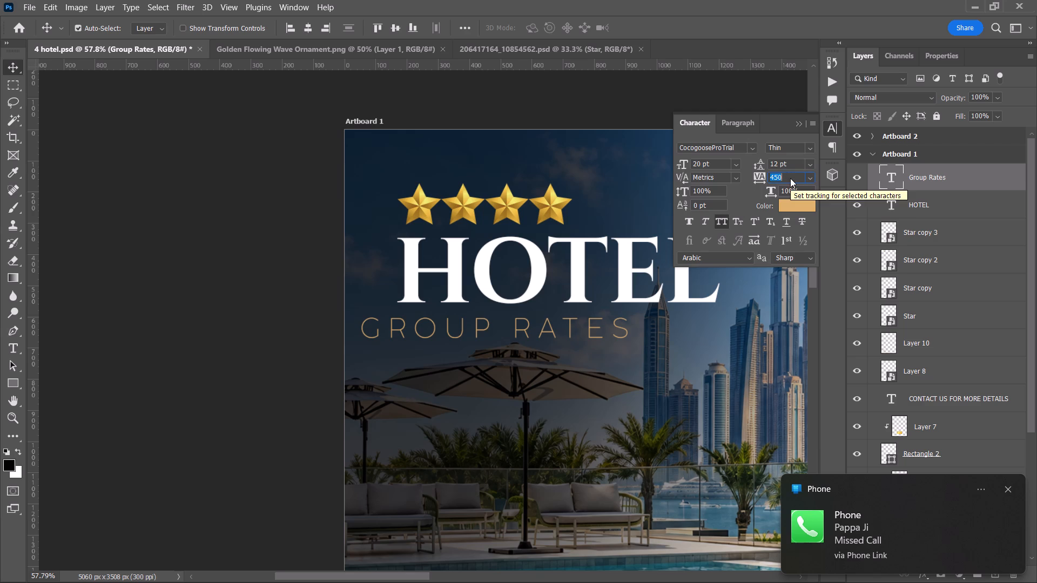
left_click_drag(482, 330, 493, 330)
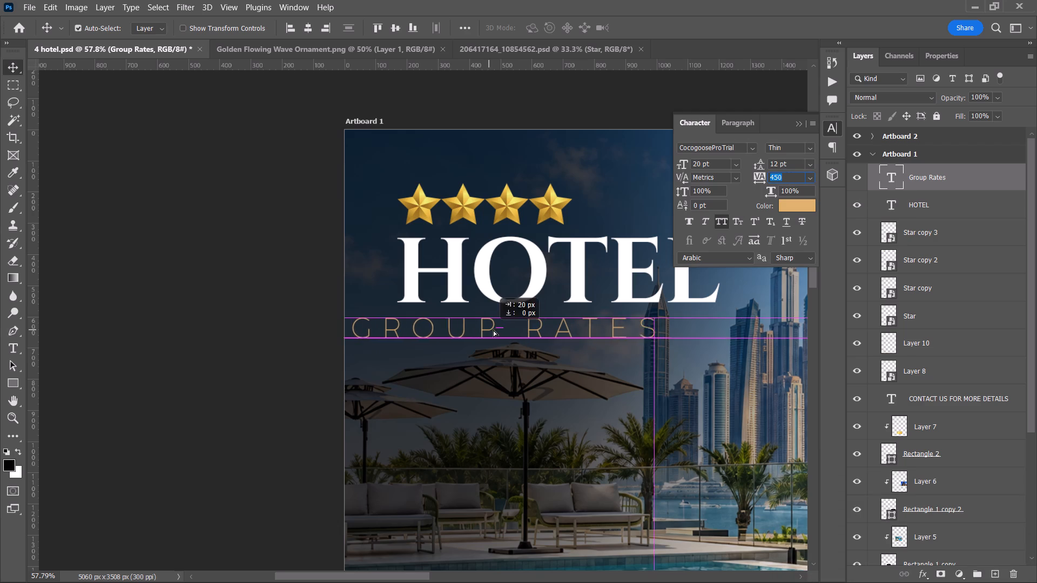
left_click_drag(493, 330, 533, 330)
left_click_drag(486, 324, 517, 326)
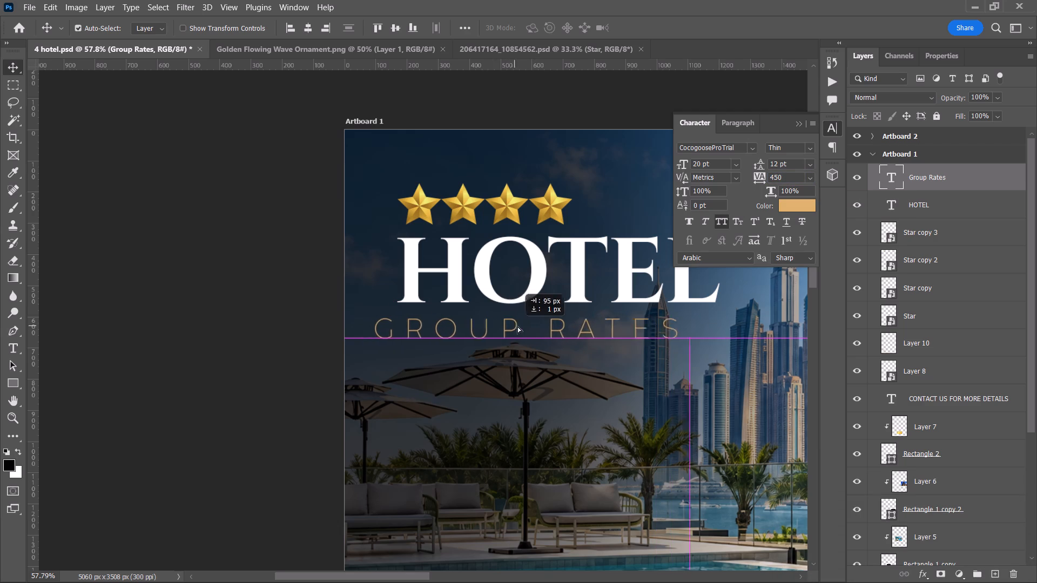
left_click_drag(517, 326, 532, 326)
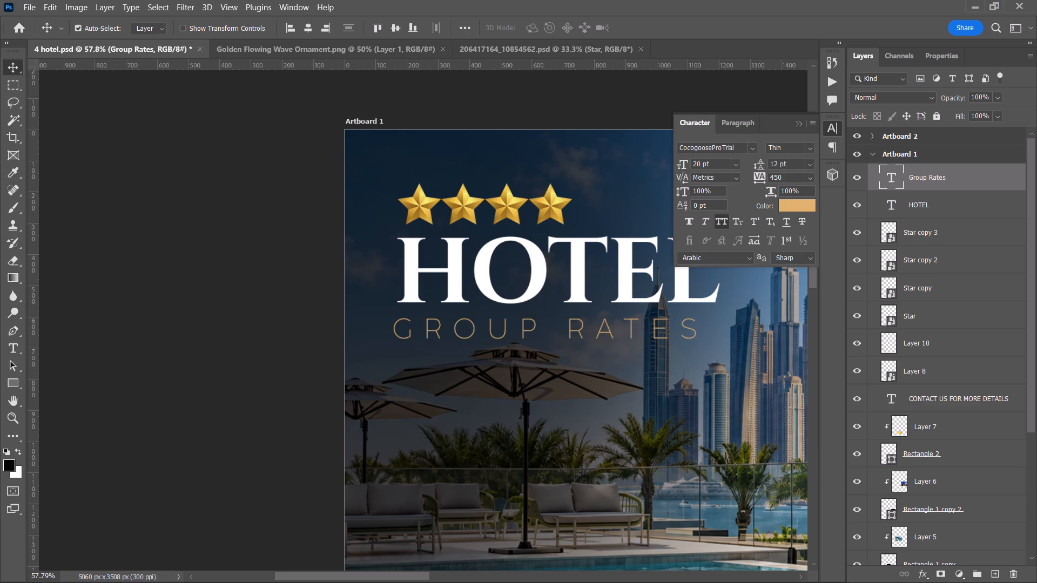
Raise the Group Rates line's tracking to 510 and align its left edge with the HOTEL headline.
left_click(793, 178)
scroll(793, 178, "up", 3)
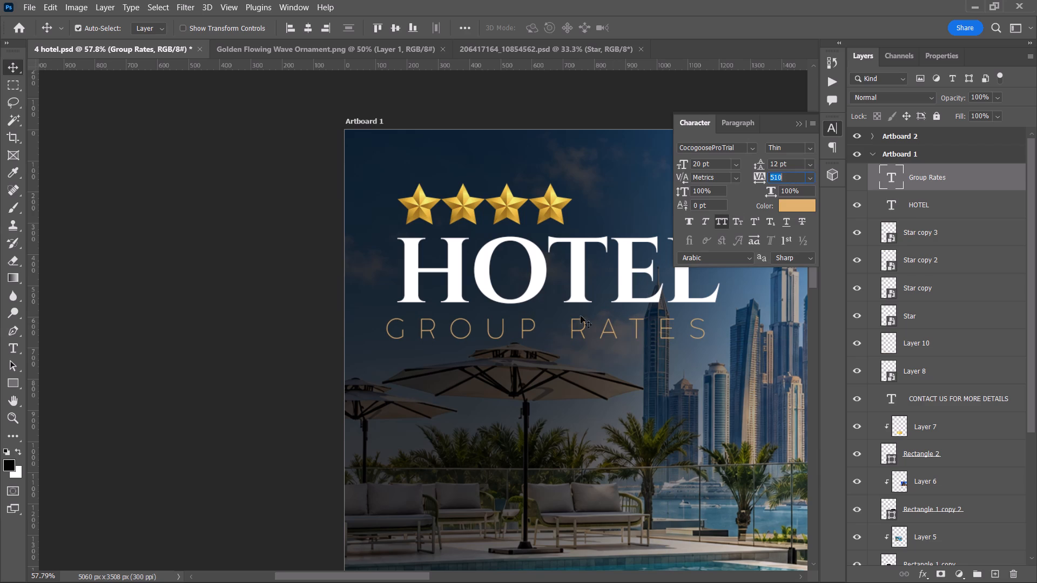
left_click_drag(522, 332, 535, 331)
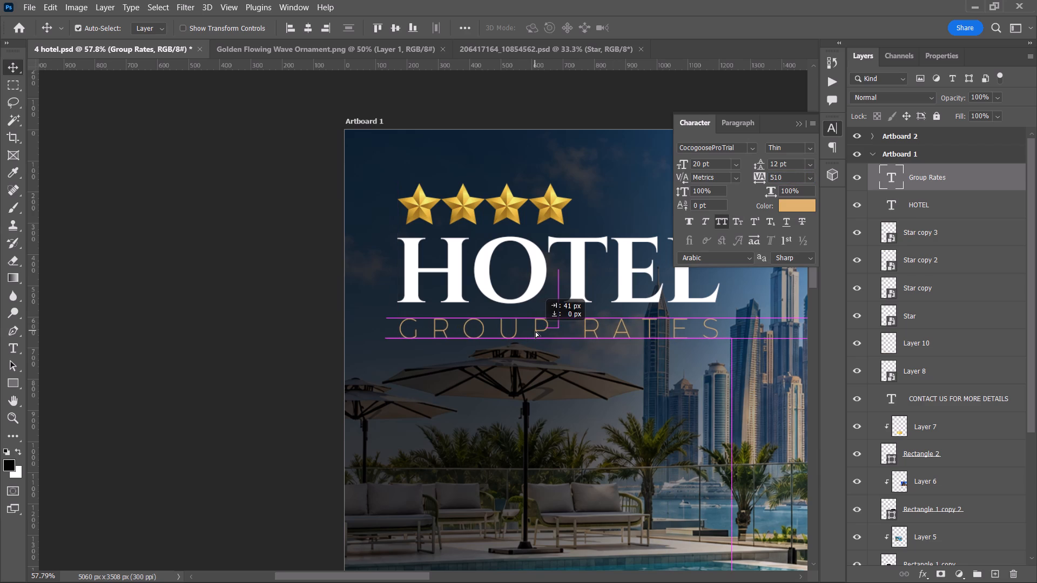
left_click_drag(535, 331, 533, 330)
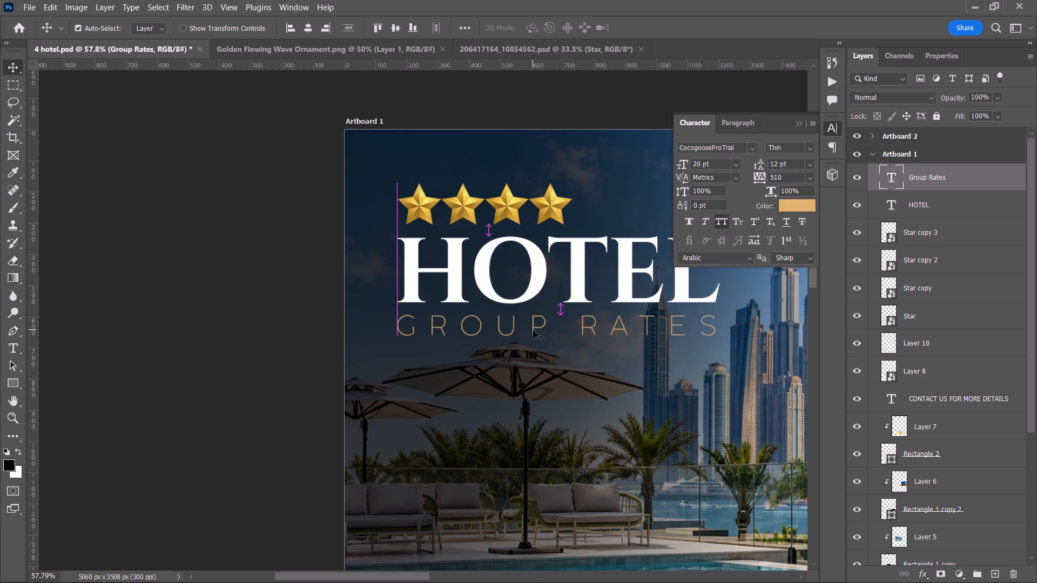
left_click_drag(533, 330, 540, 330)
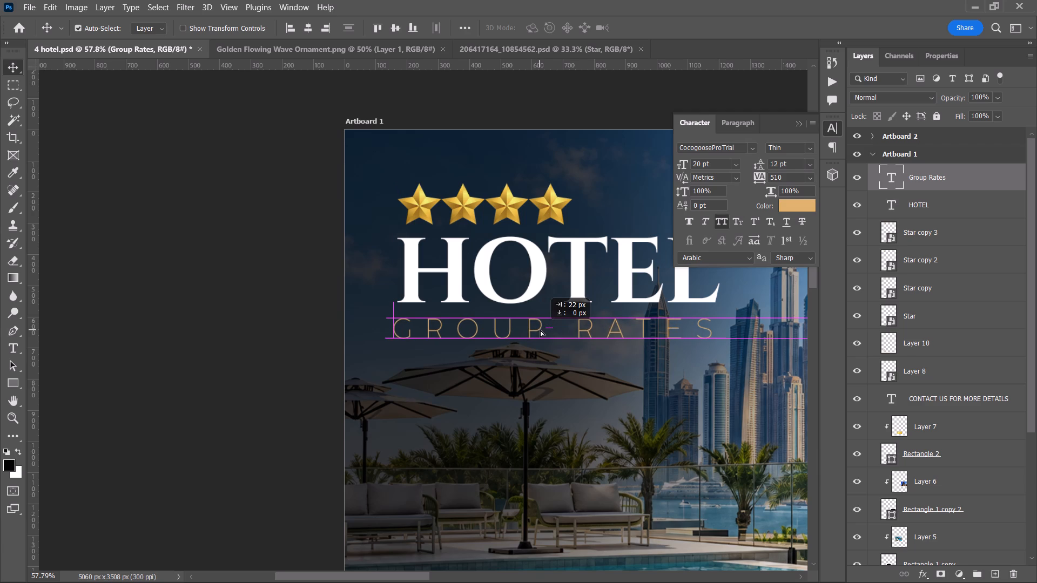
left_click_drag(540, 330, 542, 330)
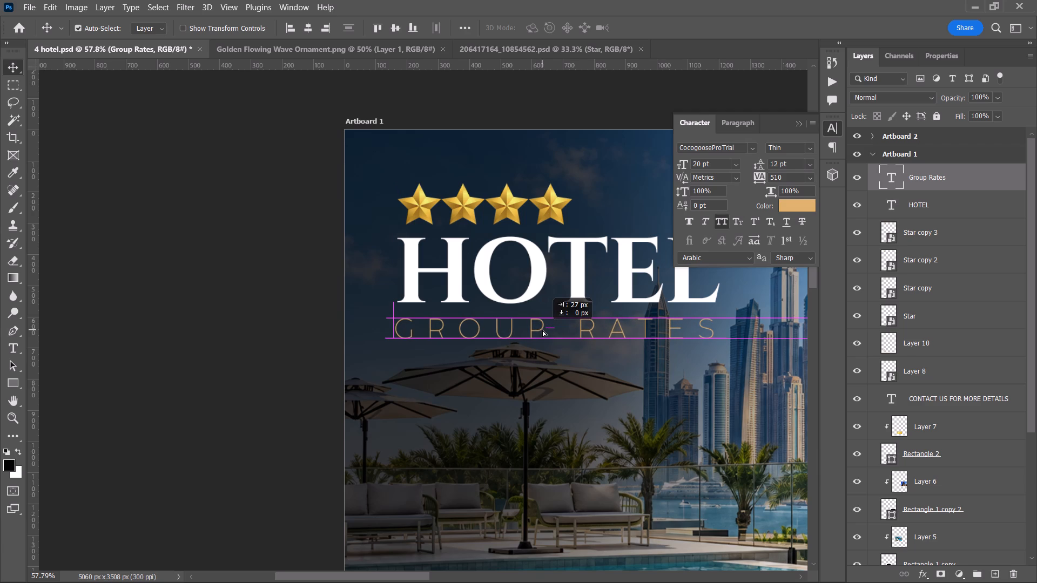
left_click_drag(542, 330, 543, 330)
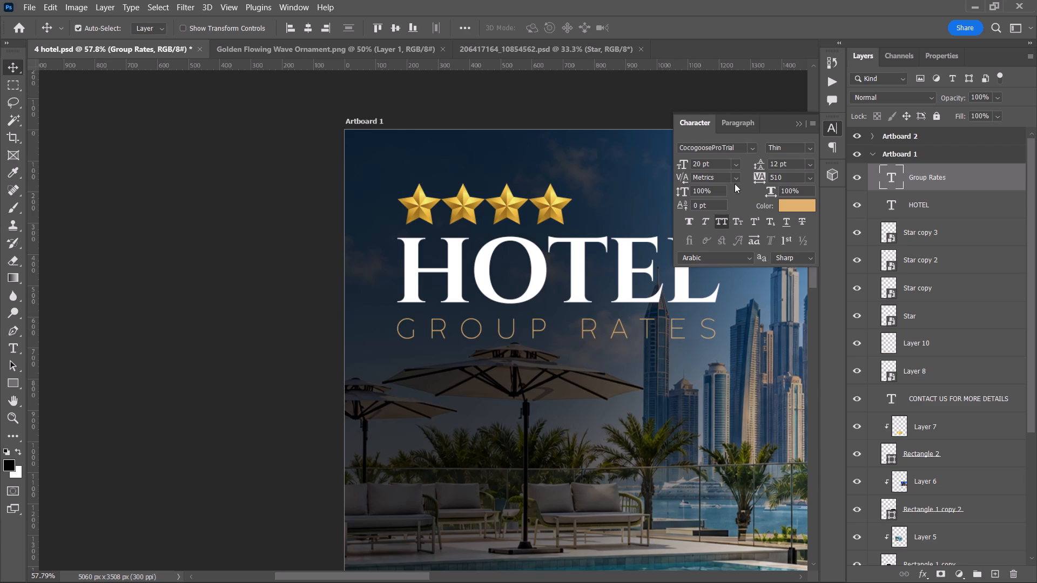
Apply faux bold to the Group Rates line.
left_click(691, 218)
left_click(249, 294)
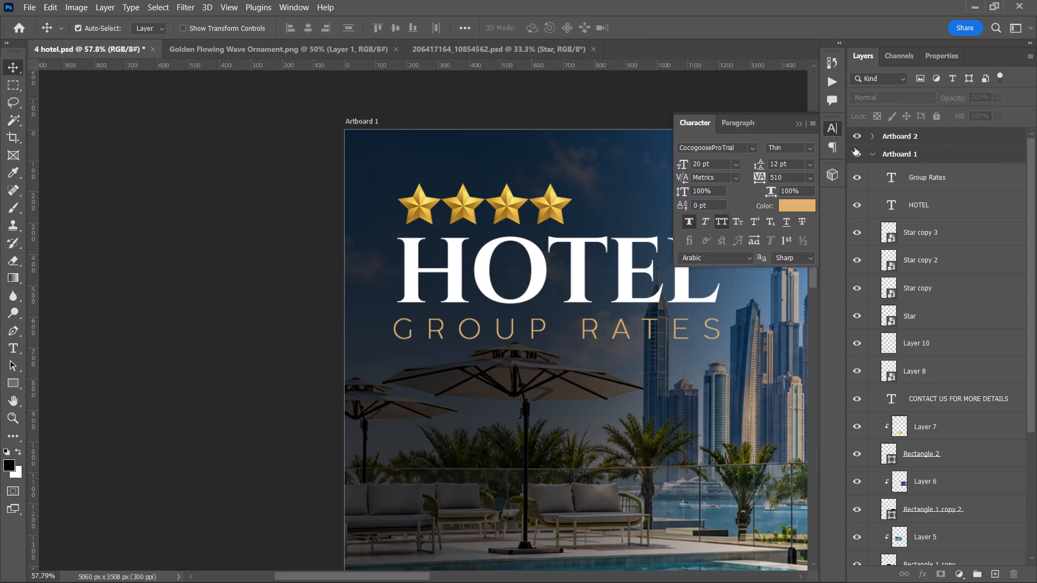
left_click(809, 143)
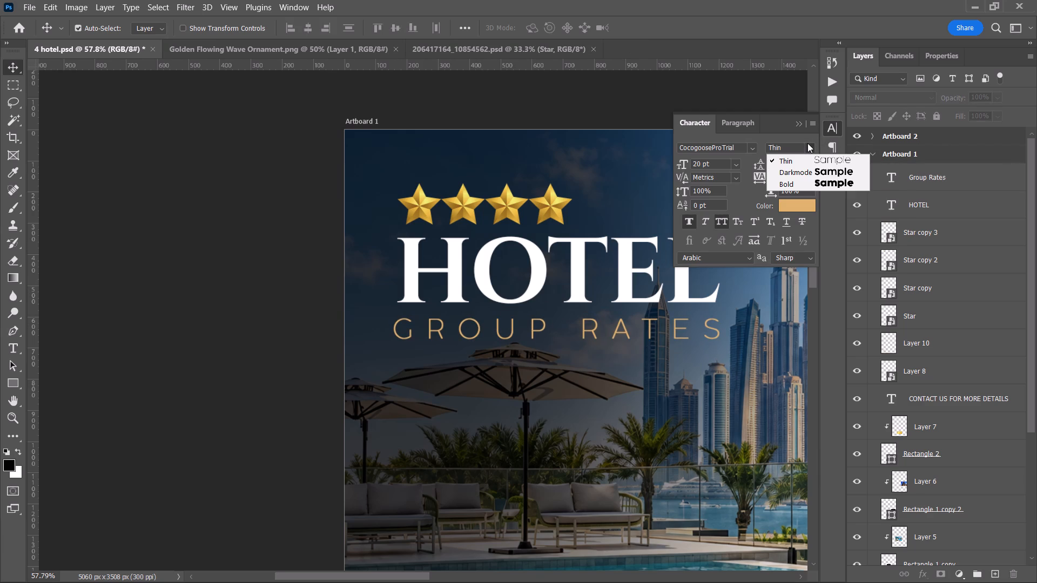
left_click(772, 123)
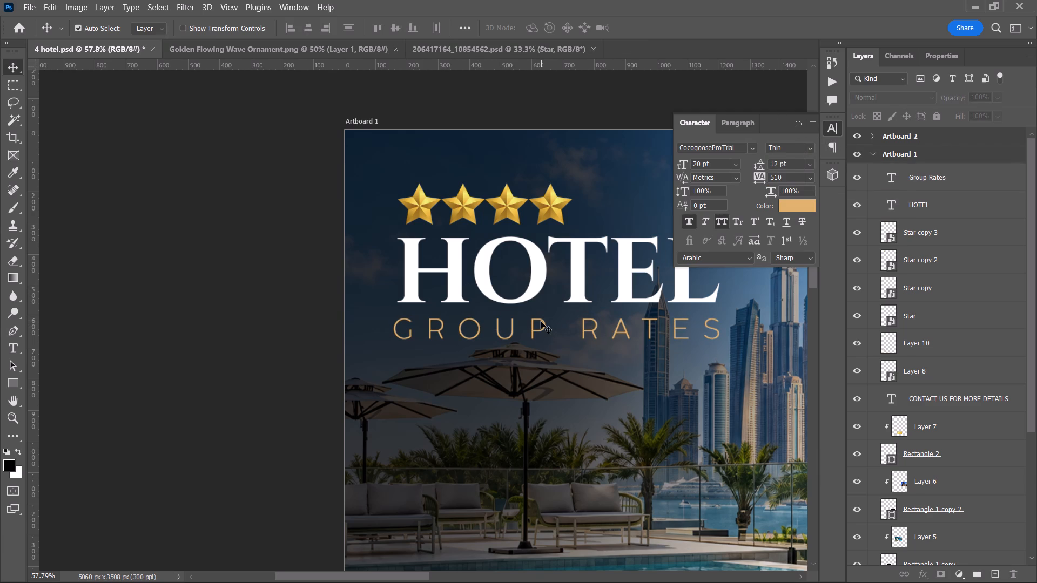
Nudge the bolder Group Rates line slightly right so its left edge lines up with HOTEL.
left_click_drag(541, 321, 547, 321)
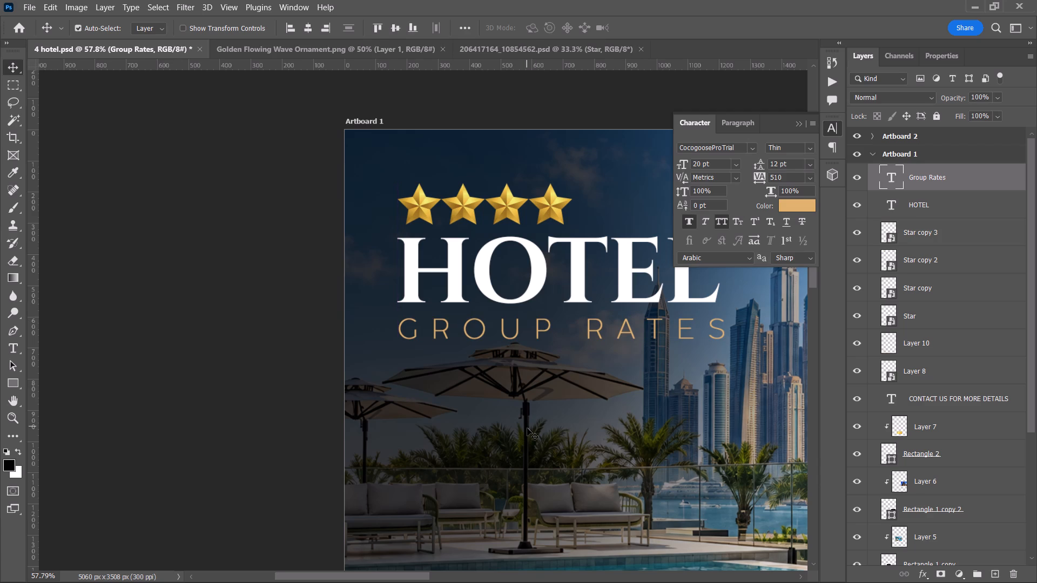
left_click(527, 428)
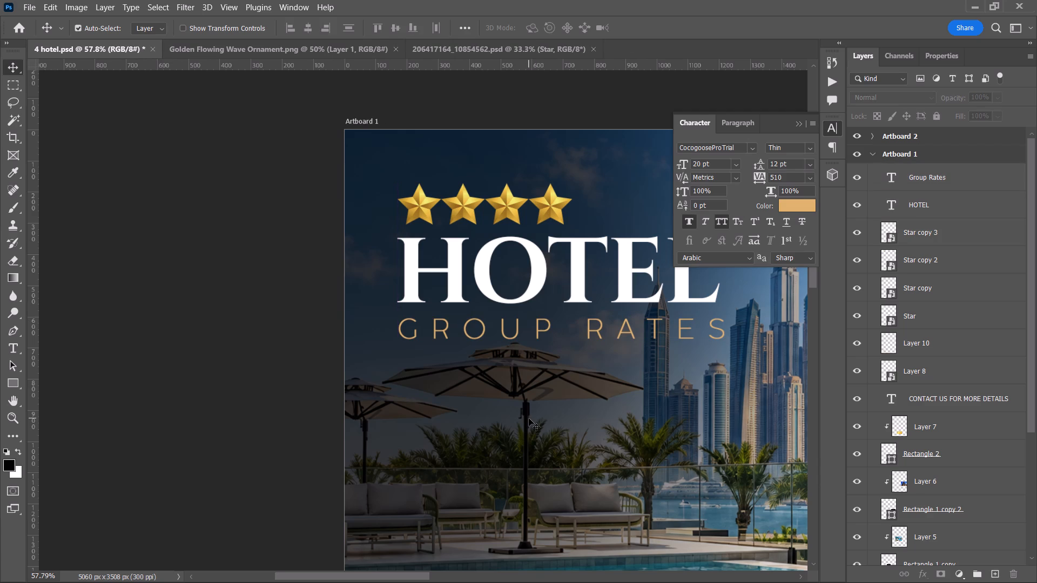
Examine the Artboard 1 heading and overall layout alongside the Artboard 2 reference.
scroll(529, 418, "down", 5, "alt")
key("space")
key("space")
key("space")
key("space")
key("space")
key("space")
key("space")
left_click_drag(533, 419, 439, 421)
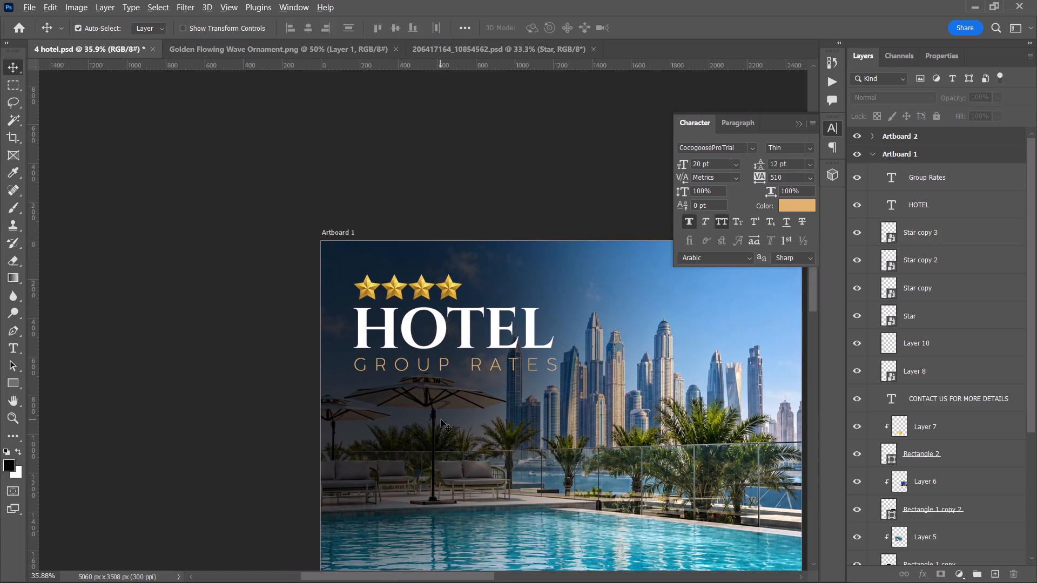
scroll(441, 419, "down", 2, "alt")
key("space")
key("space")
key("space")
key("space")
key("space")
left_click_drag(441, 419, 421, 419)
scroll(422, 417, "down", 1, "alt")
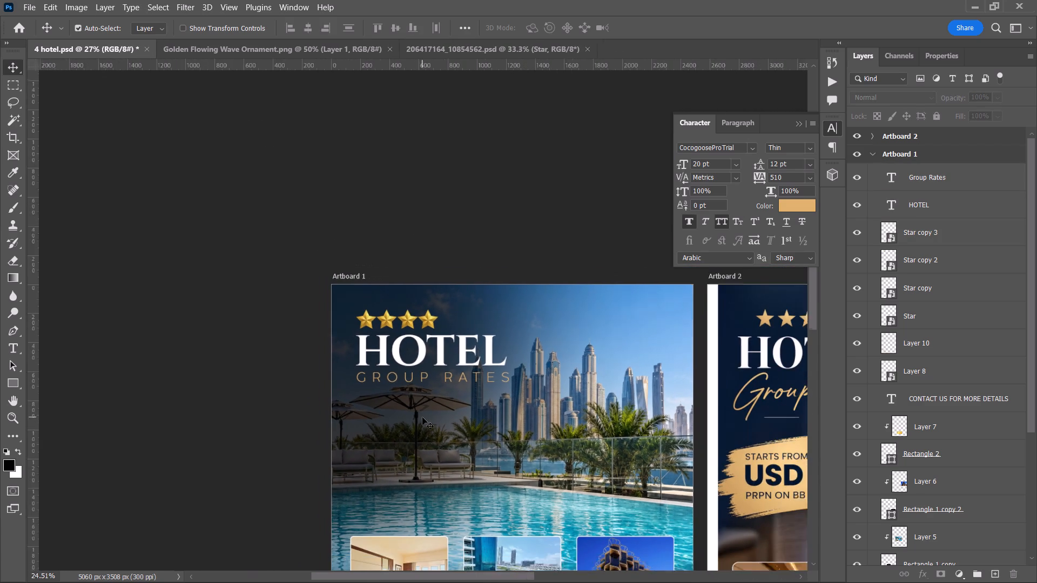
scroll(422, 417, "down", 1, "alt")
key("space")
left_click_drag(432, 416, 407, 416)
Save the hotel poster document.
key("ctrl+s")
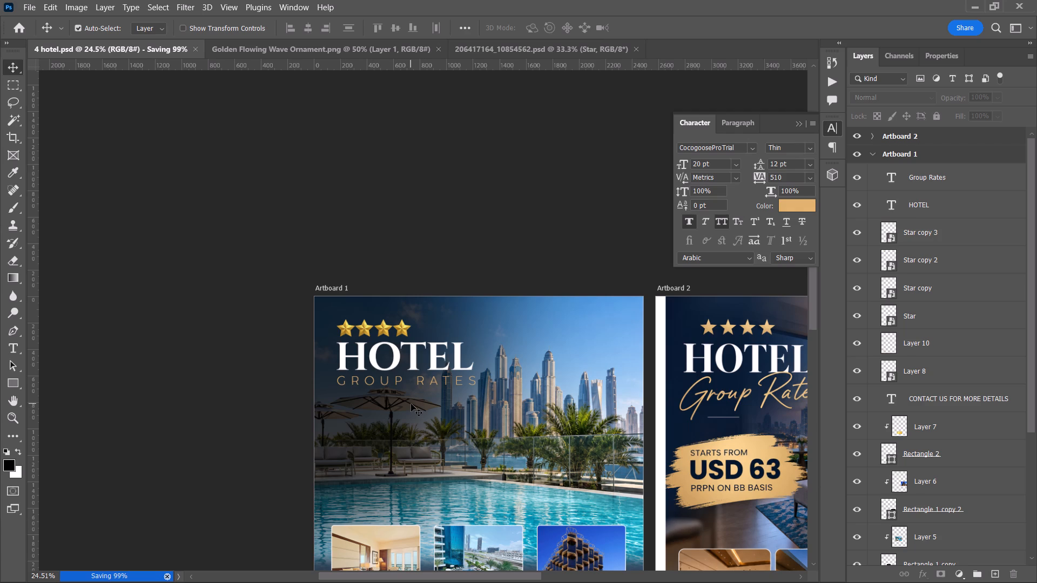
Shift the bedroom photo (Layer 4) right inside its frame with Free Transform, to X 530 px.
scroll(411, 402, "down", 1)
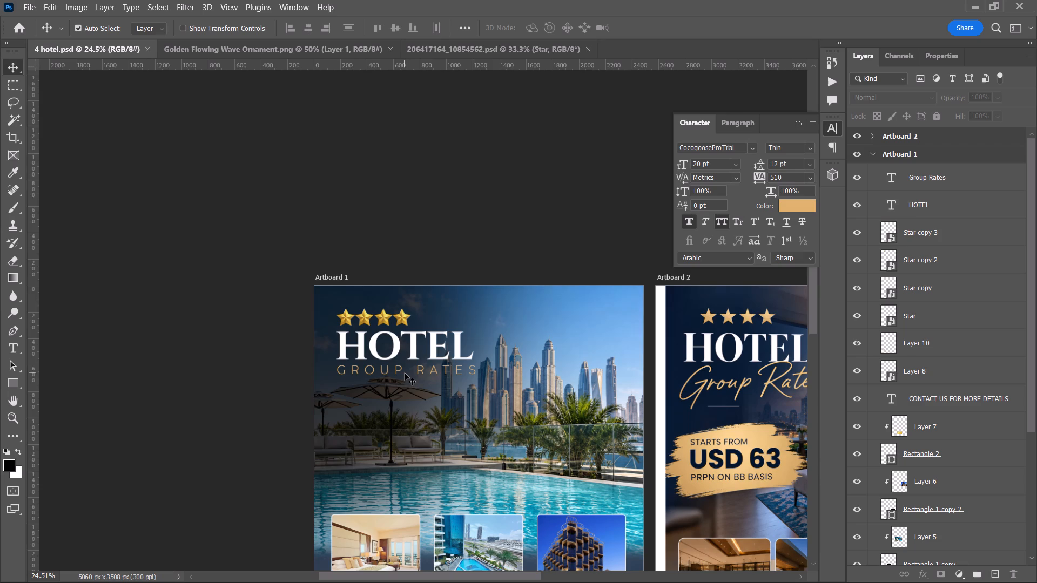
scroll(405, 373, "down", 6)
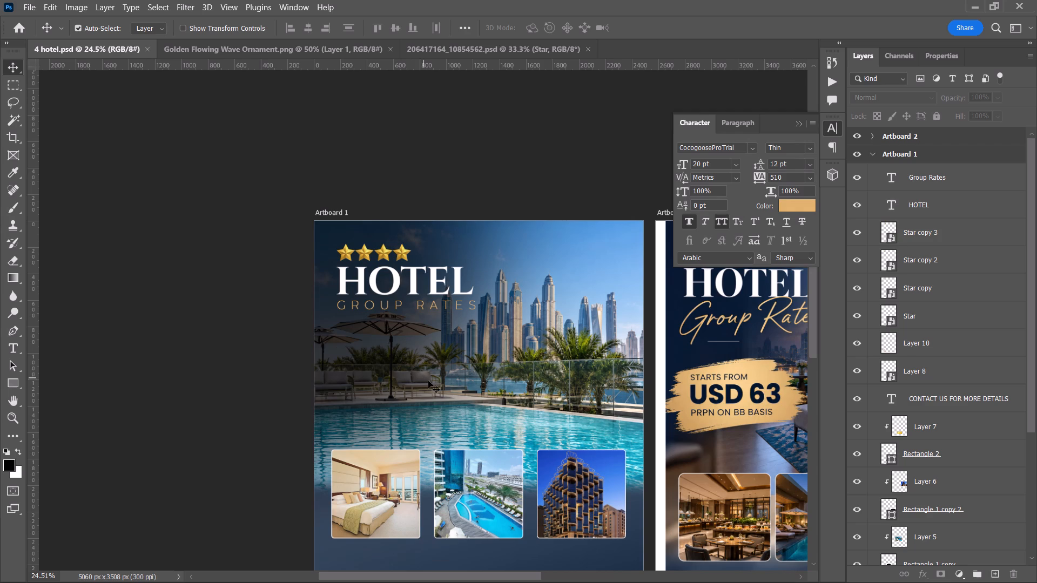
left_click(372, 515)
scroll(932, 509, "down", 2)
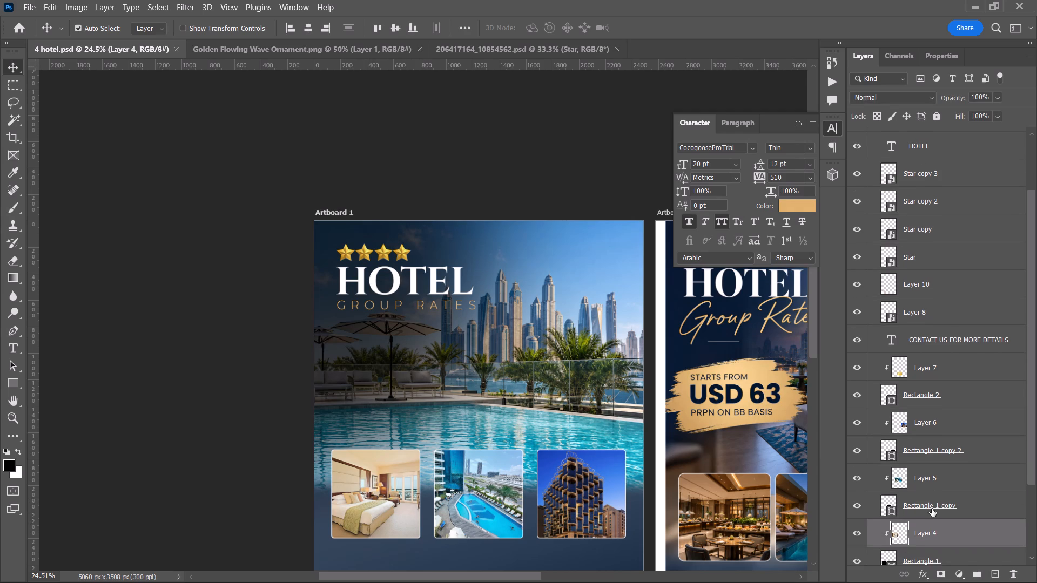
scroll(932, 509, "down", 1)
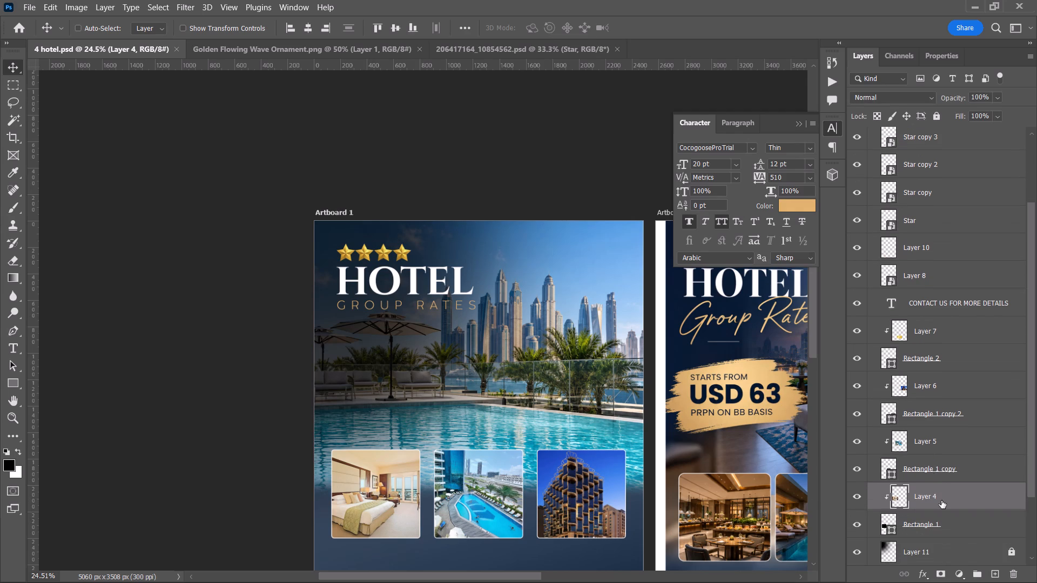
key("ctrl+t")
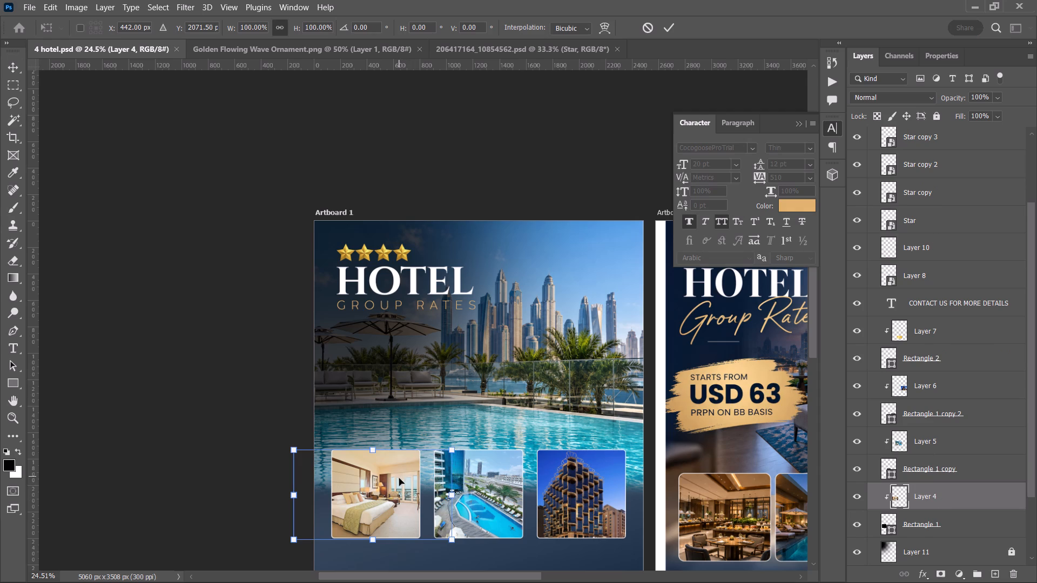
left_click_drag(399, 478, 414, 479)
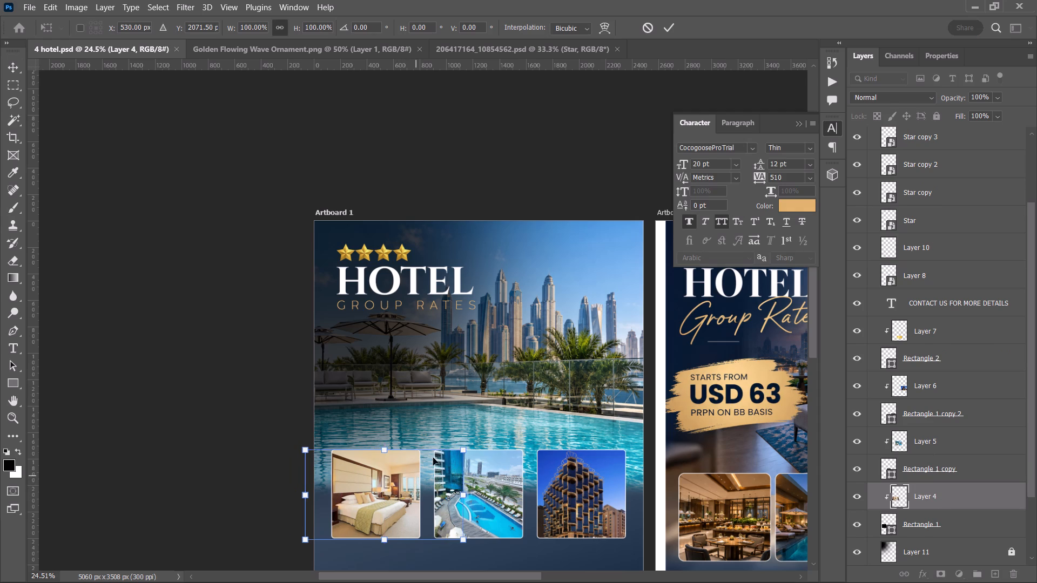
left_click(664, 24)
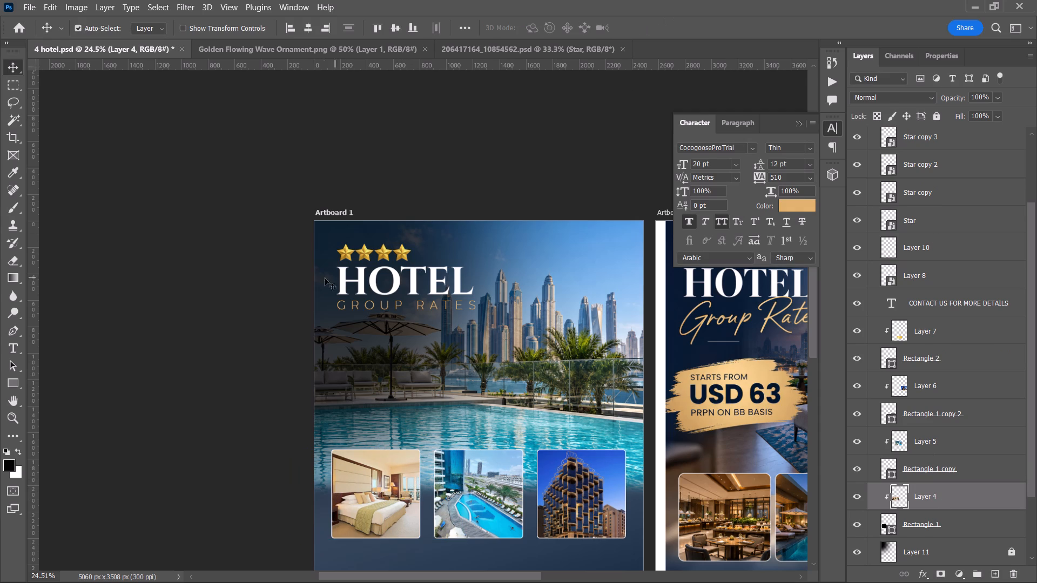
left_click(280, 287)
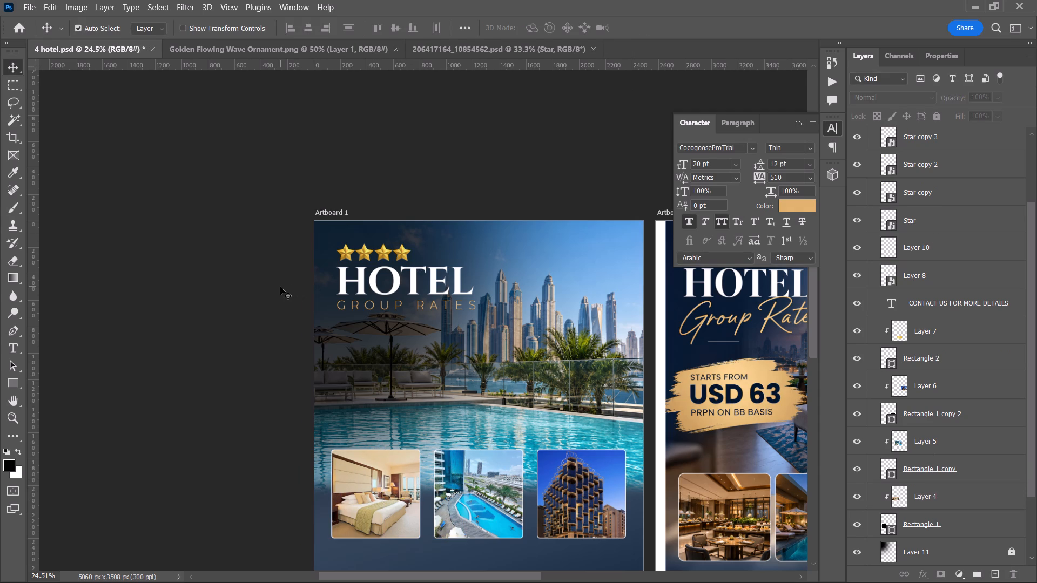
Reduce the Group Rates line's tracking to 490 and realign its left edge with HOTEL and the stars.
left_click(382, 304)
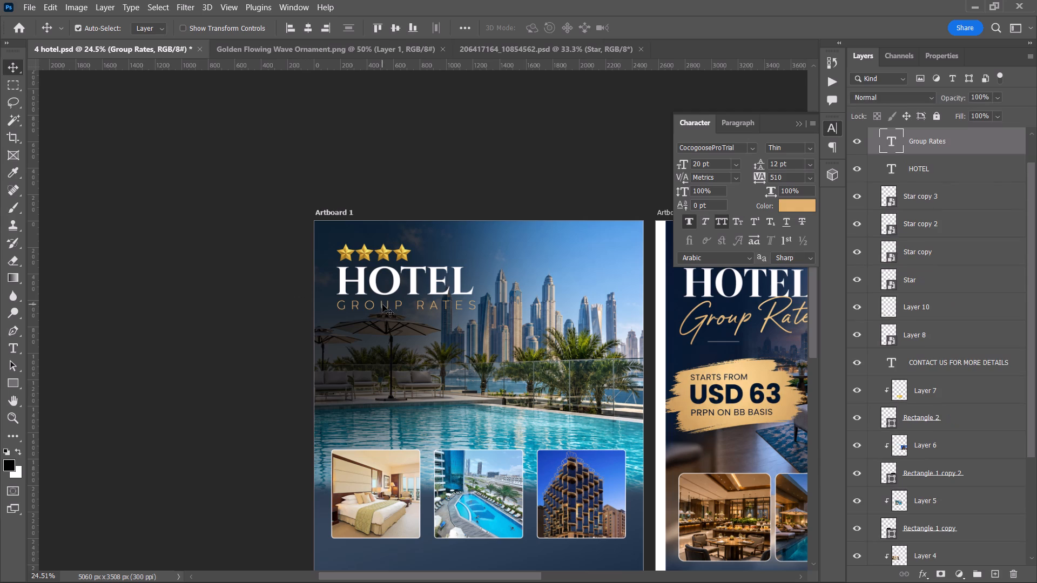
left_click(791, 178)
scroll(791, 178, "down", 1)
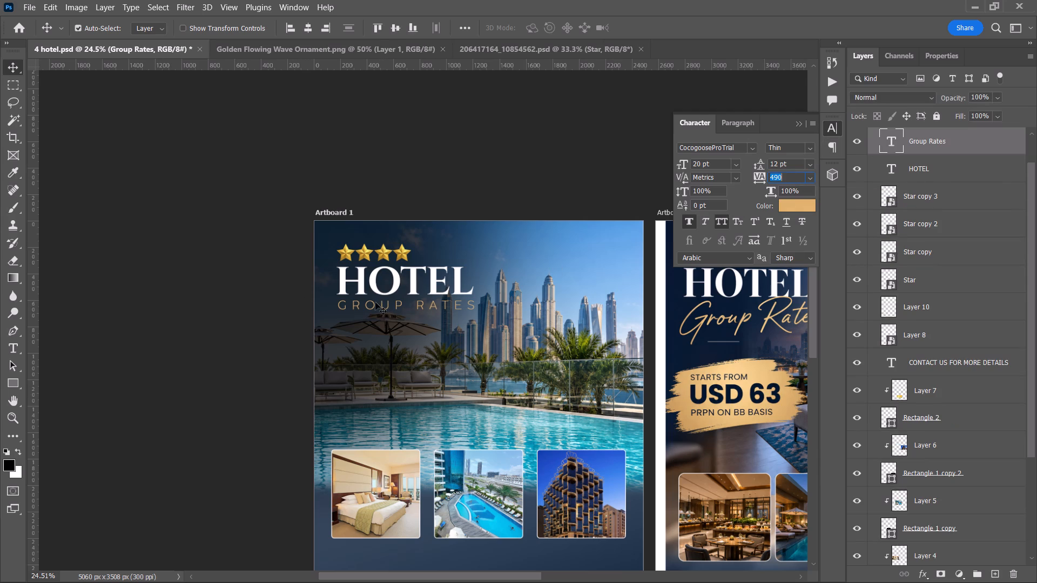
left_click(375, 302)
left_click(373, 302)
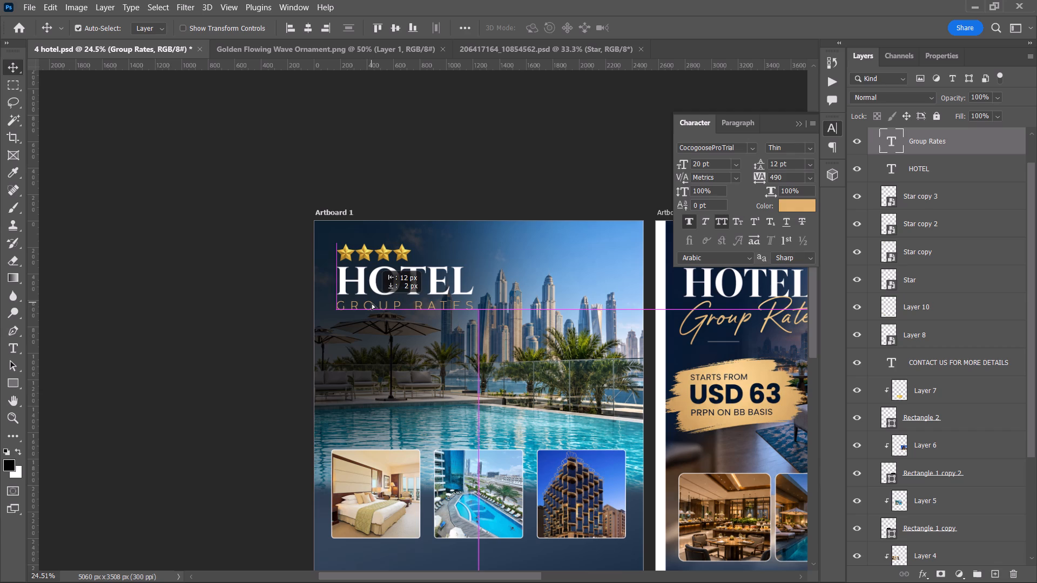
left_click(260, 337)
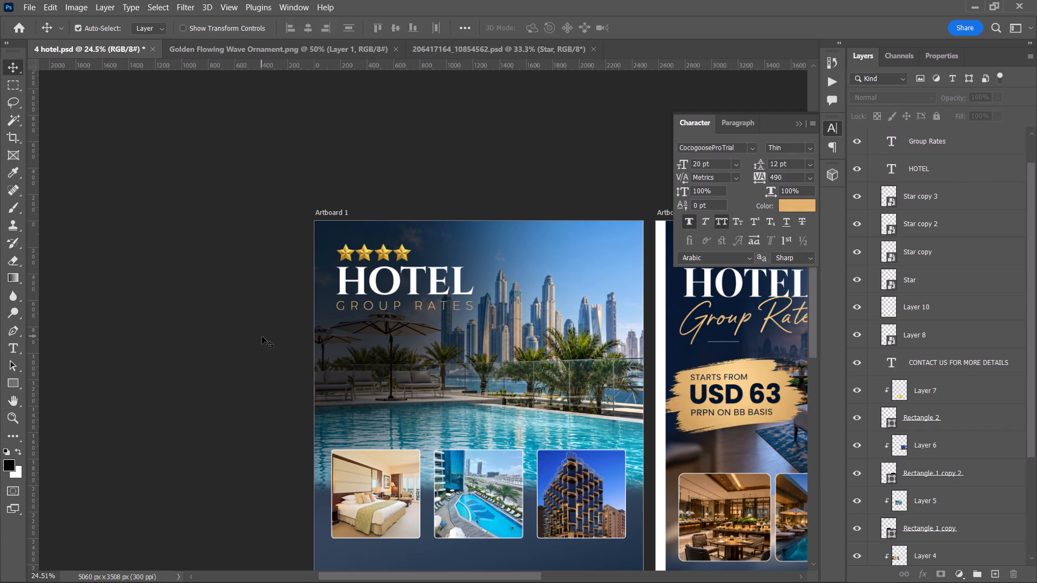
Save the hotel poster document.
scroll(321, 324, "up", 4, "alt")
scroll(390, 323, "up", 4, "alt")
key("ctrl+s")
Inspect the alignment of the stars, HOTEL and Group Rates line up close on Artboard 1.
key("space")
key("space")
key("space")
key("space")
key("space")
key("space")
key("space")
left_click_drag(432, 316, 425, 318)
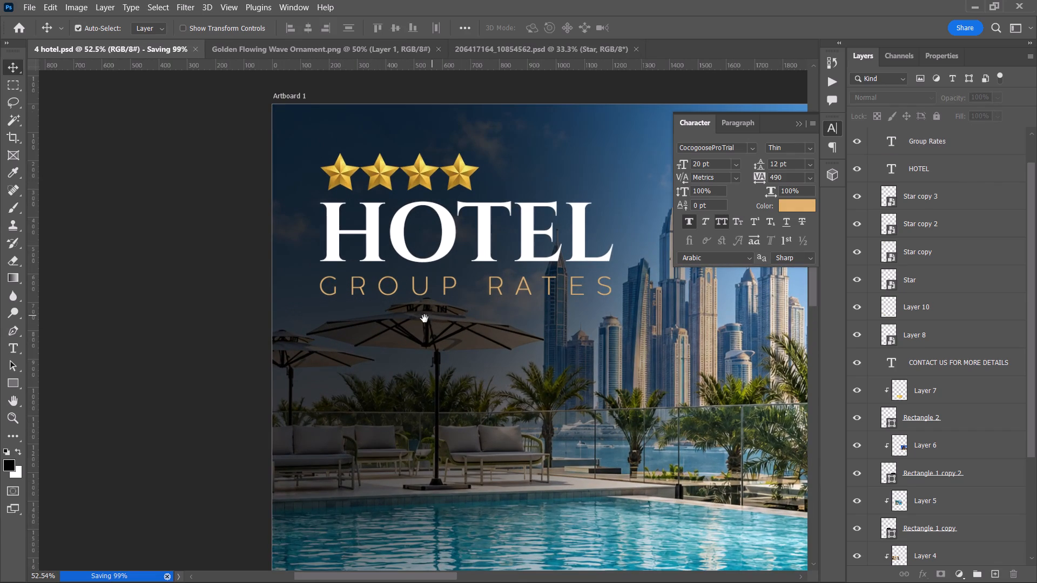
Capture the STARTS FROM text from the Artboard 2 price badge with the screen text extractor.
left_click_drag(425, 318, 287, 334)
scroll(287, 334, "down", 4, "alt")
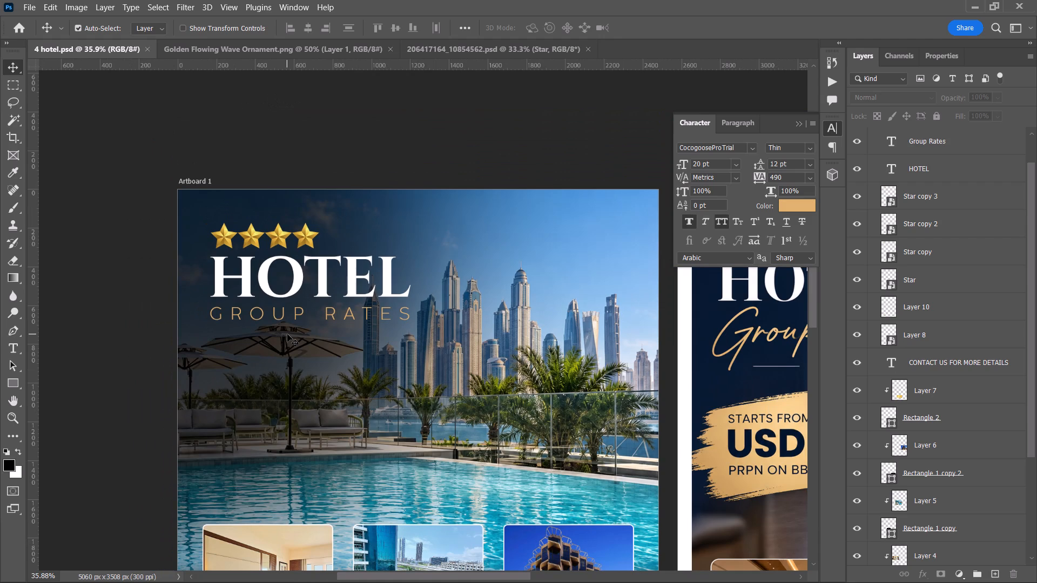
scroll(287, 334, "down", 3)
key("space")
left_click_drag(287, 334, 279, 334)
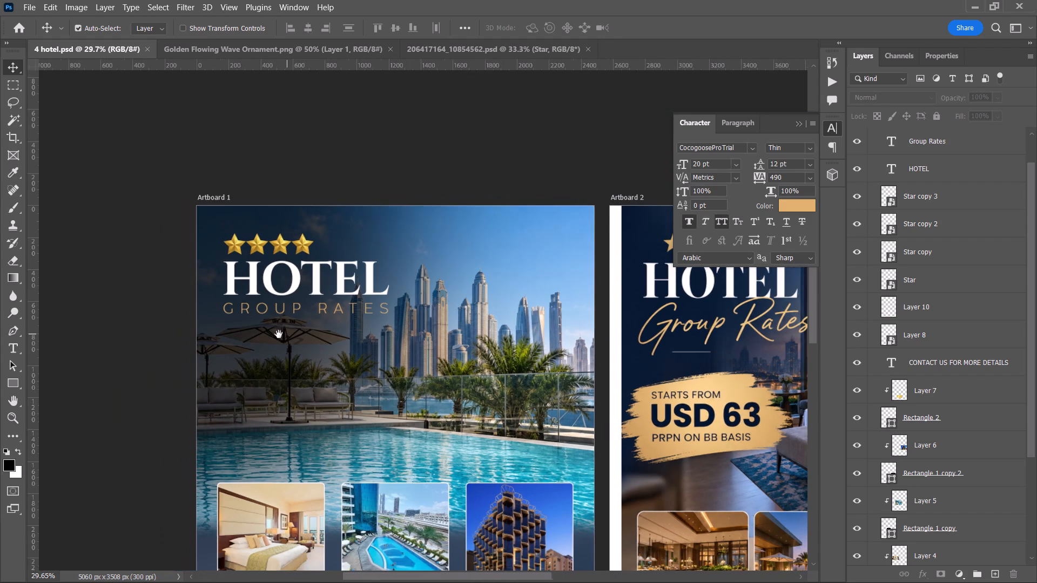
left_click_drag(279, 334, 247, 332)
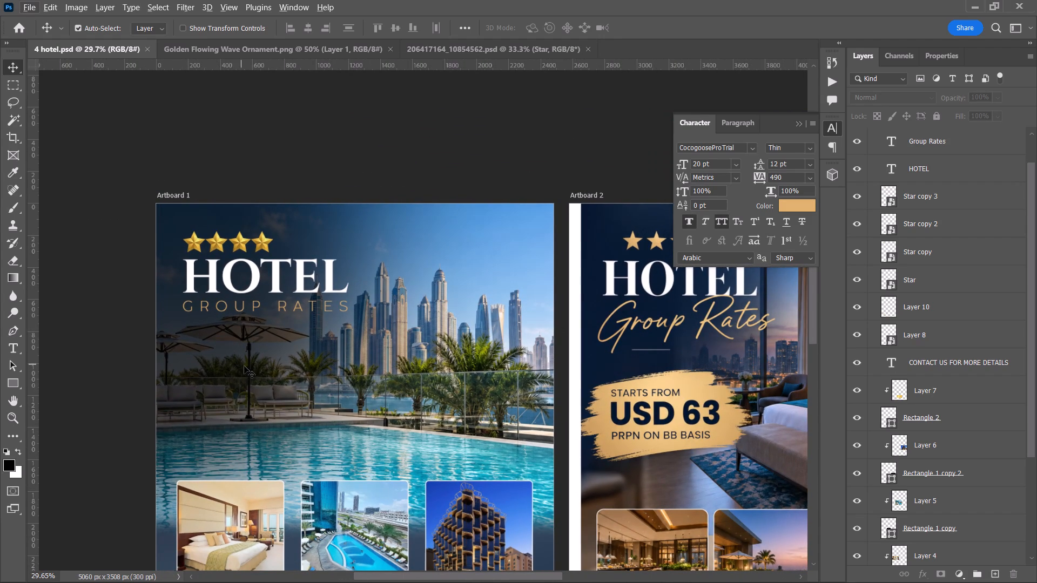
key("alt+t")
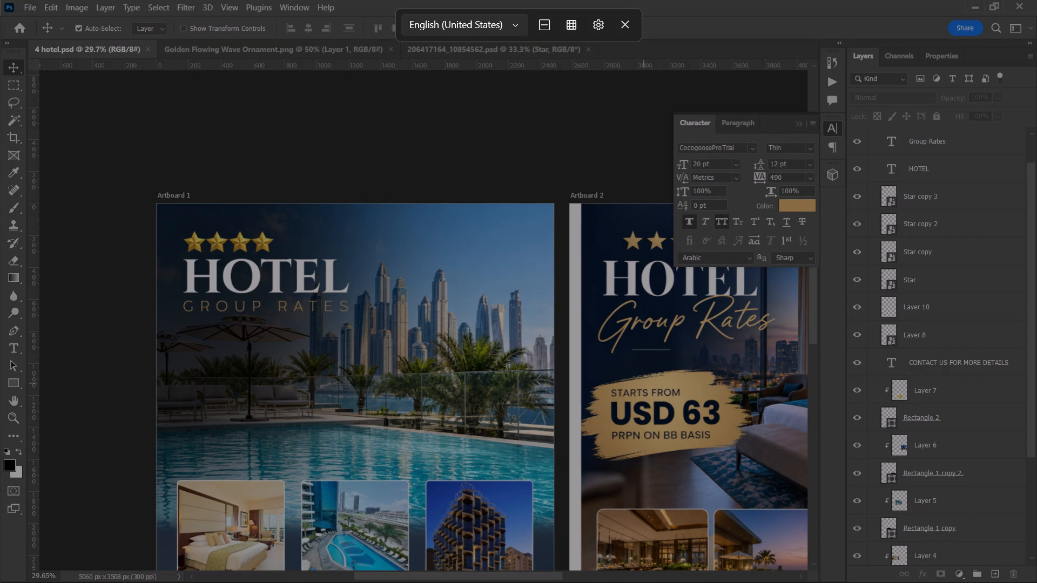
left_click_drag(602, 385, 698, 398)
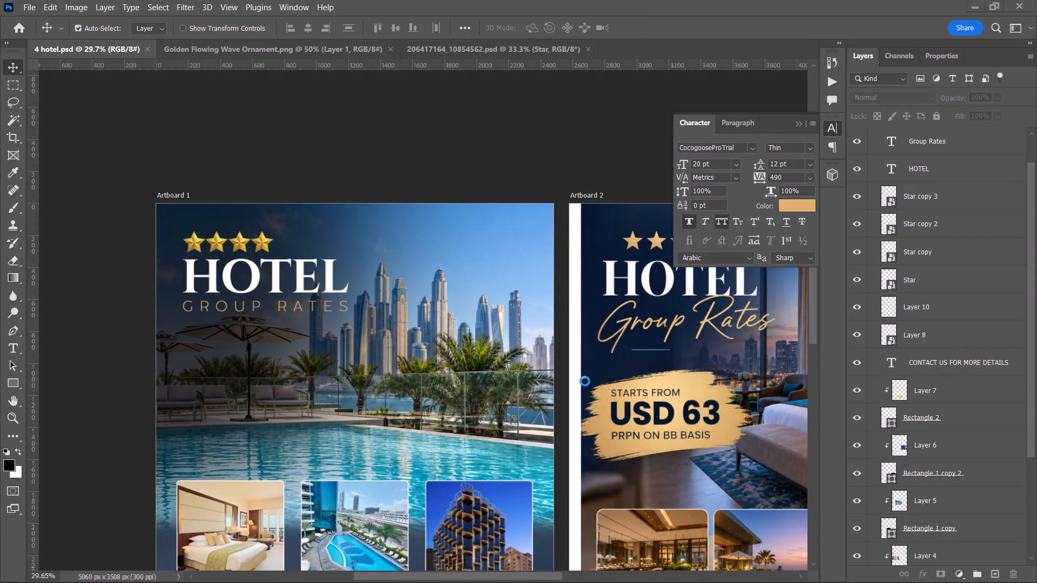
Duplicate the Group Rates line just below itself on Artboard 1 and set the copy to Bold with faux bold off.
left_click_drag(209, 310, 208, 330, "alt")
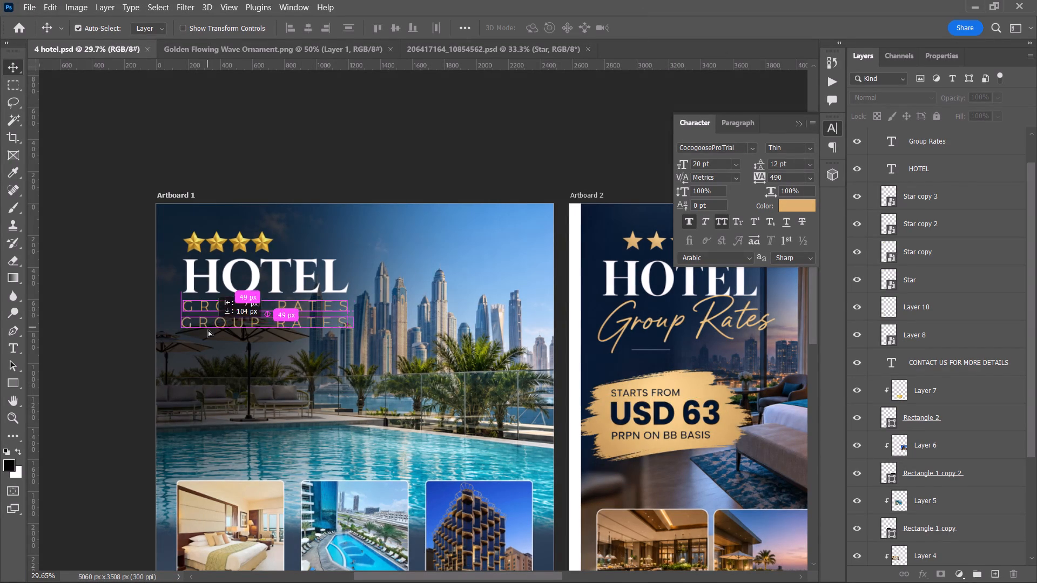
left_click_drag(208, 330, 208, 341, "alt")
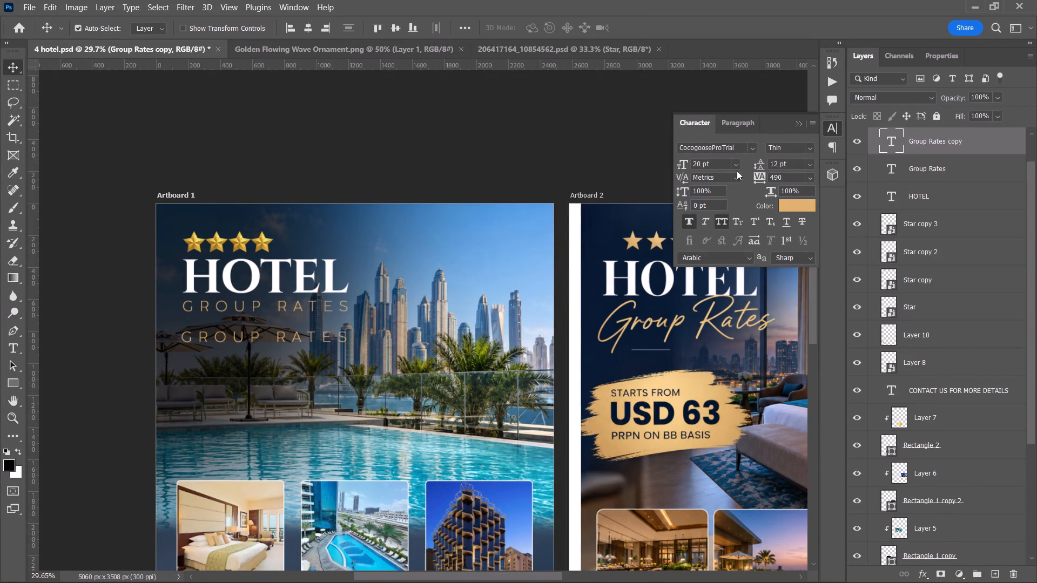
left_click(812, 146)
left_click(807, 184)
left_click(689, 215)
Replace the duplicated line's text with the captured STARTS FROM.
key("t")
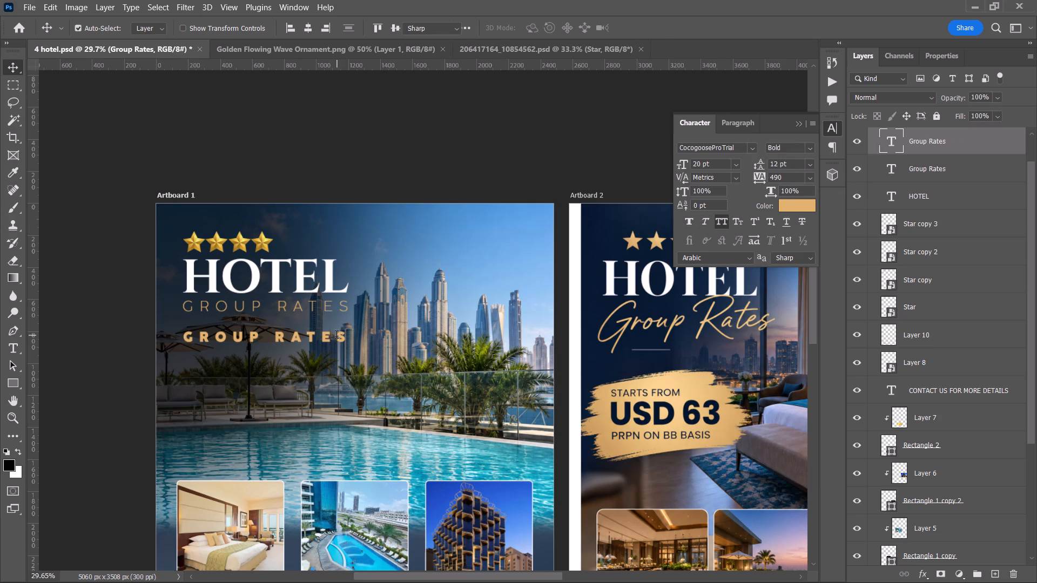
left_click_drag(343, 335, 146, 321)
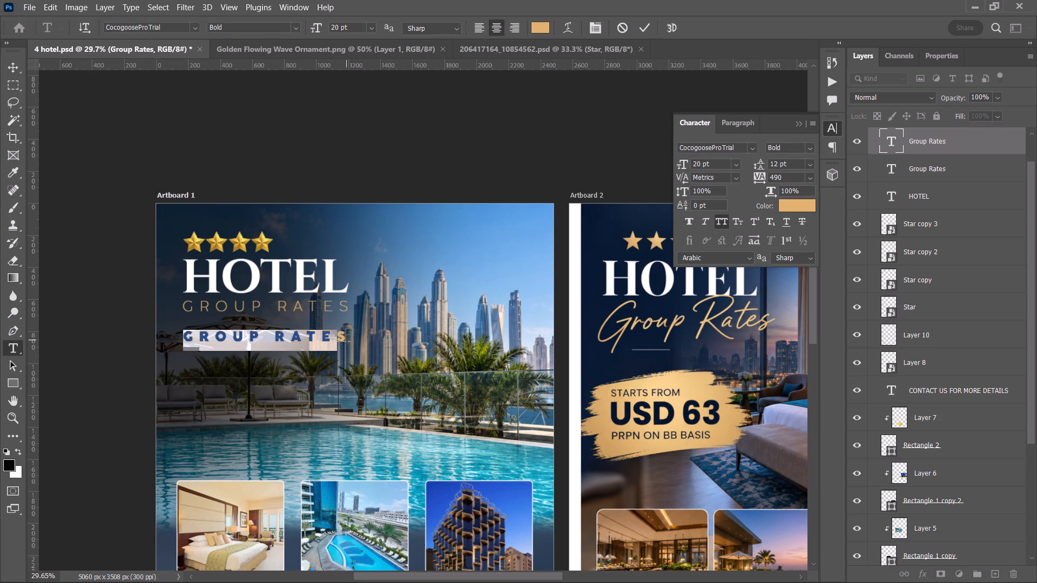
left_click_drag(347, 341, 160, 340)
key("ctrl+v")
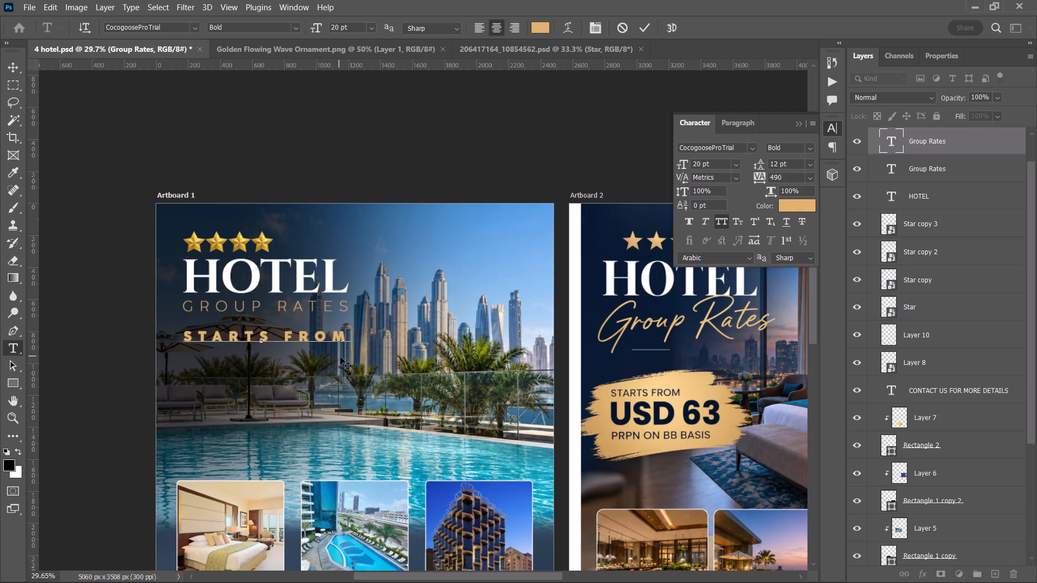
Set the STARTS FROM line's tracking to 0 and shift it left under the start of Group Rates.
left_click_drag(347, 336, 96, 310)
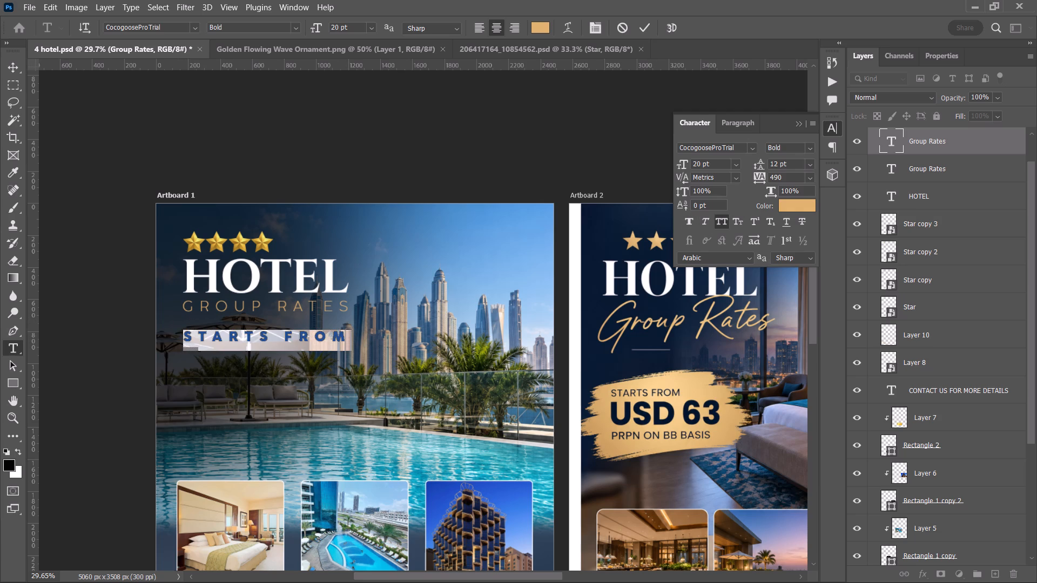
left_click(811, 178)
left_click(807, 258)
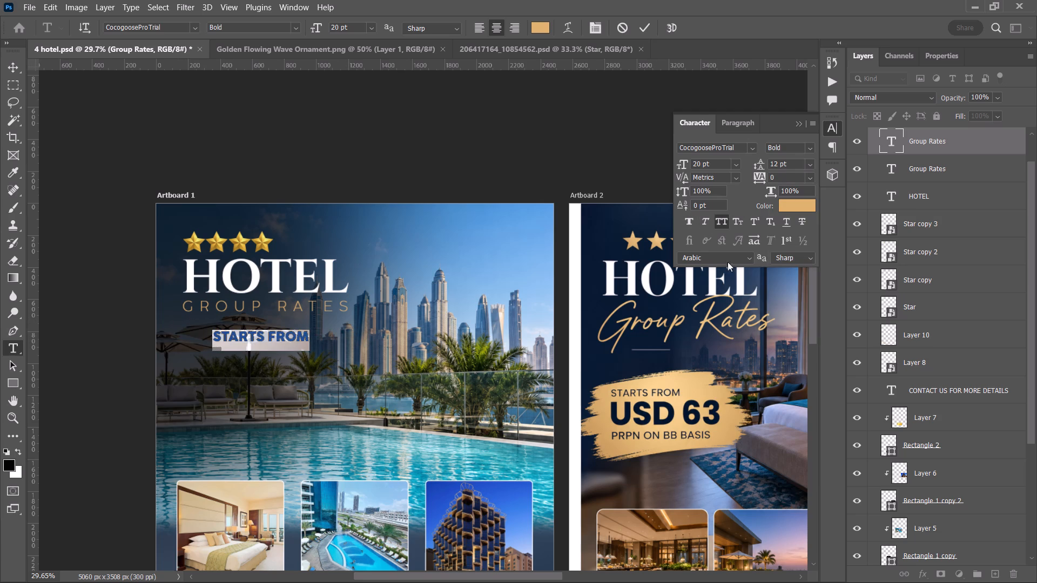
left_click_drag(238, 366, 208, 366)
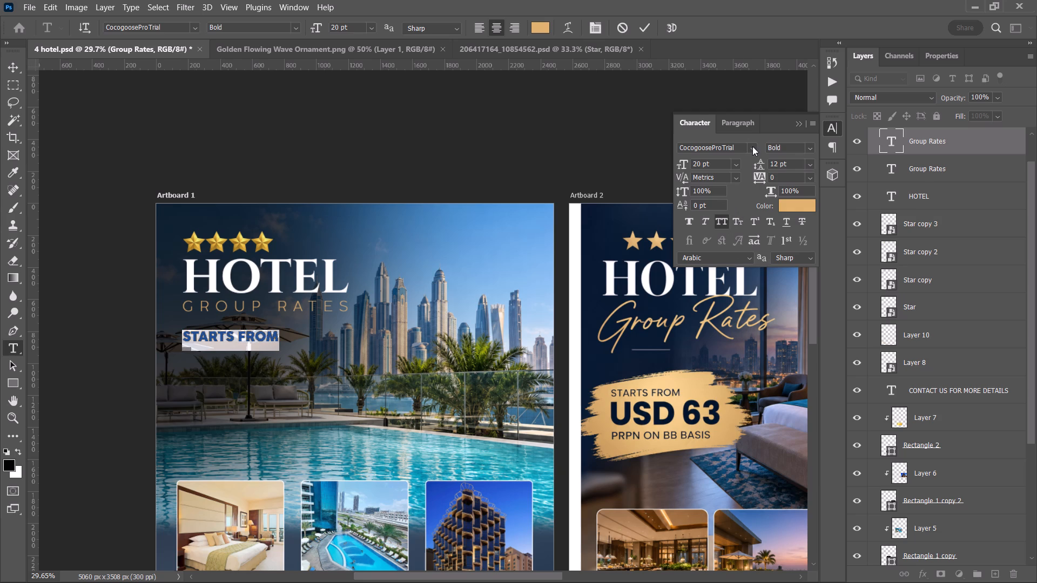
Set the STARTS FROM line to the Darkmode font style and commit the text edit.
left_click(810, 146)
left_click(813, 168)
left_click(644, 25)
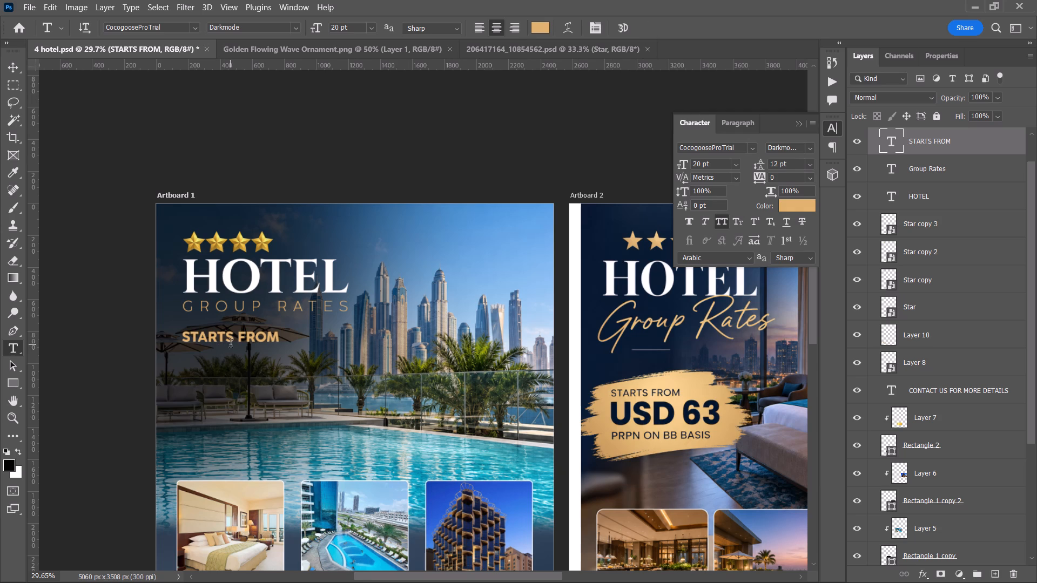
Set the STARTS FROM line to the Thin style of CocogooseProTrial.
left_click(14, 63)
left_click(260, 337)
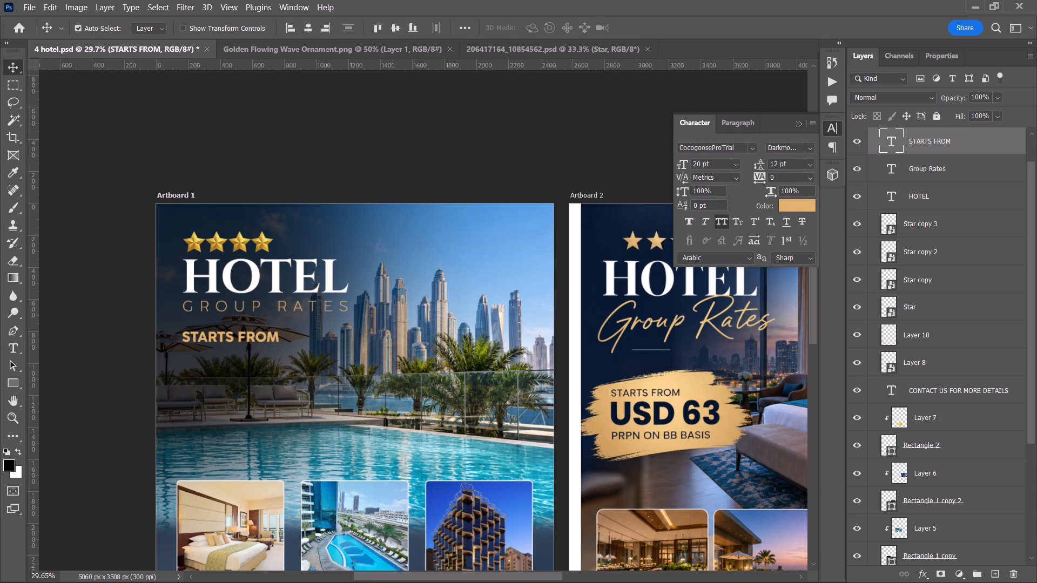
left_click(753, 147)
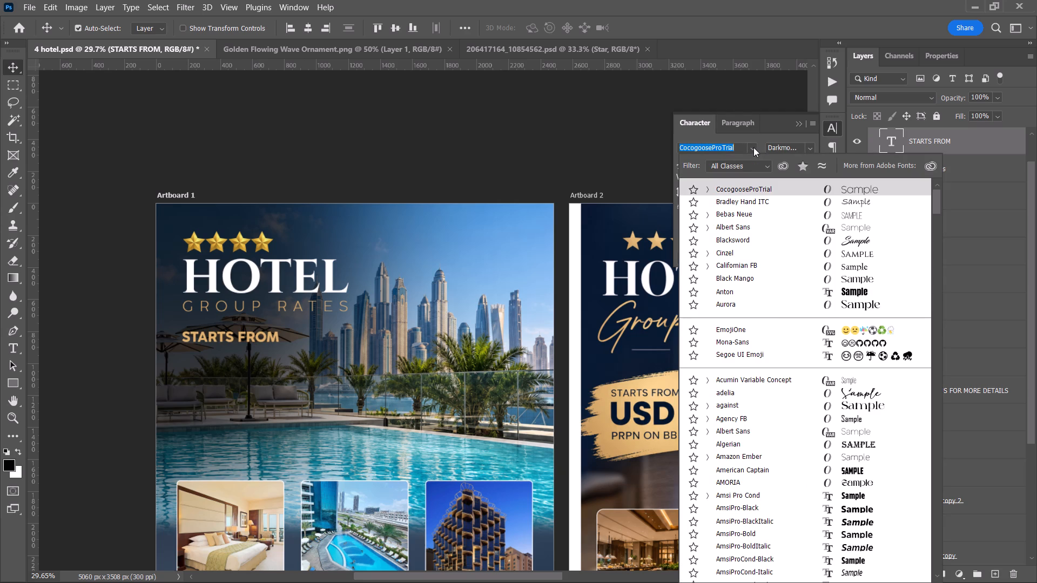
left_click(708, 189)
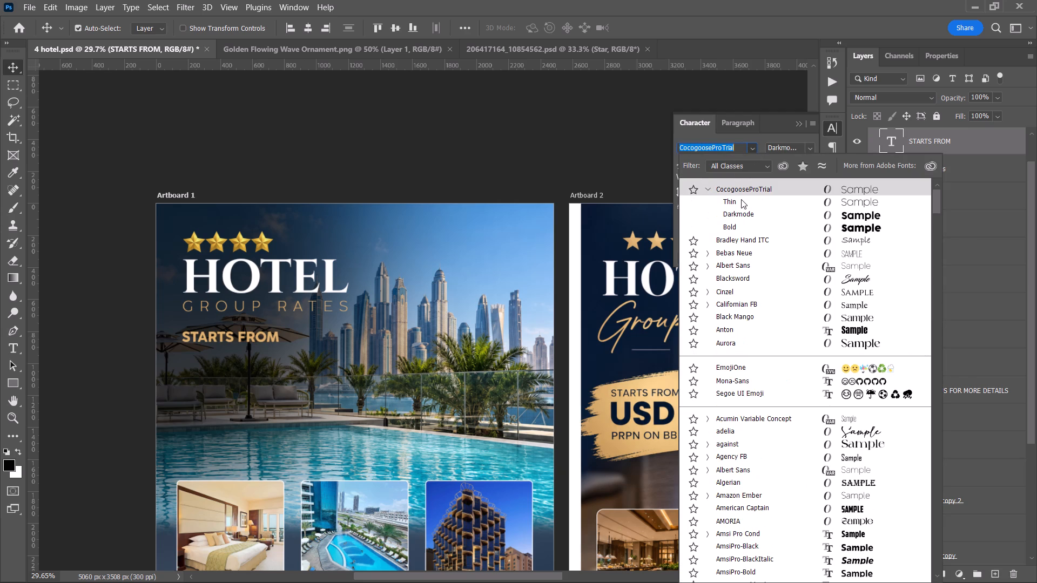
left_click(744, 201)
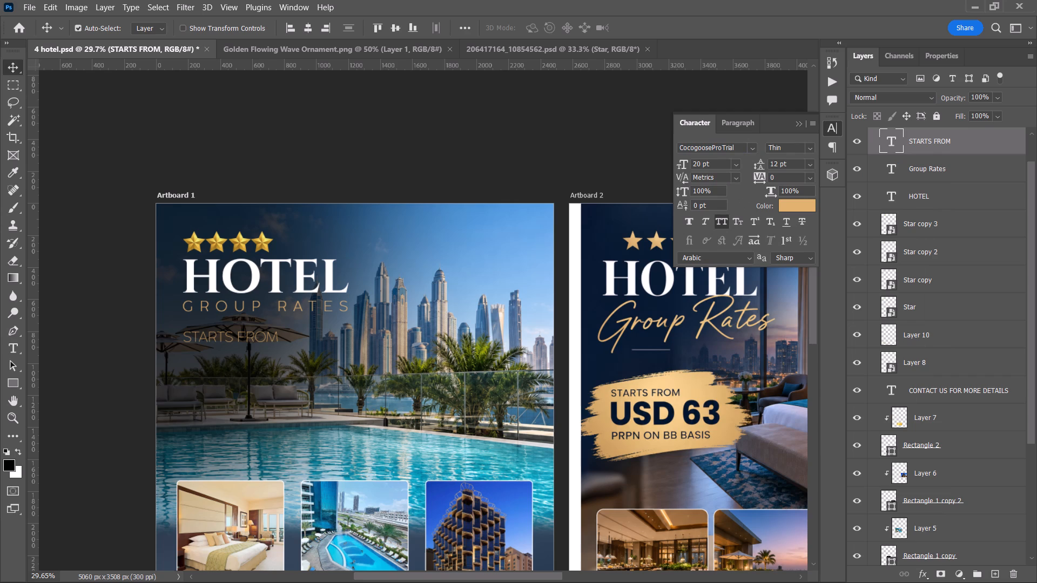
Filter the fonts to Sans Serif and set the STARTS FROM line to Albert Sans Medium.
left_click(752, 143)
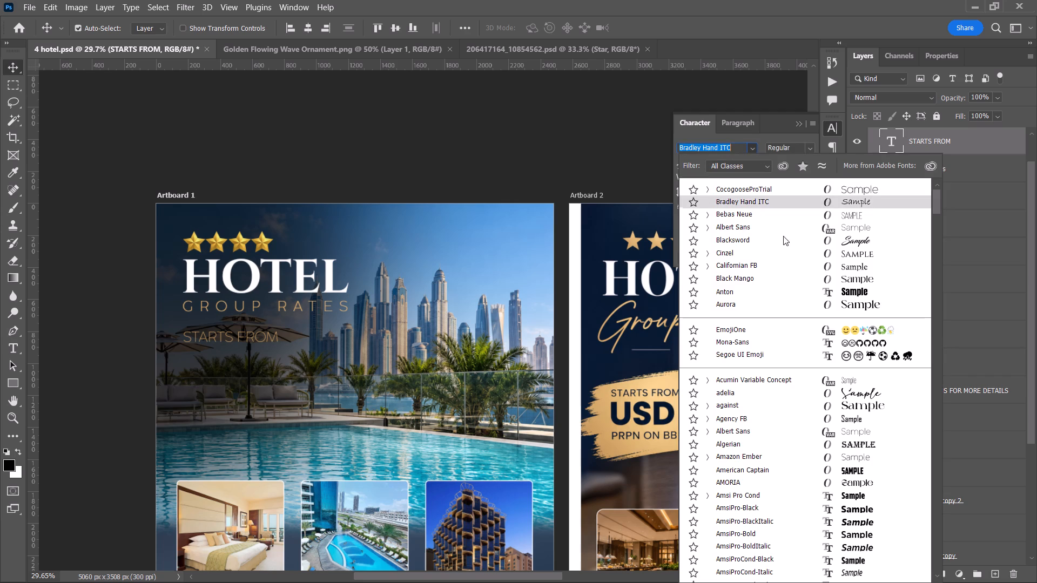
left_click(741, 167)
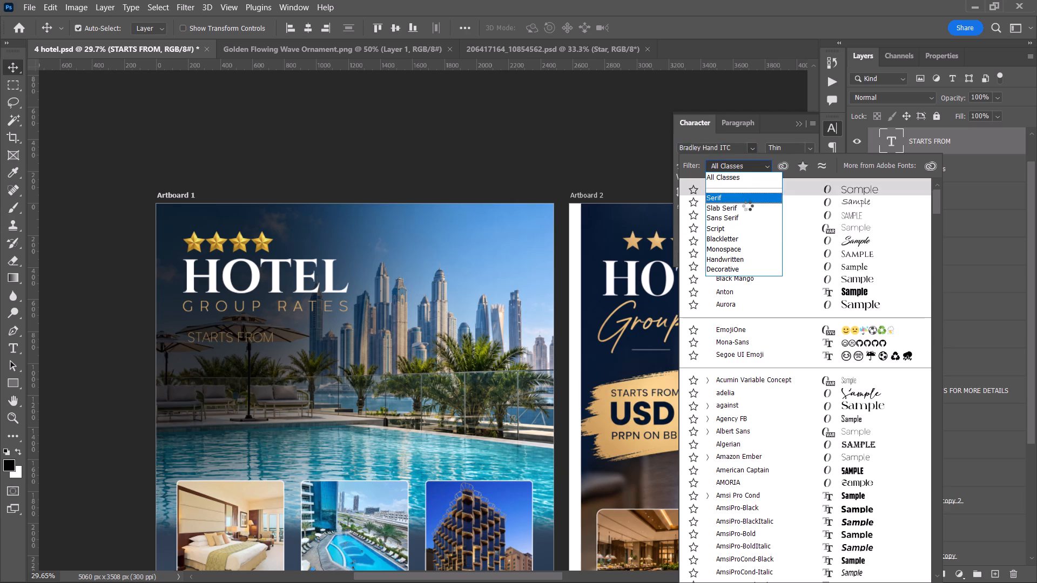
left_click(751, 218)
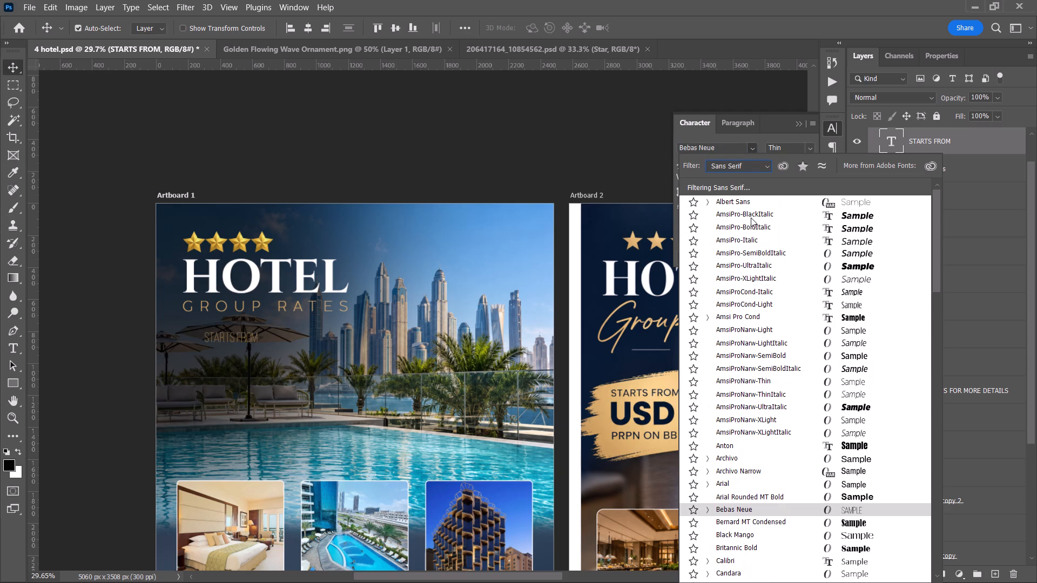
left_click(798, 208)
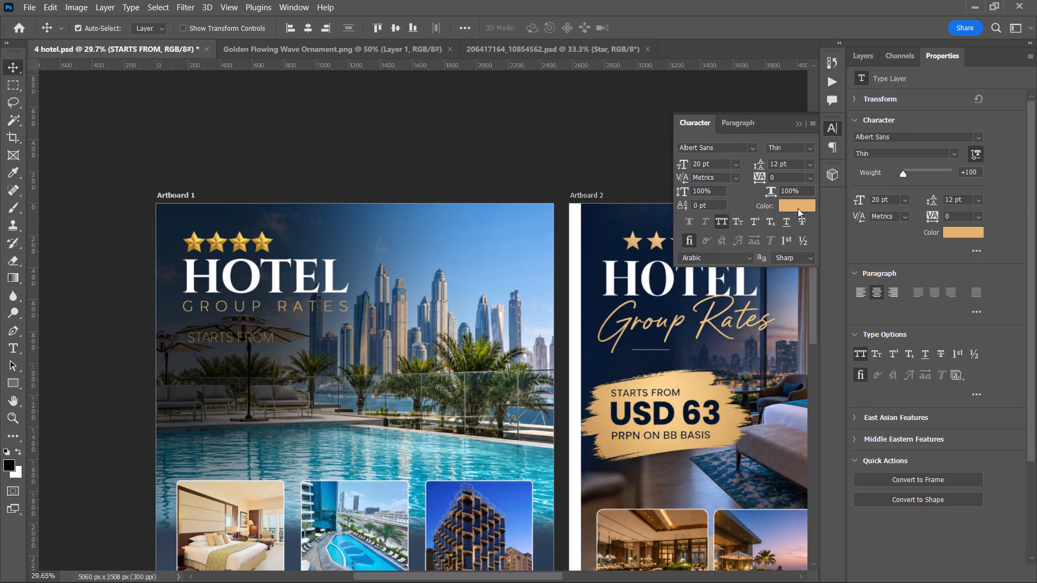
left_click(808, 147)
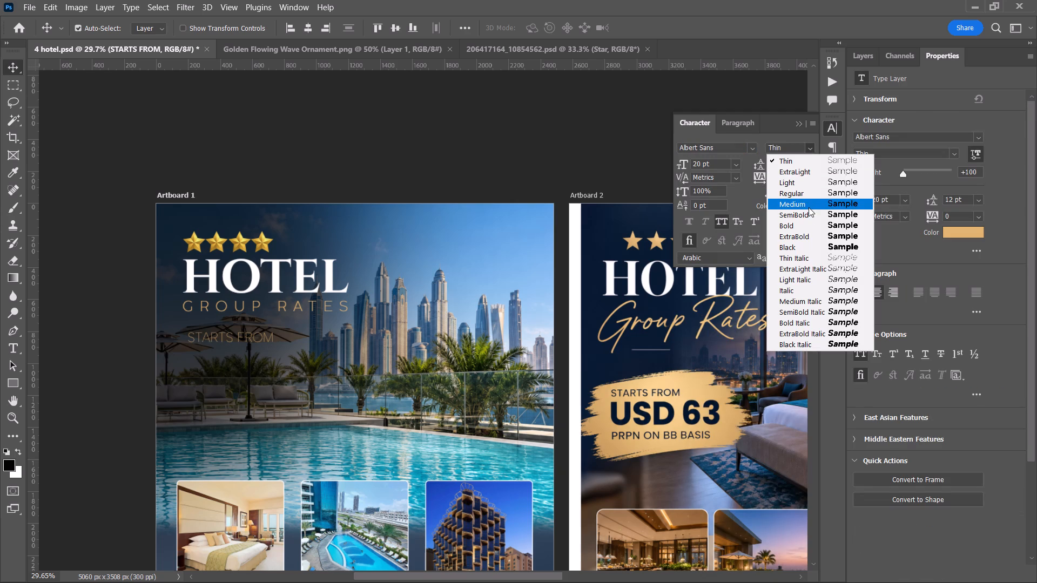
left_click(810, 206)
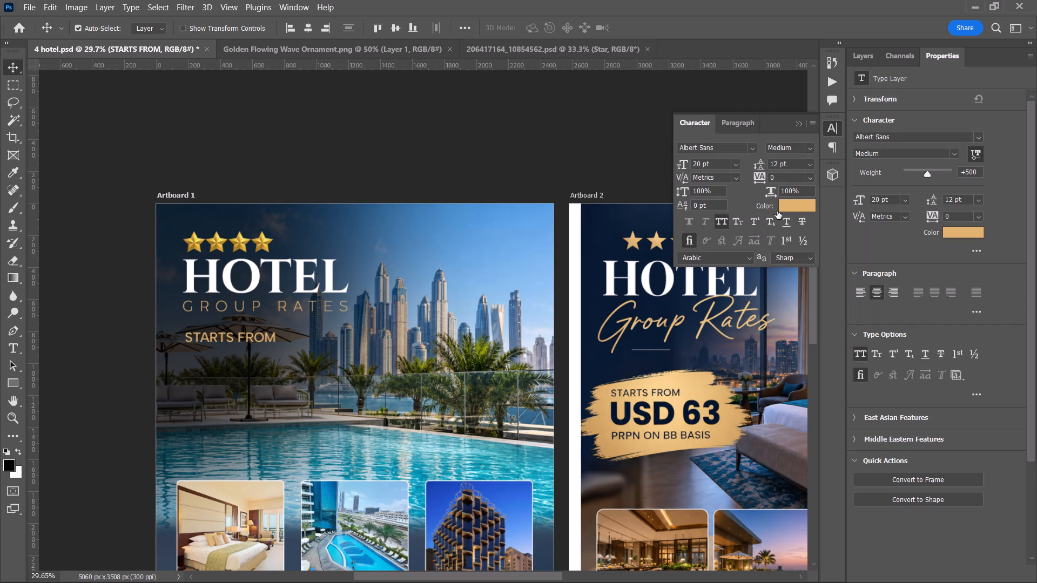
Move the STARTS FROM line about 14 px left to align its left edge with Group Rates.
scroll(204, 338, "up", 8, "alt")
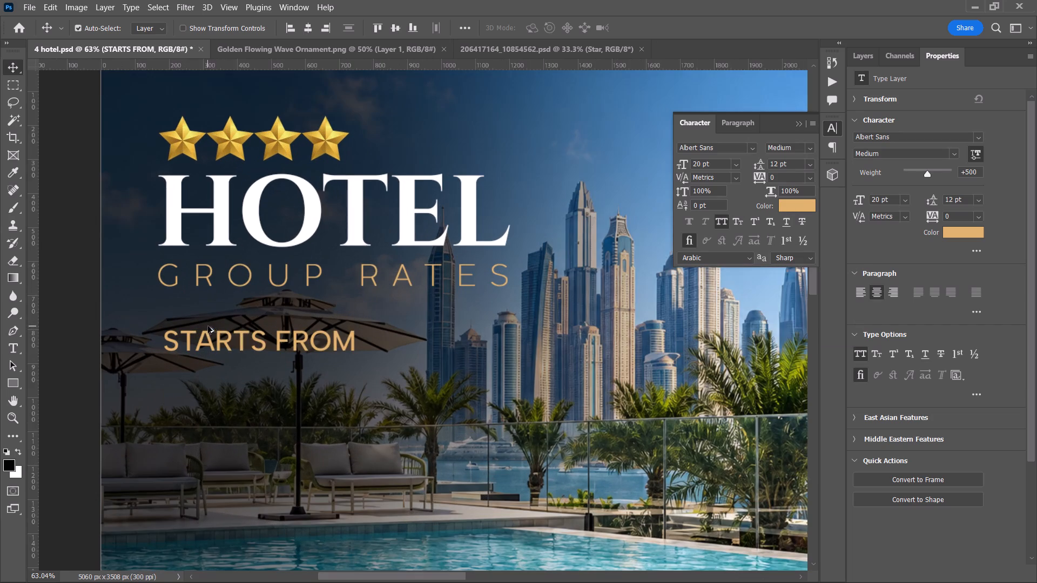
key("space")
left_click_drag(252, 347, 314, 347)
left_click(269, 347)
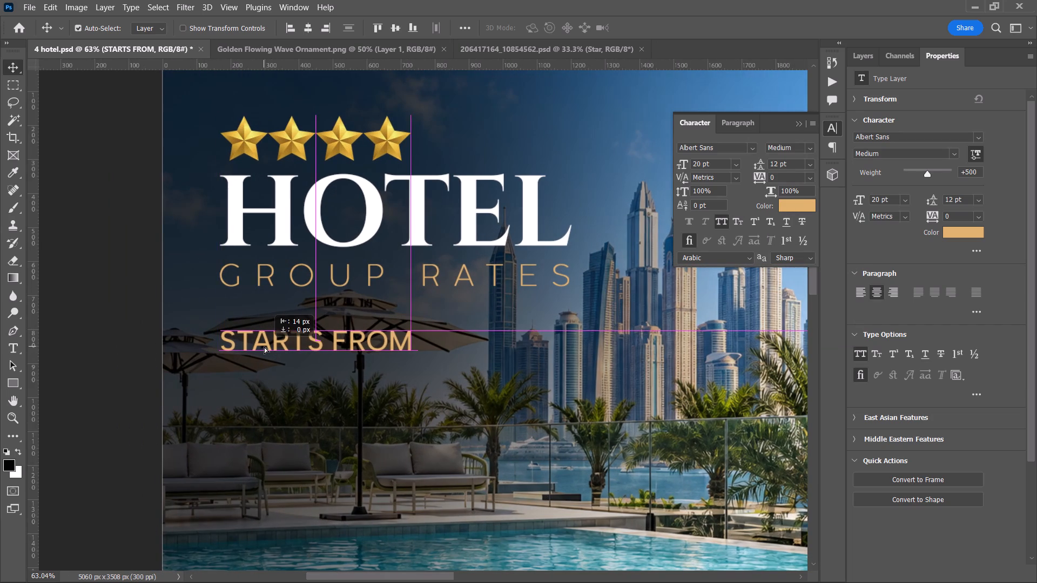
Duplicate the STARTS FROM line directly below itself, left-aligned with the original and with a gap of about 49 px.
scroll(327, 355, "down", 5, "alt")
key("space")
key("space")
key("space")
key("space")
key("space")
key("space")
left_click_drag(369, 374, 230, 375)
scroll(235, 374, "down", 6)
key("space")
left_click_drag(258, 357, 223, 379)
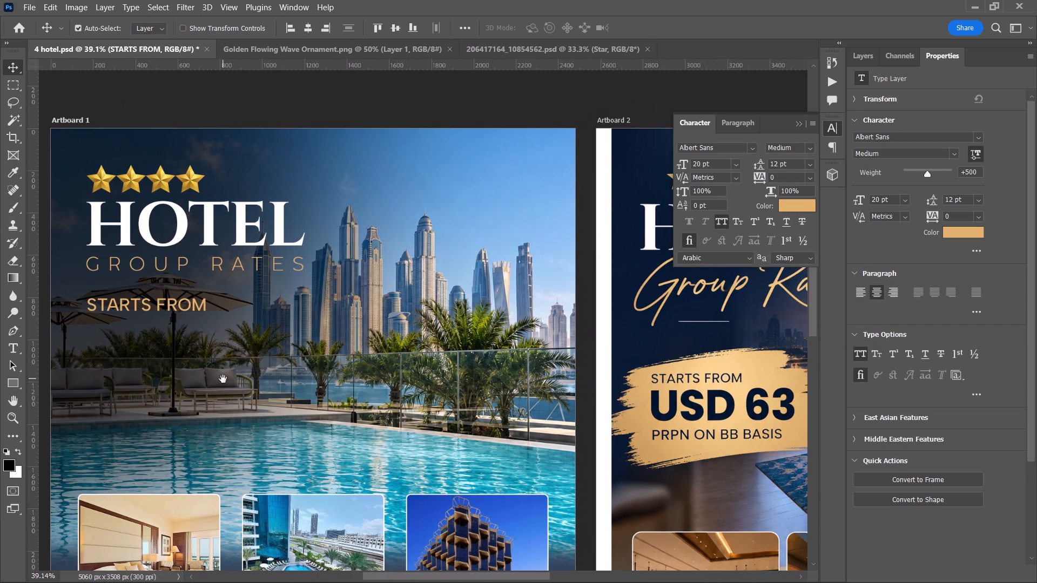
scroll(232, 381, "down", 2, "alt")
key("space")
left_click_drag(239, 375, 218, 382)
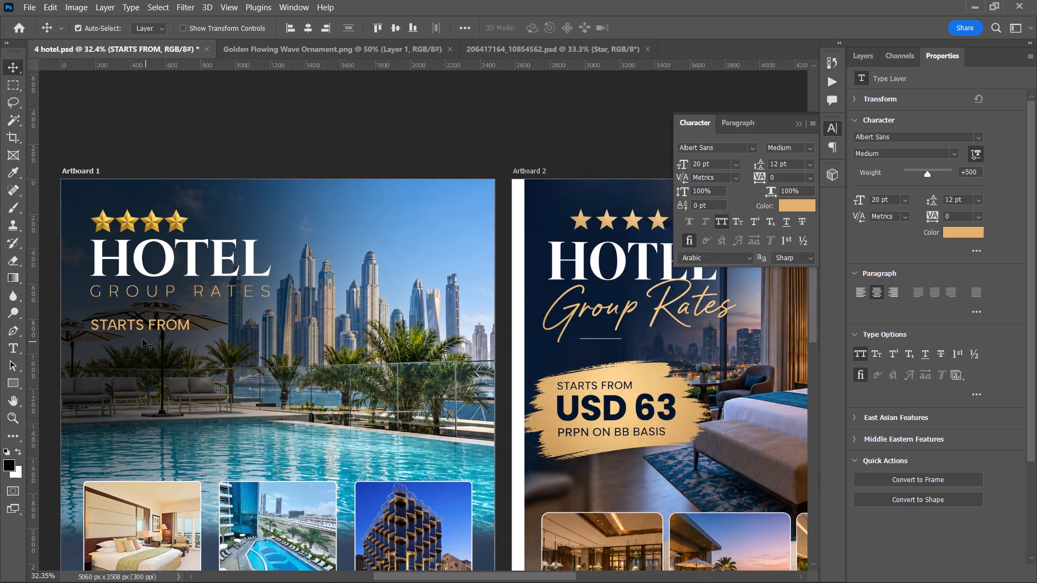
left_click_drag(124, 327, 123, 350, "alt")
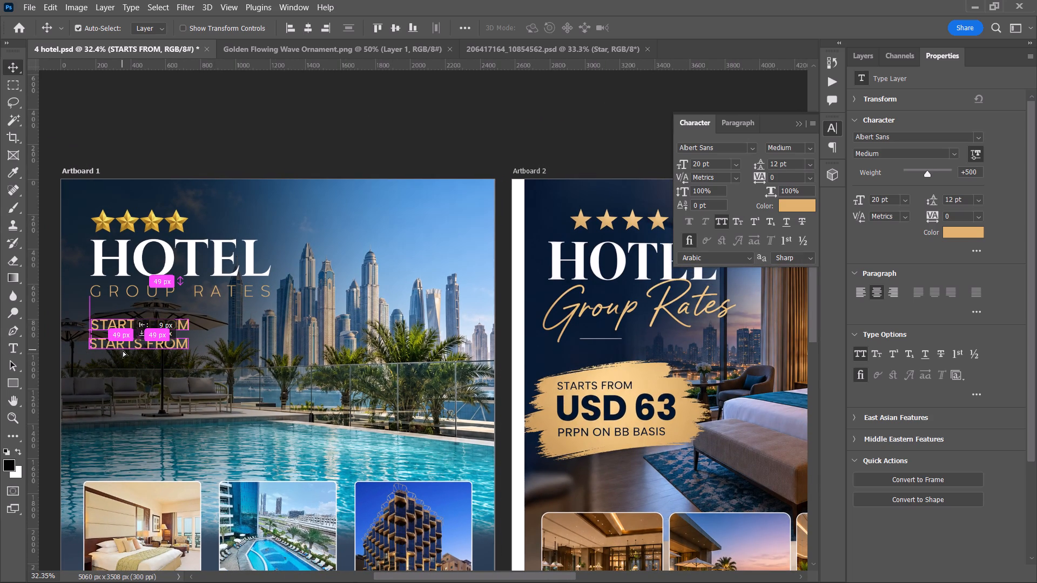
left_click_drag(123, 350, 124, 350, "alt")
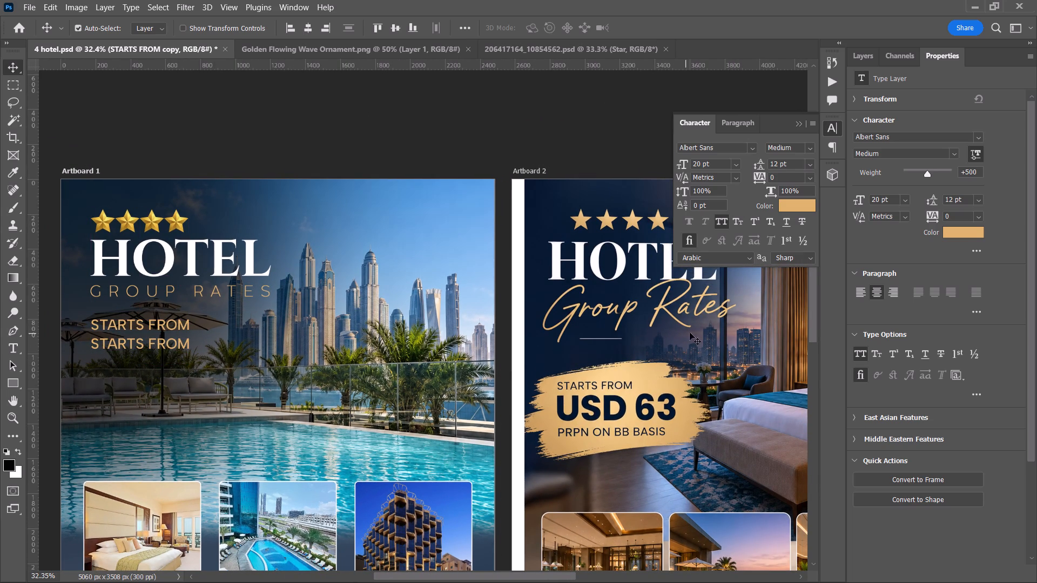
Replace the text of the lower STARTS FROM copy on Artboard 1 with USD.
key("t")
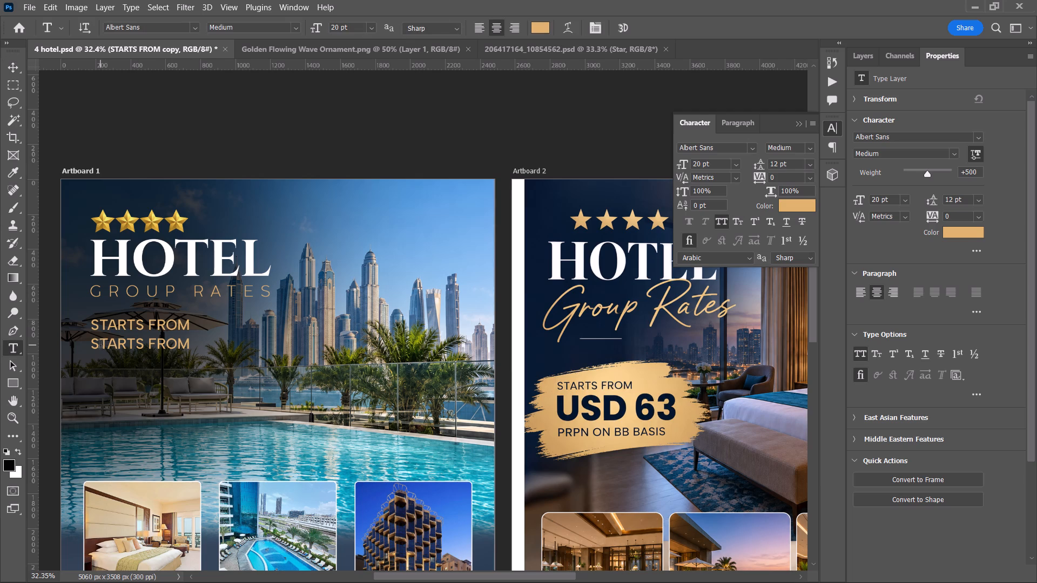
left_click_drag(96, 345, 120, 344)
left_click_drag(91, 345, 200, 338)
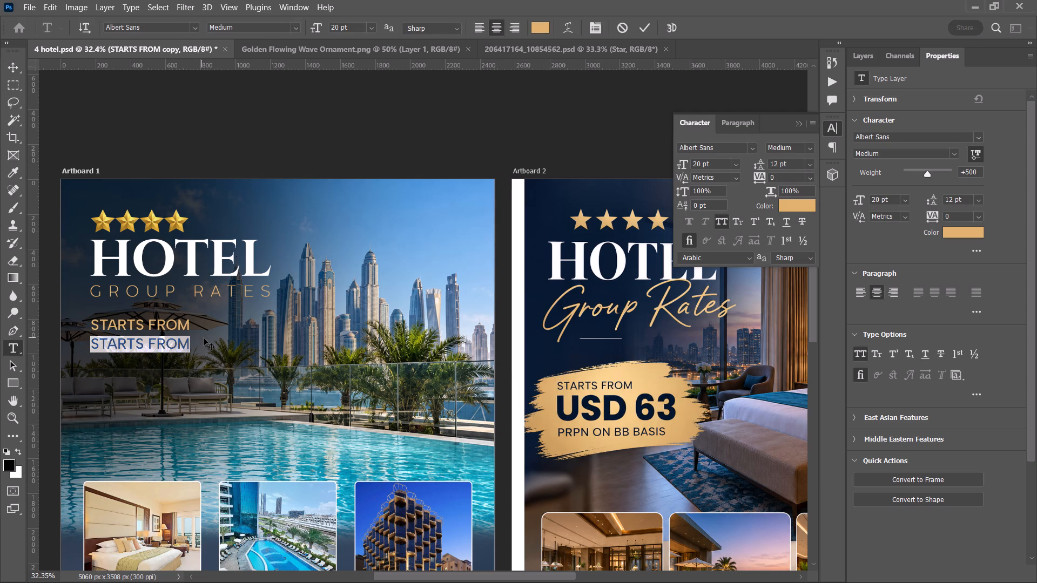
type("usd")
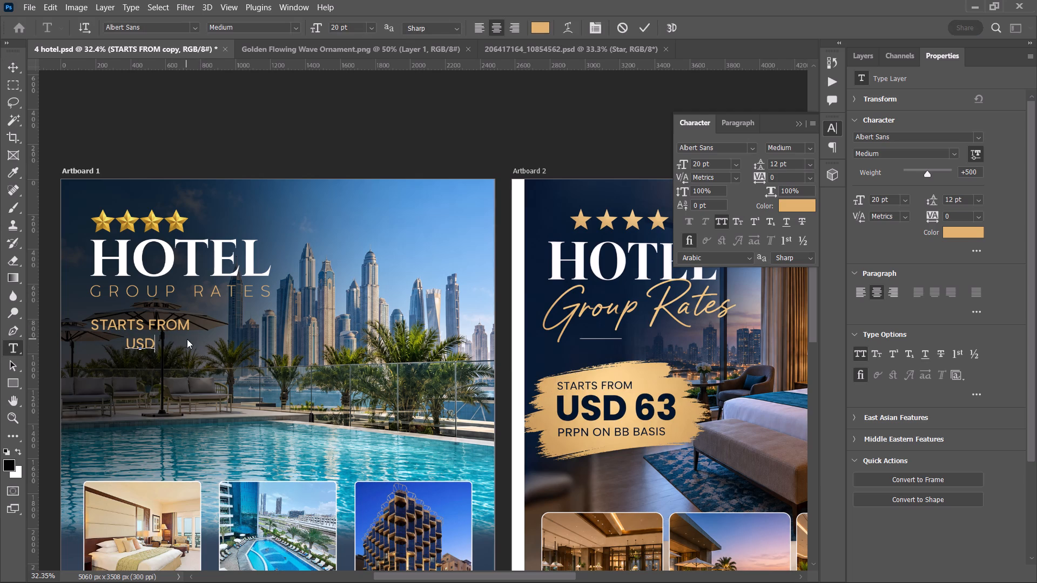
Set the USD text to the Bold style of Albert Sans.
key("shift+Up")
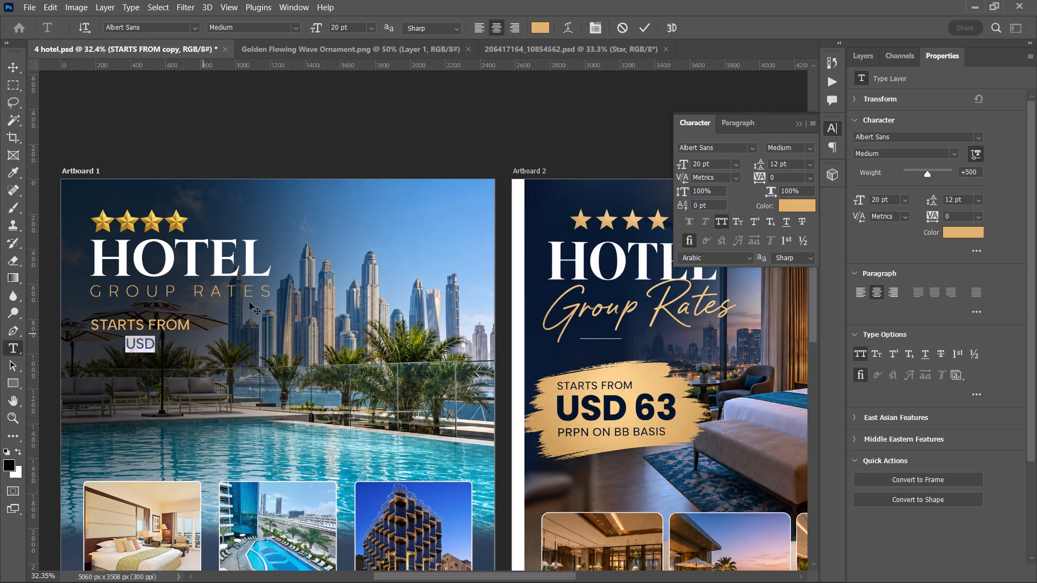
left_click(817, 146)
left_click(810, 151)
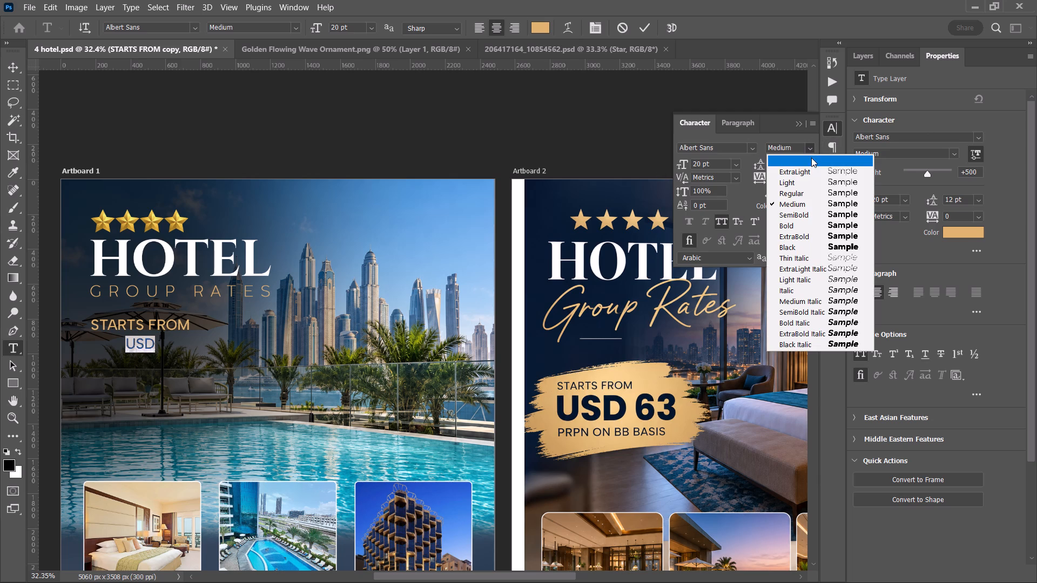
left_click(822, 227)
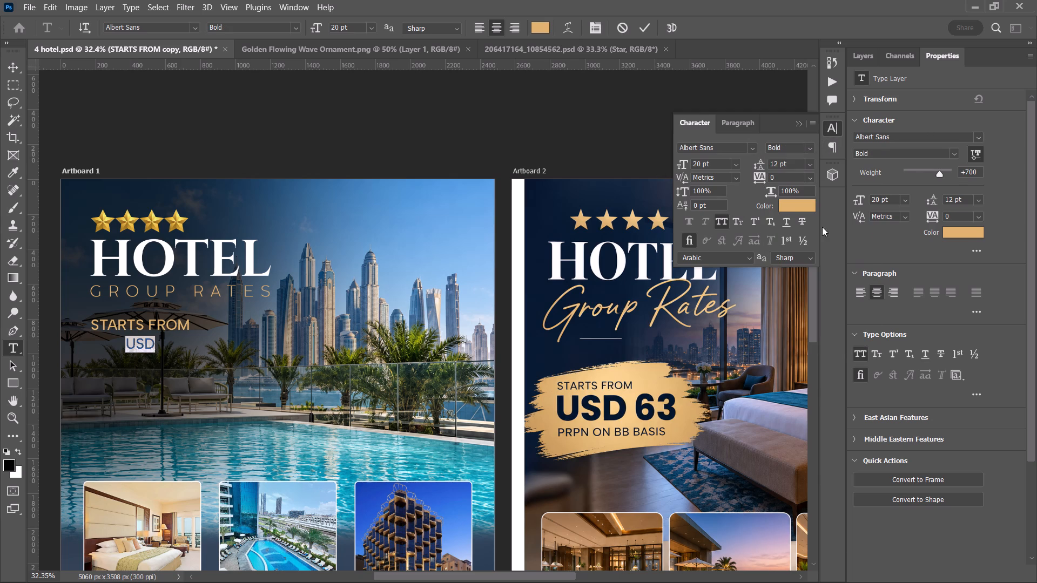
Enlarge the USD text to 37 pt and place it just below STARTS FROM, with their left edges aligned.
left_click_drag(130, 382, 96, 382)
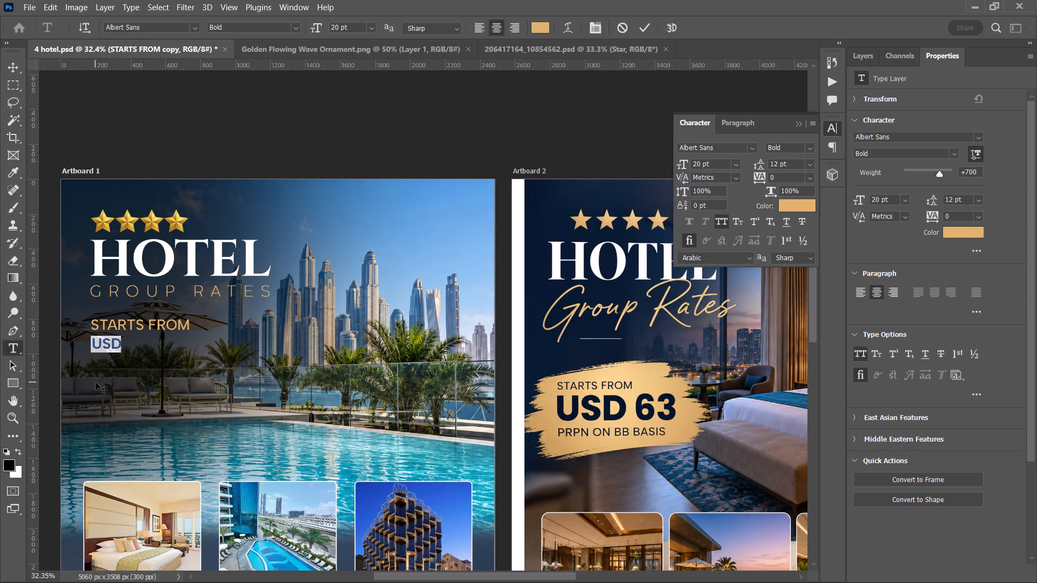
left_click_drag(96, 382, 95, 385)
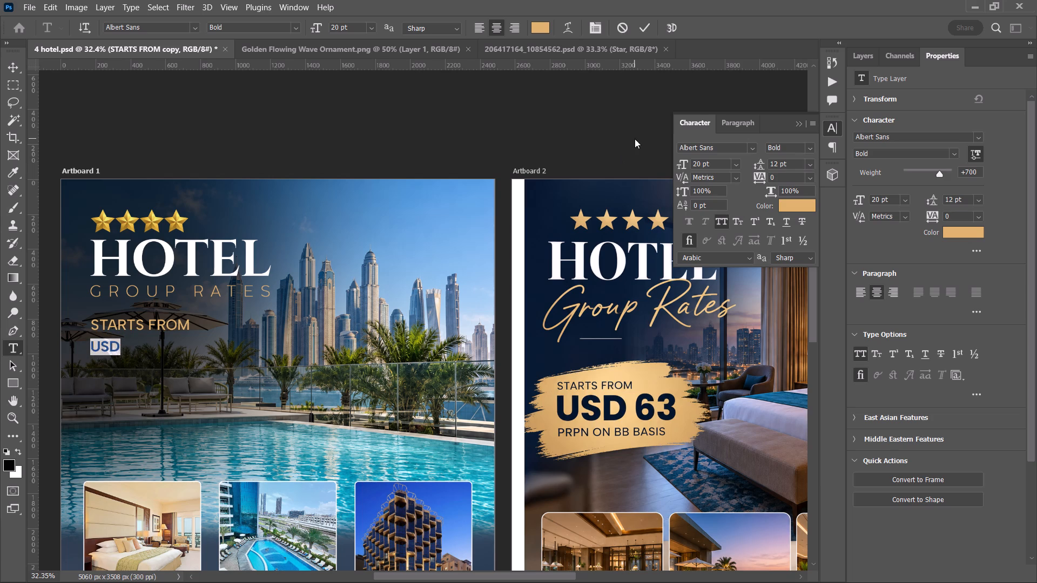
left_click(717, 164)
scroll(717, 164, "up", 14)
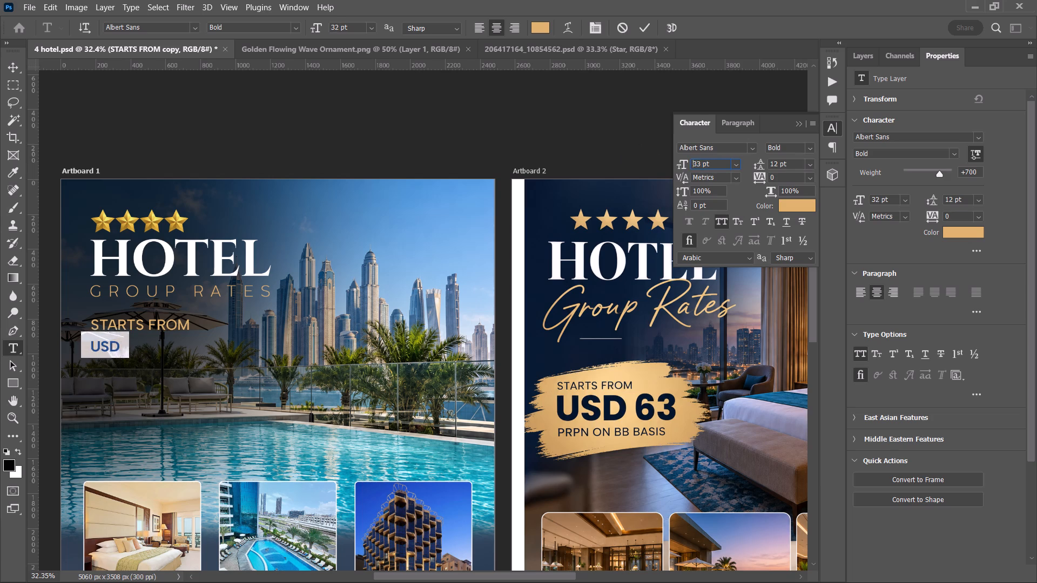
scroll(717, 164, "up", 3)
left_click_drag(128, 394, 141, 402)
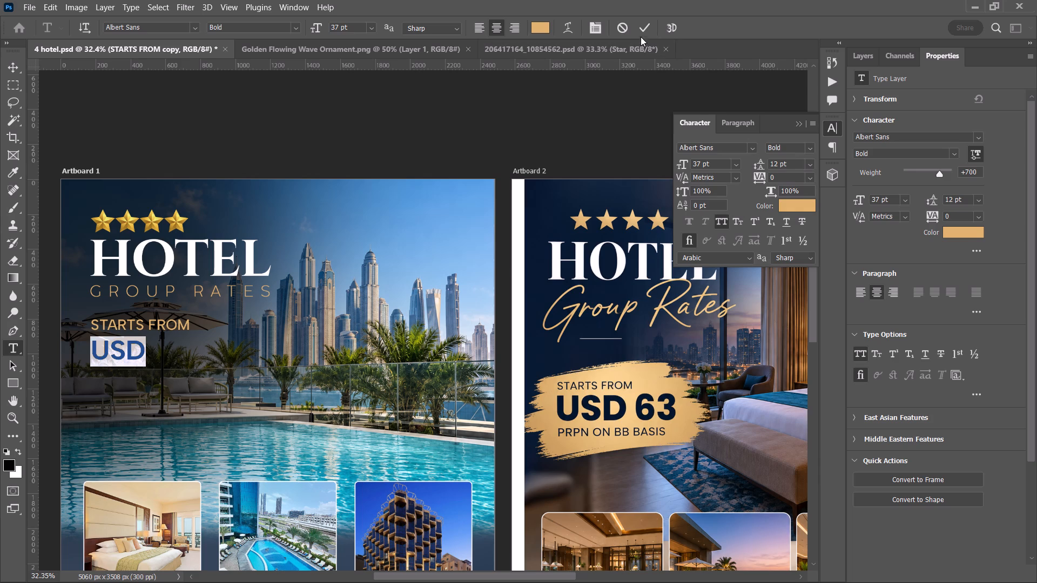
Extend the price text to USD 63 and move it back into left alignment directly below STARTS FROM.
key("Right")
key("space")
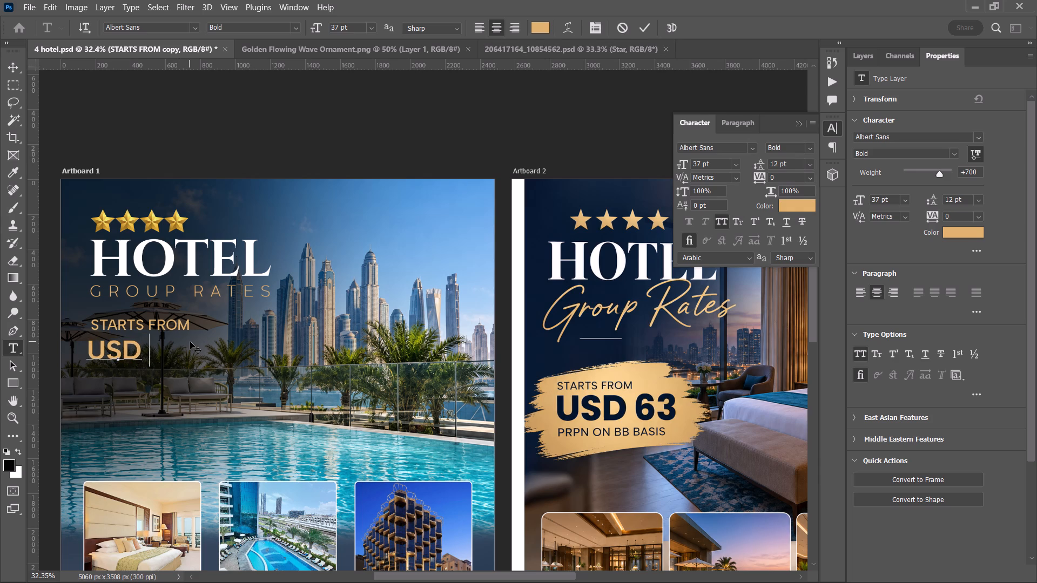
type("63")
left_click_drag(149, 382, 163, 382)
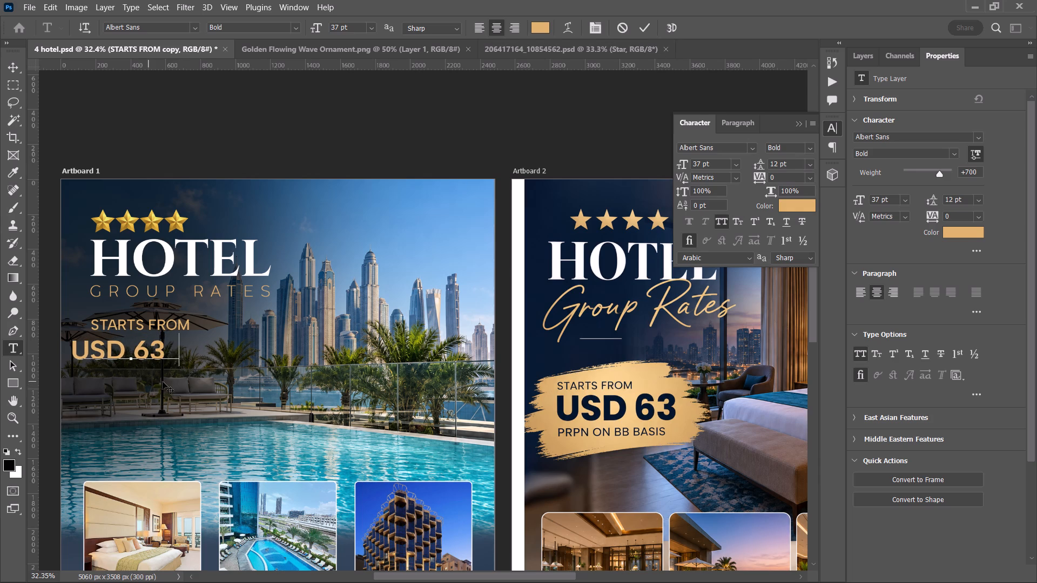
left_click_drag(163, 382, 169, 379)
left_click(16, 58)
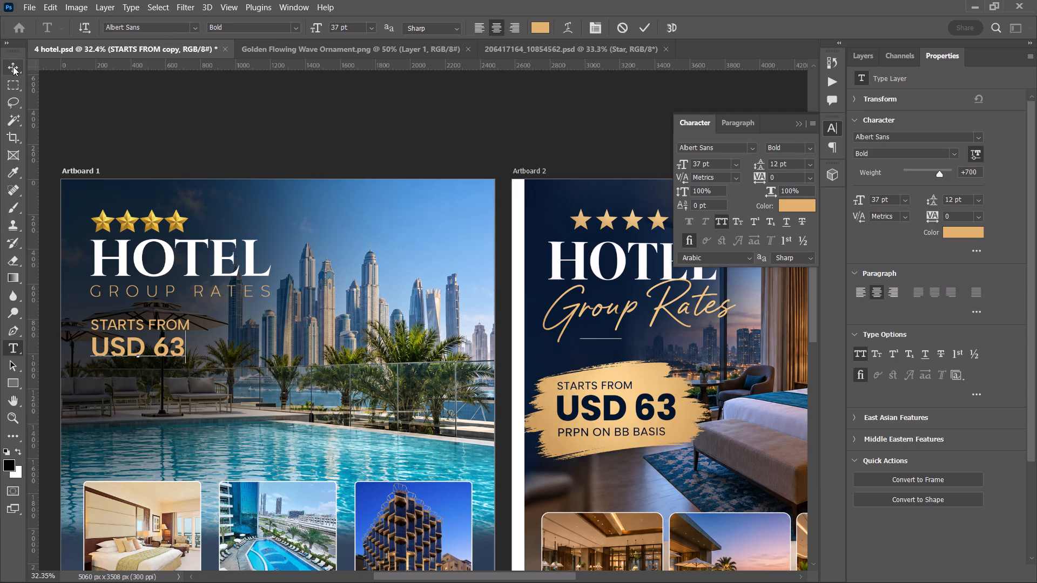
left_click(13, 67)
Copy the wording PRPN ON BB BASIS from the Artboard 2 price badge using the screen text extractor.
scroll(227, 130, "down", 5)
scroll(252, 215, "down", 5)
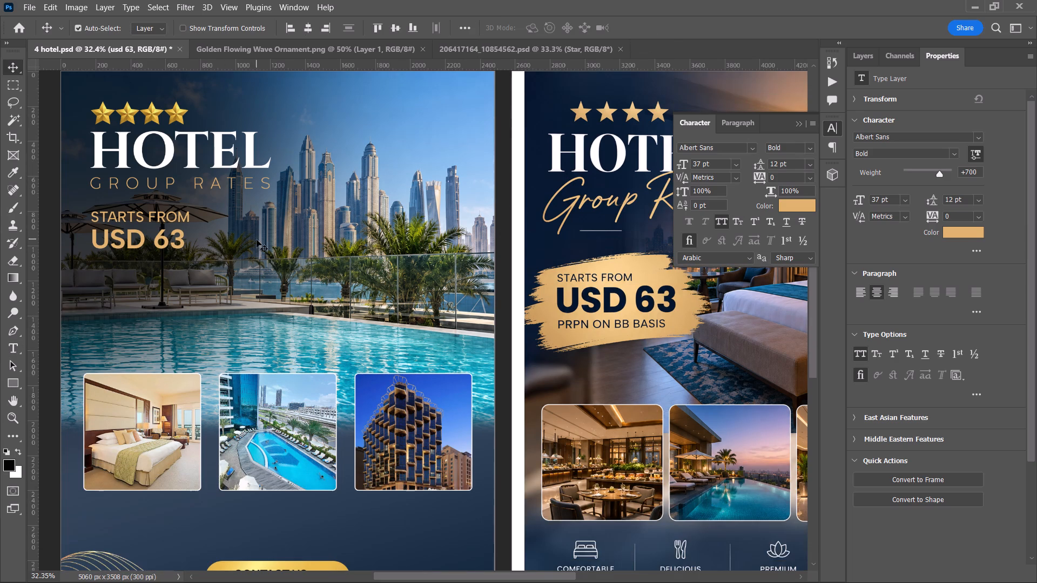
key("alt+t")
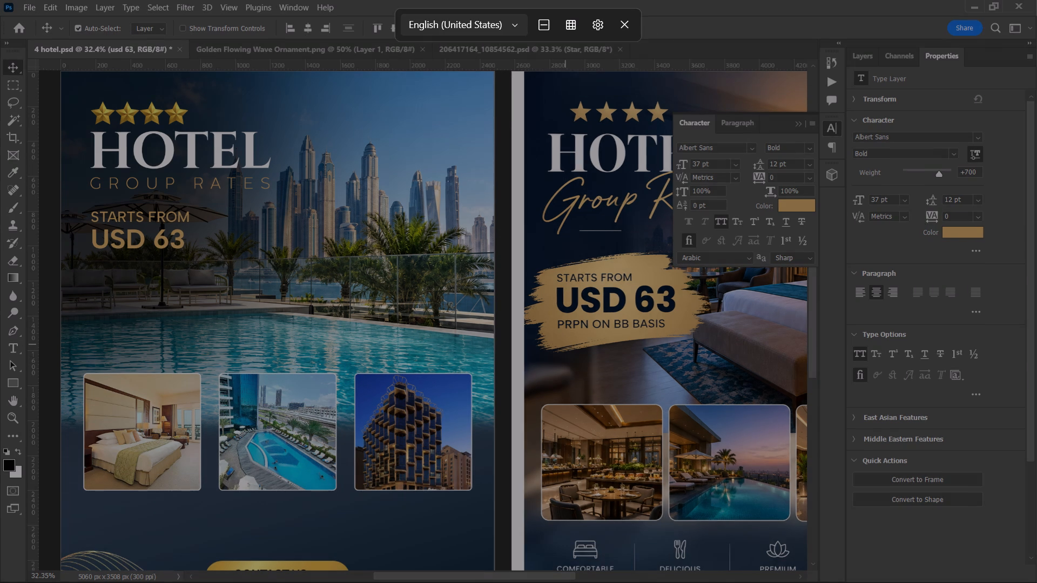
left_click_drag(554, 316, 669, 340)
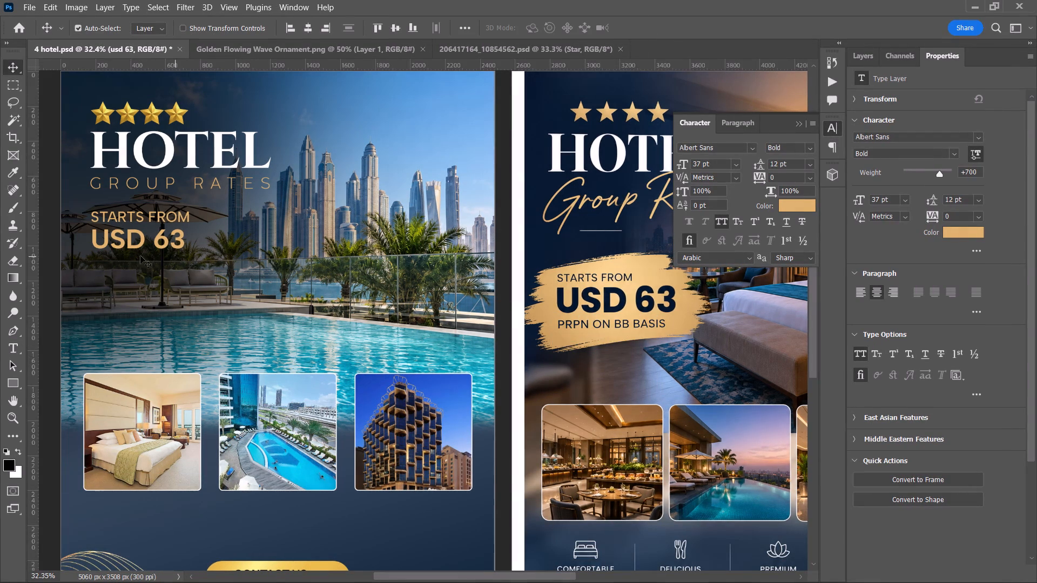
Duplicate STARTS FROM below USD 63, replace the copy's text with PRPN ON BB BASIS, and left-align it with the price.
left_click_drag(114, 218, 117, 261, "alt")
key("t")
left_click_drag(96, 261, 253, 267)
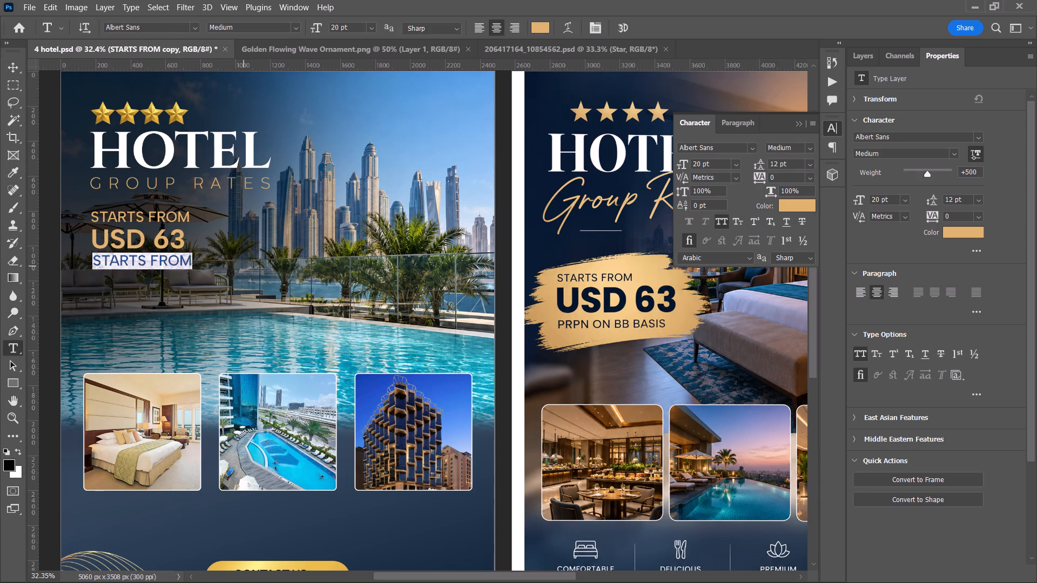
left_click_drag(253, 267, 255, 267)
key("ctrl+v")
left_click_drag(225, 289, 234, 289)
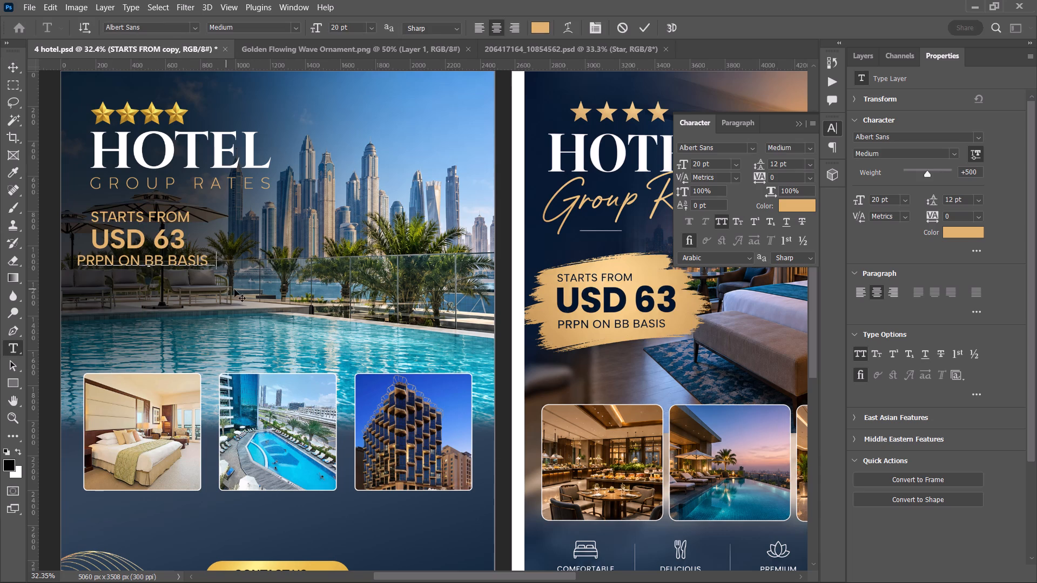
left_click_drag(234, 289, 240, 290)
left_click(637, 24)
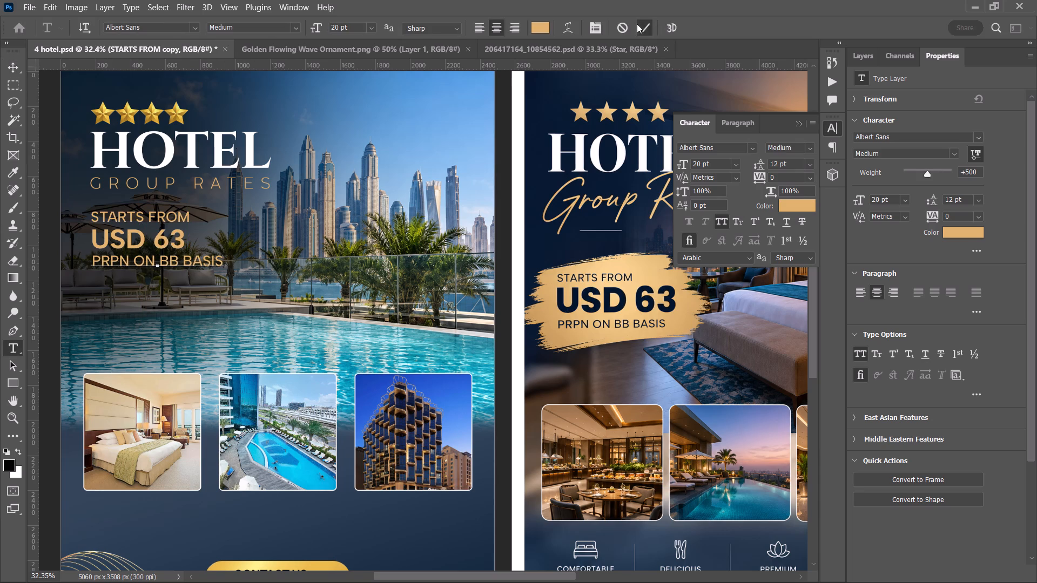
left_click(14, 71)
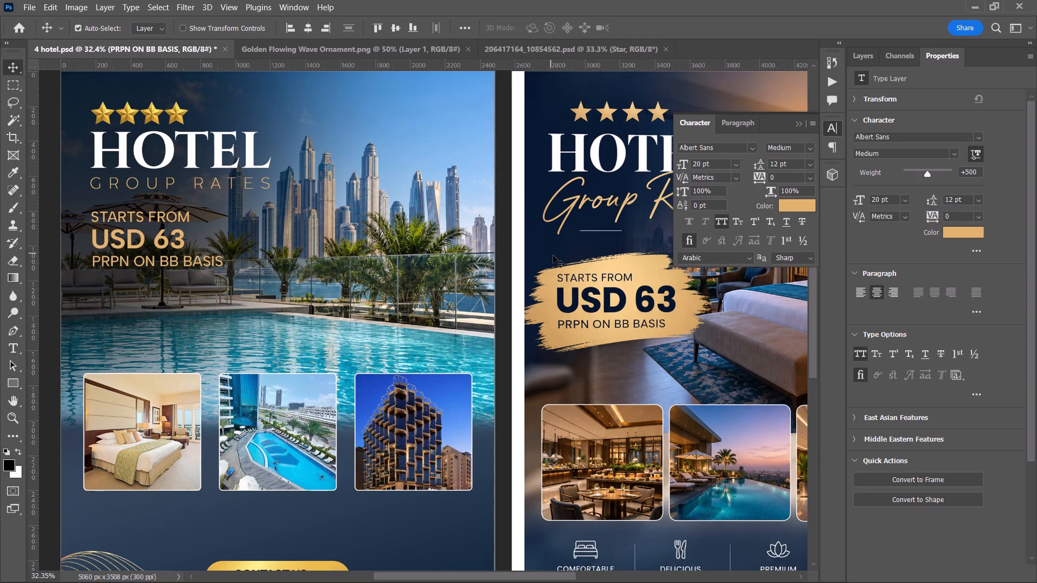
Save the poster document.
scroll(161, 324, "up", 5)
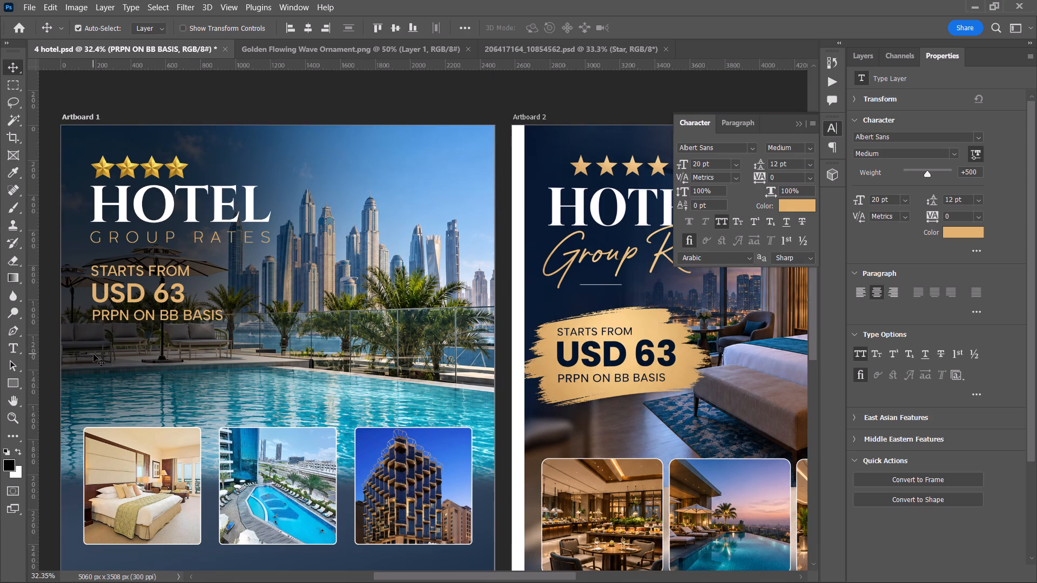
key("ctrl+s")
Add a vertical guide along the left edge of the heading text on Artboard 1.
left_click_drag(32, 282, 87, 288)
Align the left edges of HOTEL, Group Rates, STARTS FROM, USD 63 and PRPN ON BB BASIS, and clear the selection.
scroll(77, 295, "up", 20, "alt")
scroll(77, 295, "up", 4, "alt")
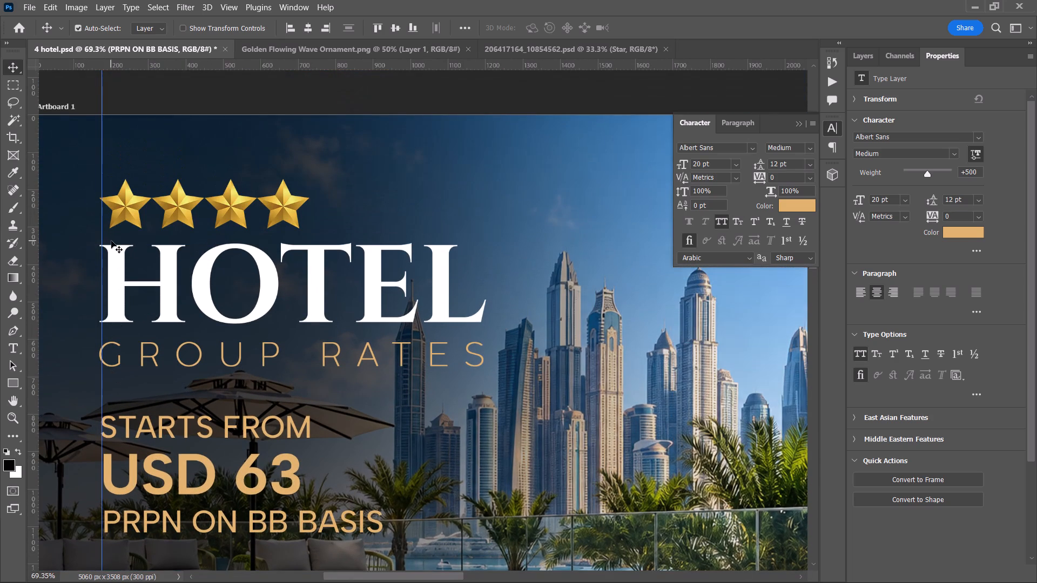
left_click(122, 211)
left_click(112, 276, "shift")
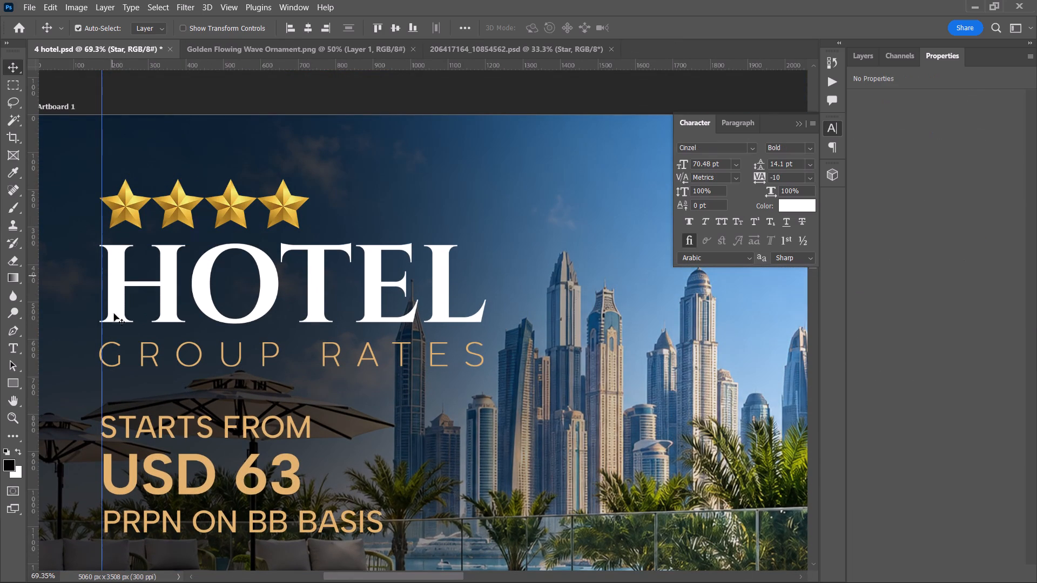
left_click(118, 343, "shift")
left_click(124, 429, "shift")
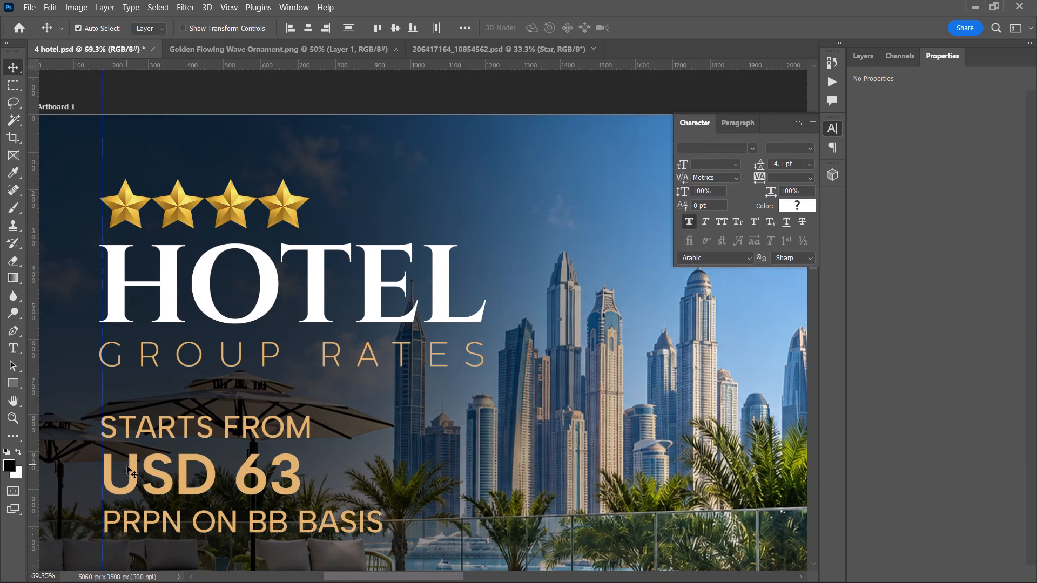
left_click(130, 473, "shift")
left_click(130, 528, "shift")
left_click(290, 33)
key("ctrl+d")
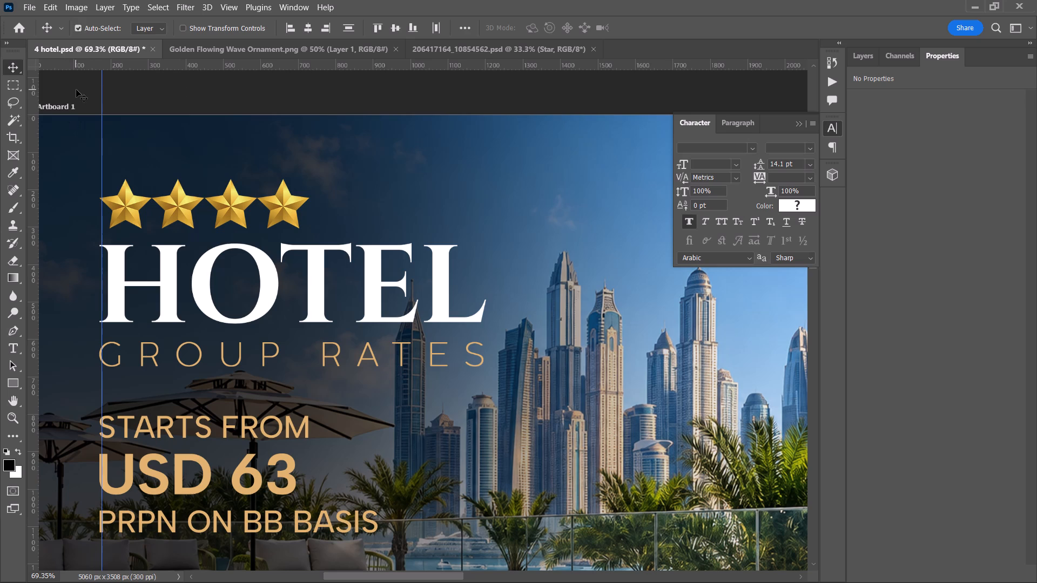
left_click(79, 83)
Save the poster with the aligned heading and price text.
scroll(134, 116, "down", 3, "alt")
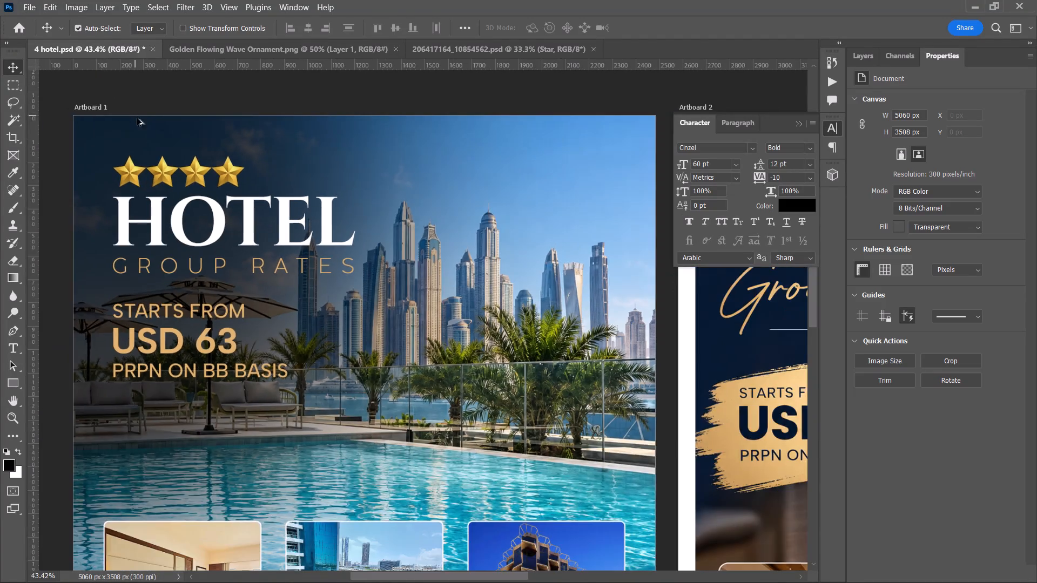
scroll(137, 118, "down", 7, "alt")
key("space")
key("space")
left_click_drag(286, 169, 283, 203)
key("ctrl+s")
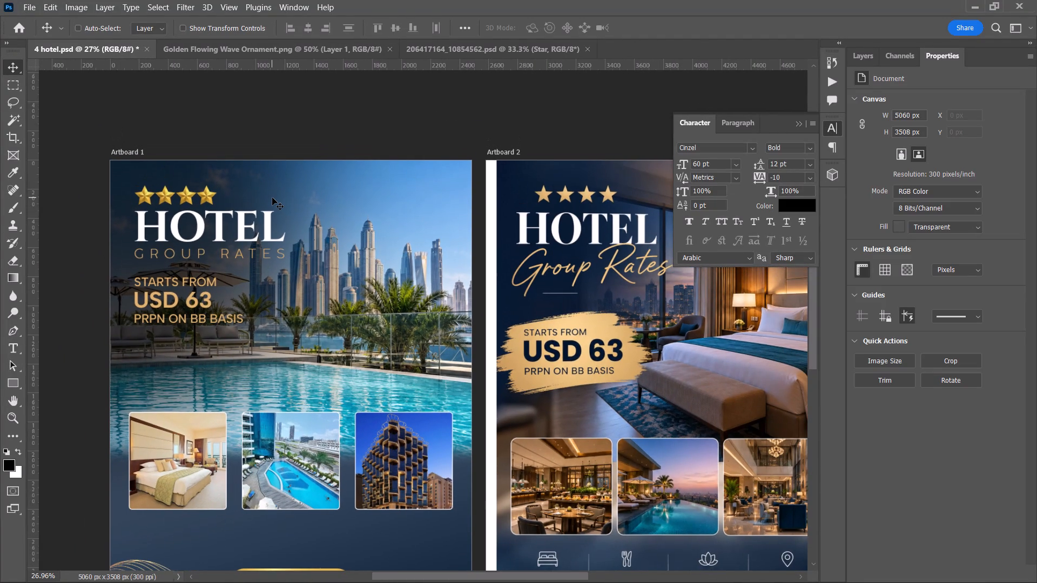
Set the Group Rates line on Artboard 1 to the Darkmode style of CocogooseProTrial.
scroll(322, 227, "down", 2, "alt")
left_click(267, 252)
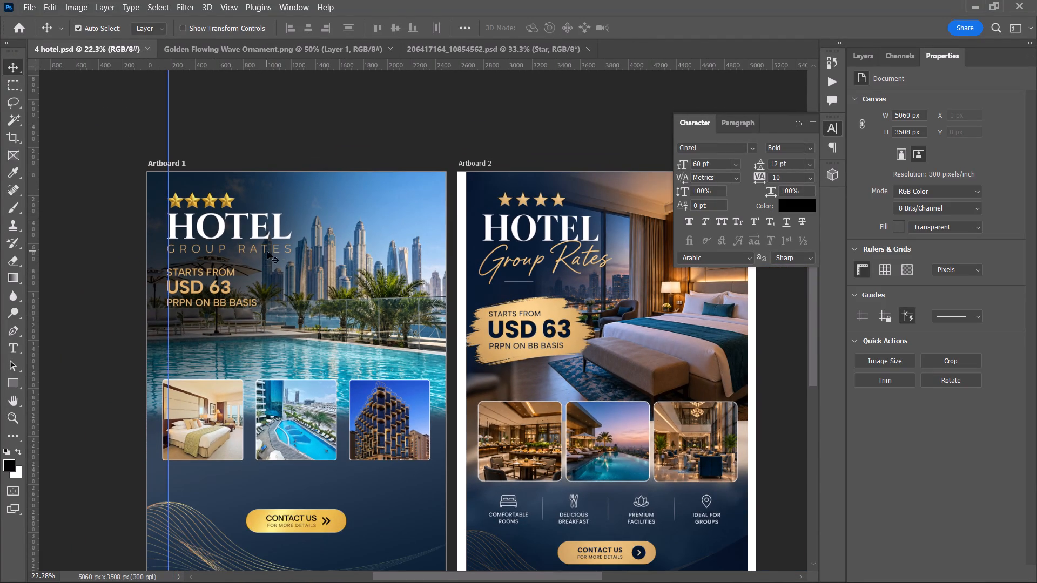
left_click(806, 148)
left_click(799, 169)
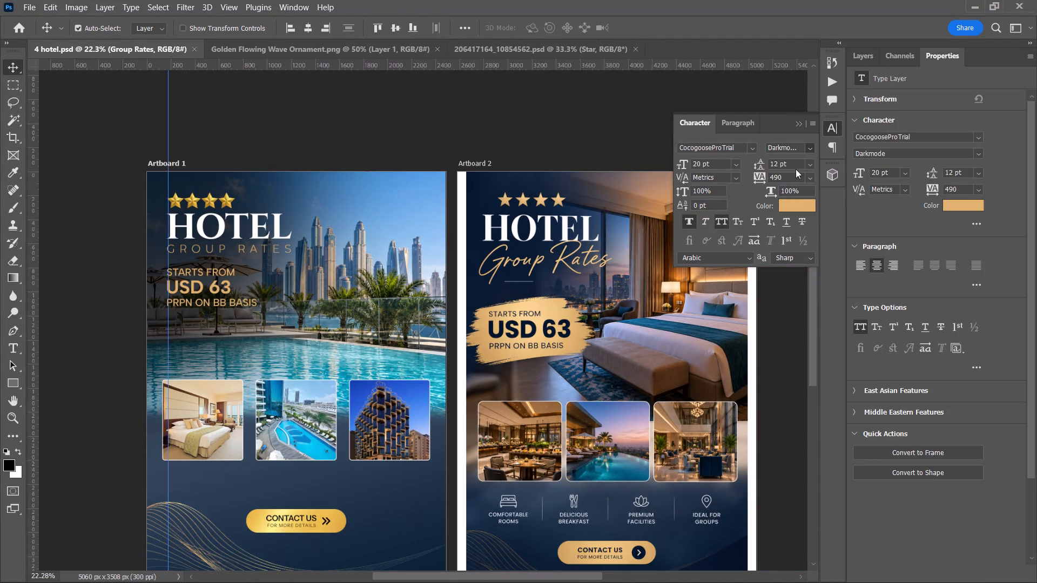
left_click(261, 134)
Move the Group Rates line about 8 px right to line it up with the vertical guide.
scroll(173, 258, "up", 6, "alt")
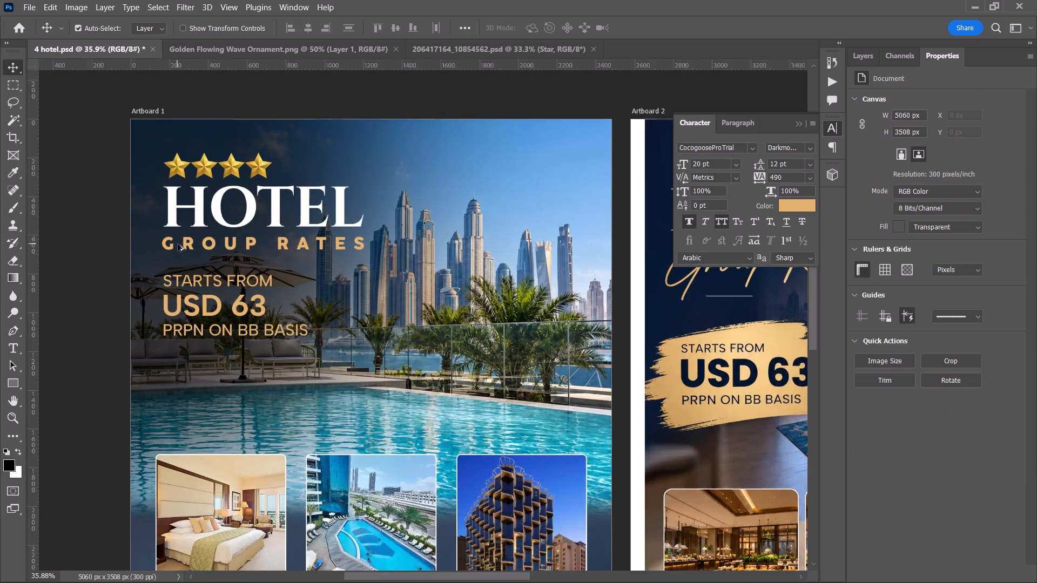
scroll(178, 244, "up", 2, "alt")
left_click(171, 252)
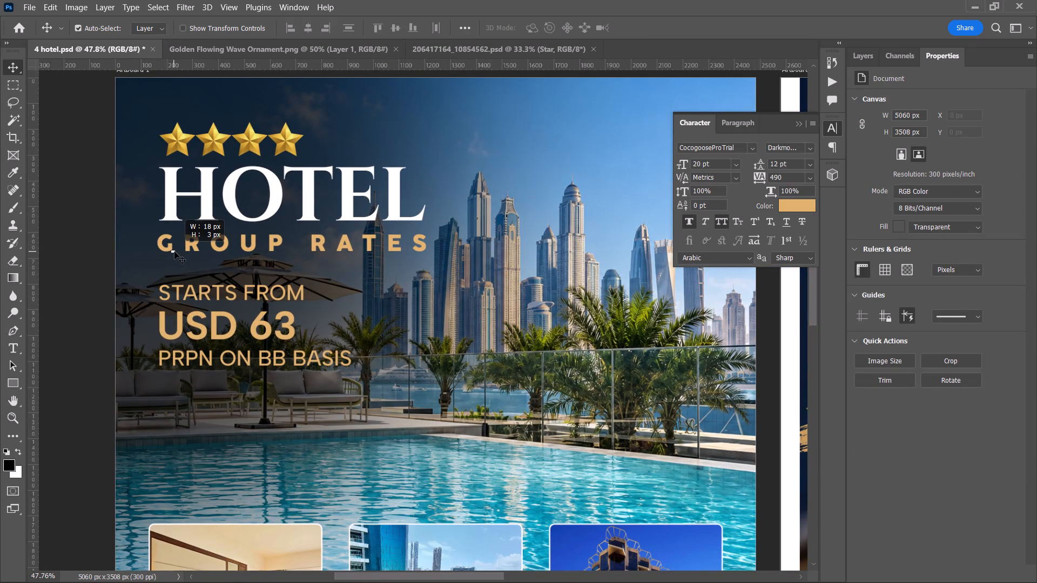
left_click(171, 248)
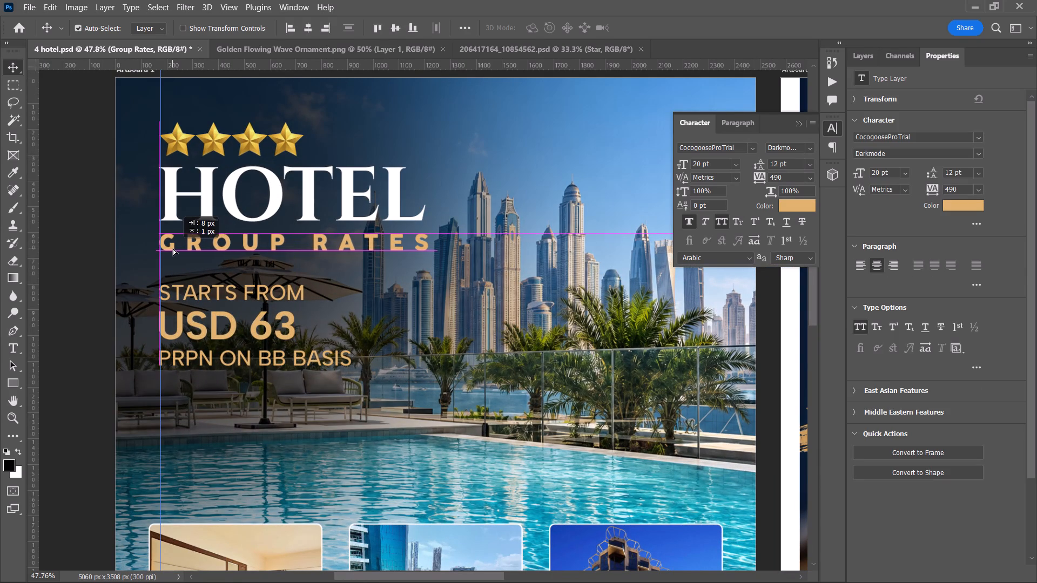
Turn off Faux Bold for the Group Rates line.
left_click(689, 219)
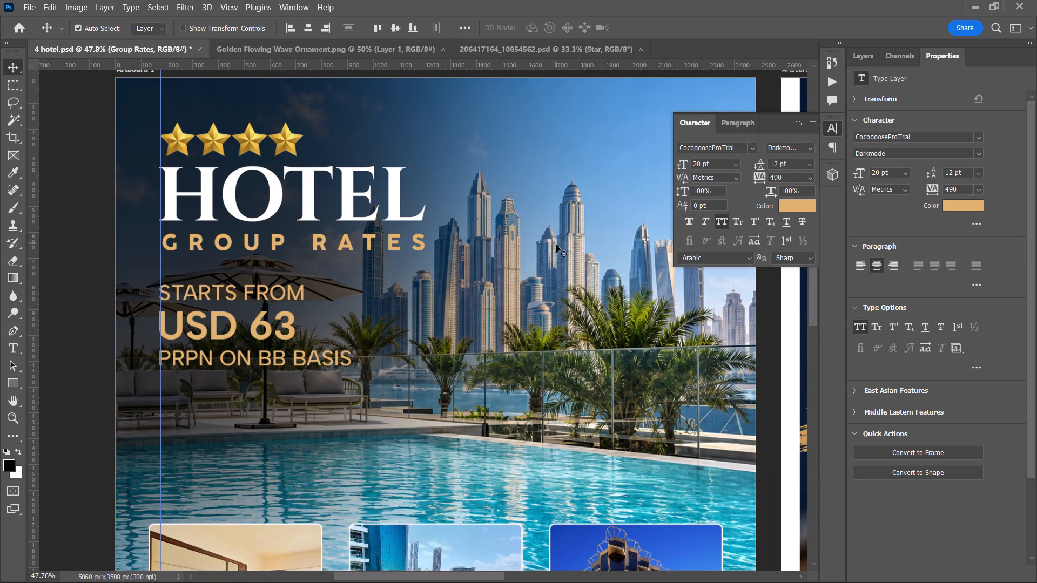
Deselect the Group Rates line and save the poster.
left_click(555, 246)
scroll(257, 250, "down", 3, "alt")
key("space")
key("space")
key("space")
left_click_drag(431, 275, 402, 280)
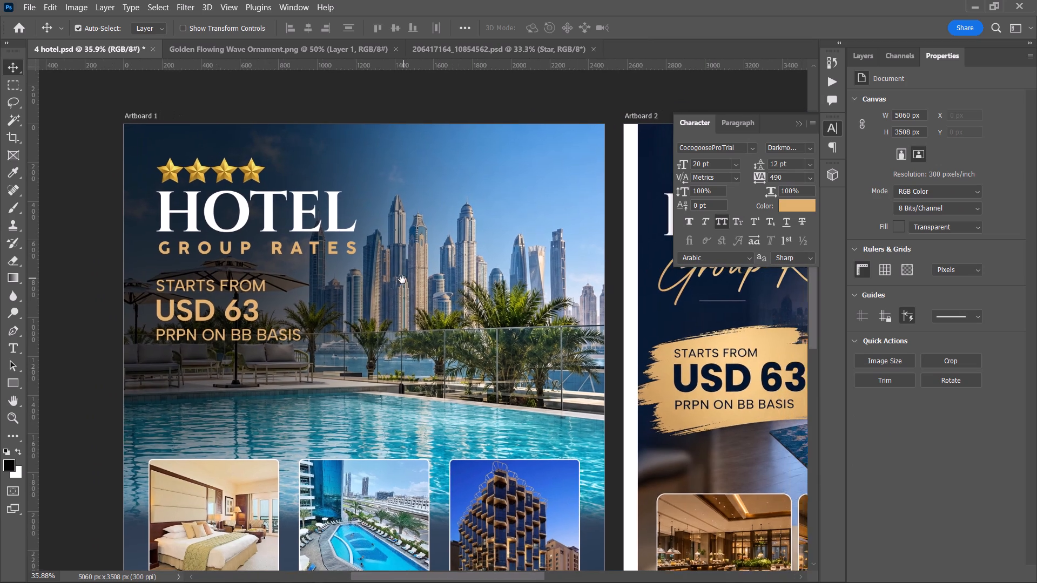
left_click_drag(402, 280, 402, 280)
key("ctrl+s")
Duplicate the PRPN ON BB BASIS line into the bottom-right corner of Artboard 1, below the Contact Us button.
scroll(402, 276, "down", 4, "alt")
key("space")
left_click_drag(399, 274, 340, 273)
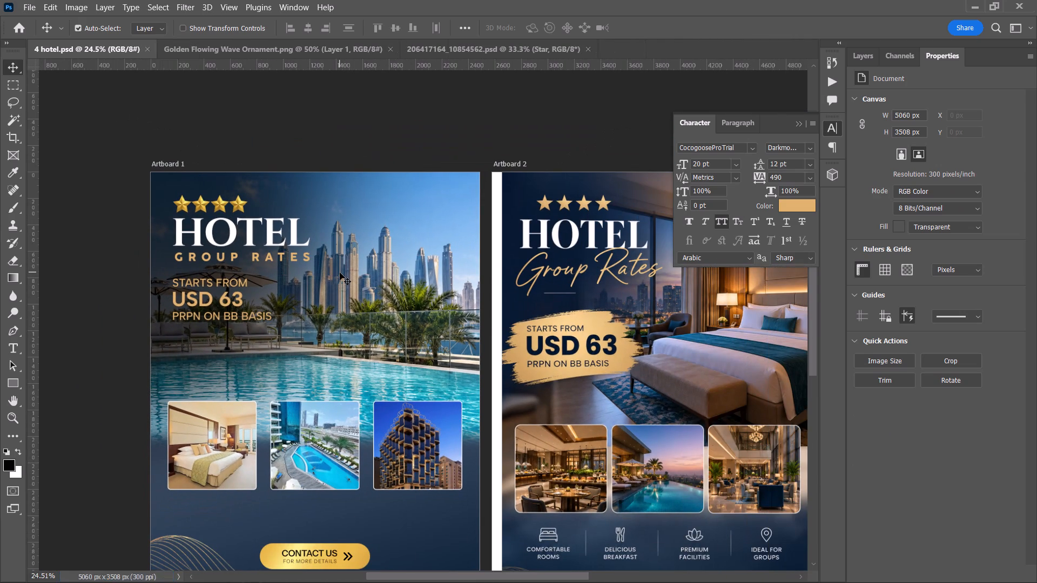
key("space")
left_click_drag(340, 273, 301, 275)
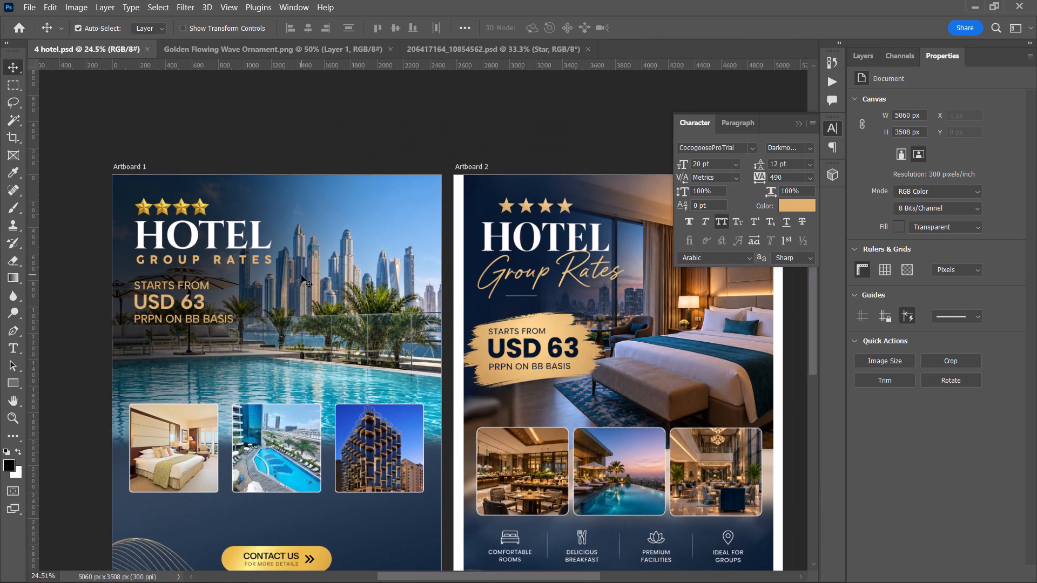
scroll(301, 275, "down", 6)
scroll(301, 275, "down", 2, "alt")
key("space")
key("space")
left_click_drag(301, 275, 282, 278)
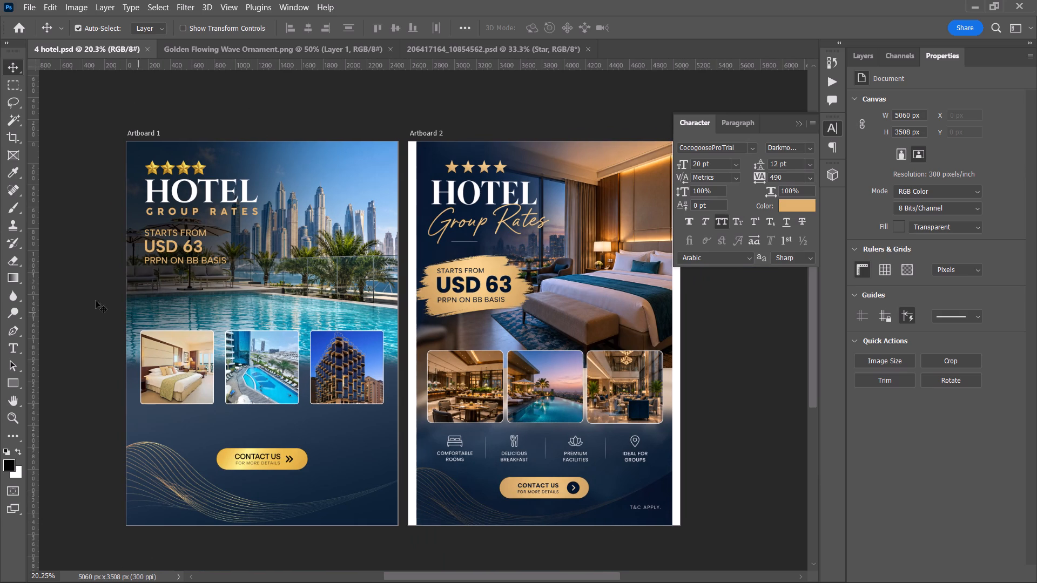
left_click_drag(204, 262, 365, 495, "alt")
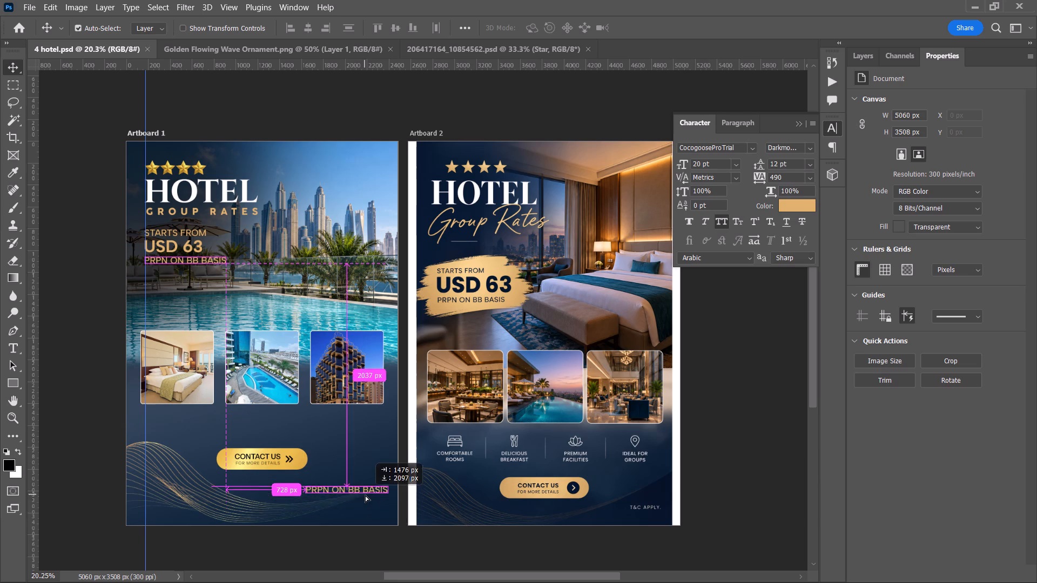
left_click_drag(365, 495, 364, 512, "alt")
Copy the T&C APPLY. wording from the lower-right corner of Artboard 2 with PowerToys Text Extractor.
scroll(601, 521, "up", 11, "alt")
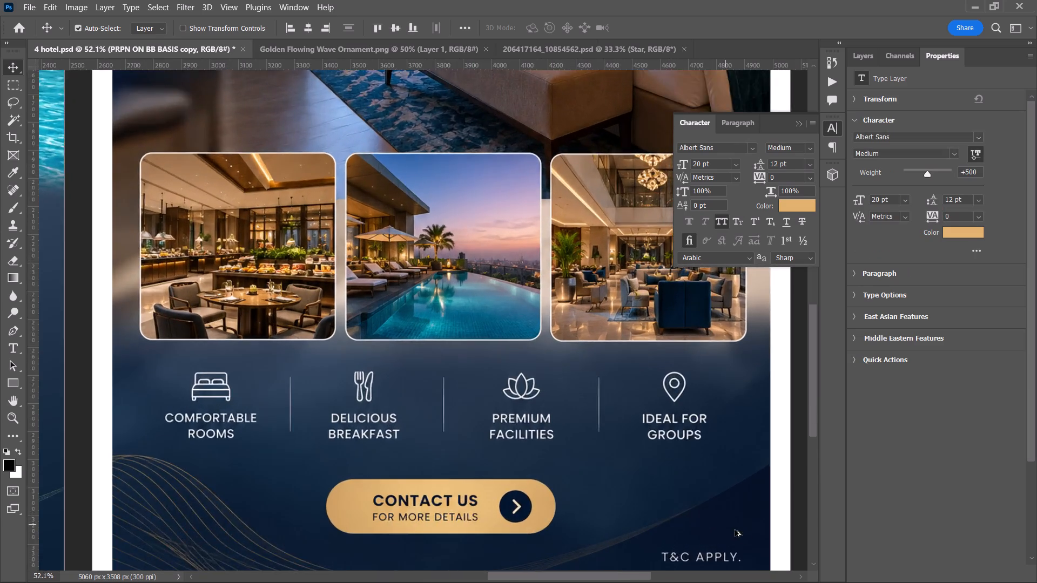
scroll(735, 530, "up", 3, "alt")
scroll(743, 533, "down", 13)
key("alt+y")
left_click(629, 426)
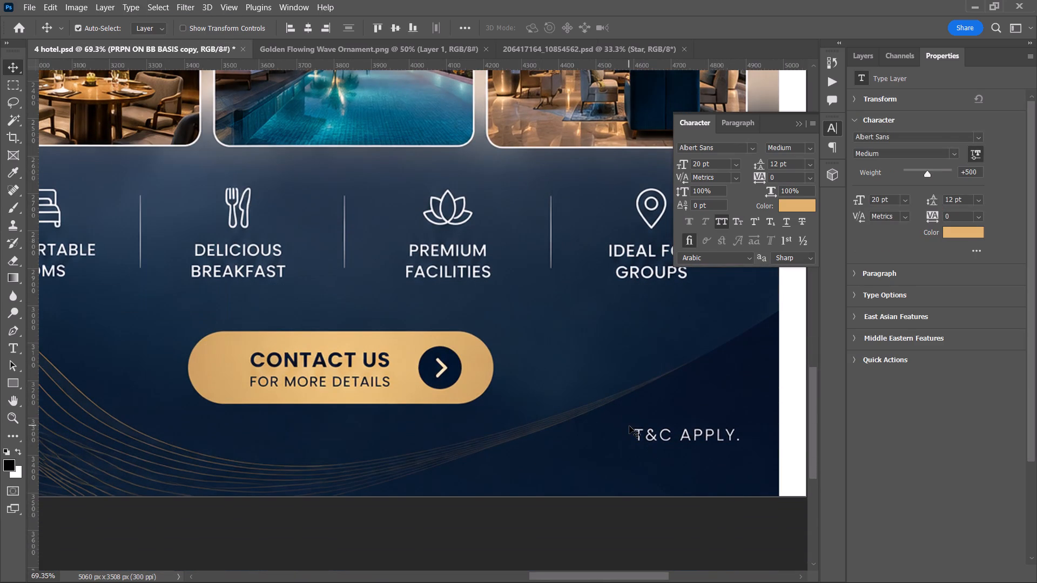
key("alt+t")
left_click_drag(619, 422, 755, 455)
Replace the duplicated line's text at the bottom of Artboard 1 with T&C APPLY.
scroll(291, 428, "down", 7, "alt")
key("space")
left_click_drag(232, 423, 539, 426)
key("t")
triple_click(241, 445)
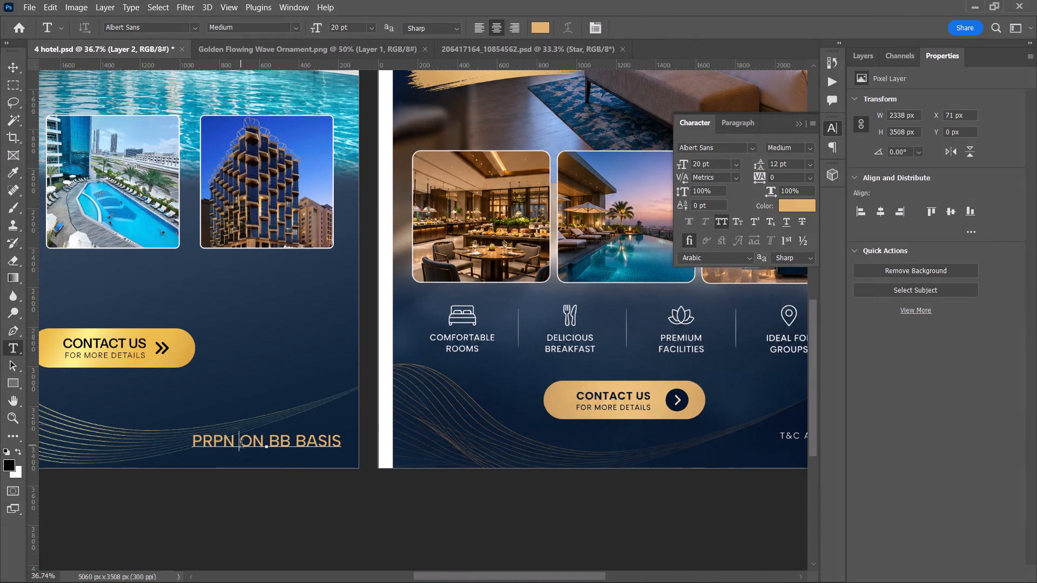
key("ctrl+v")
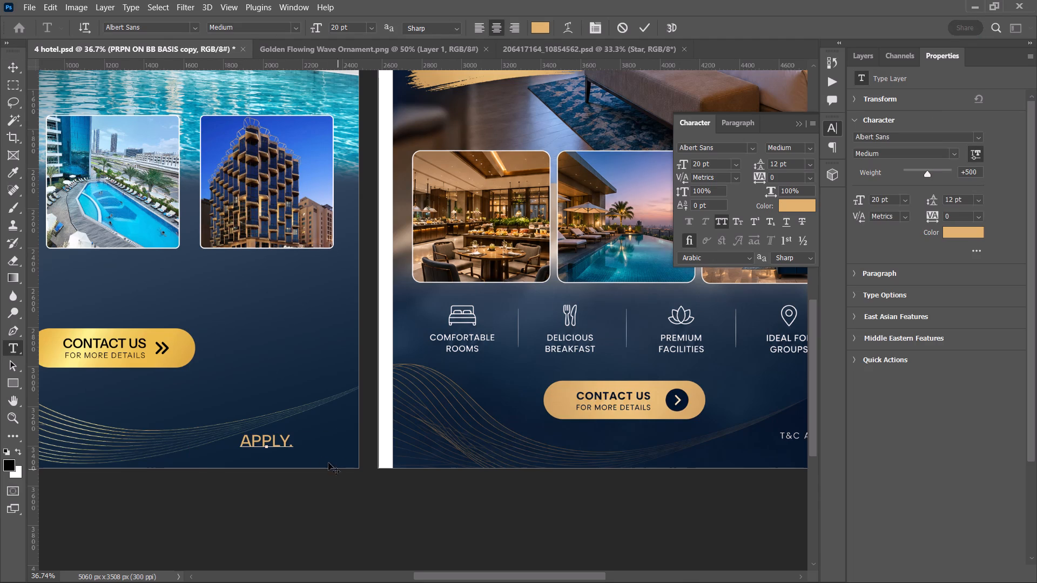
left_click(244, 442)
key("t")
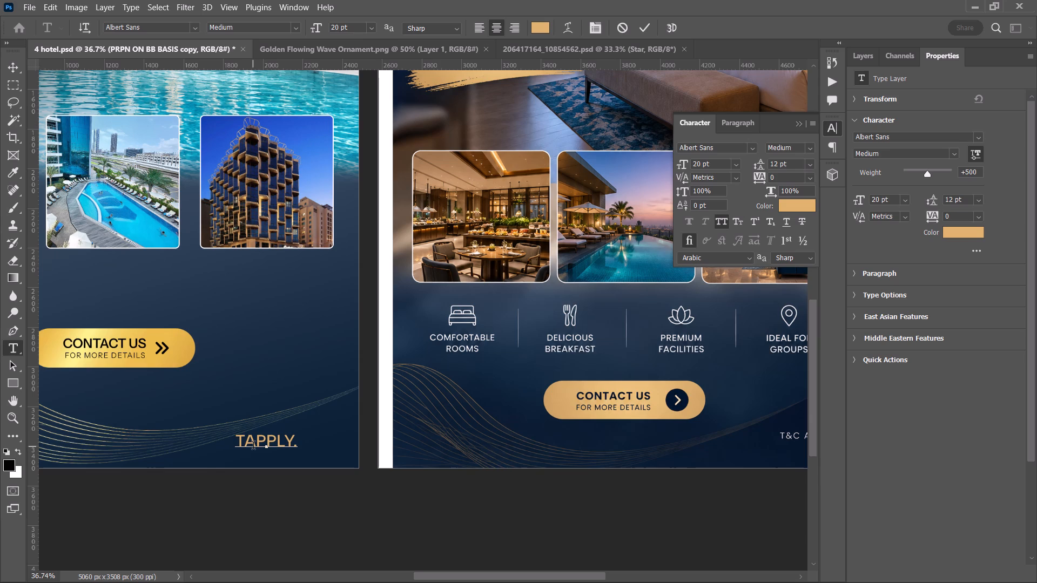
key("shift+ampersand")
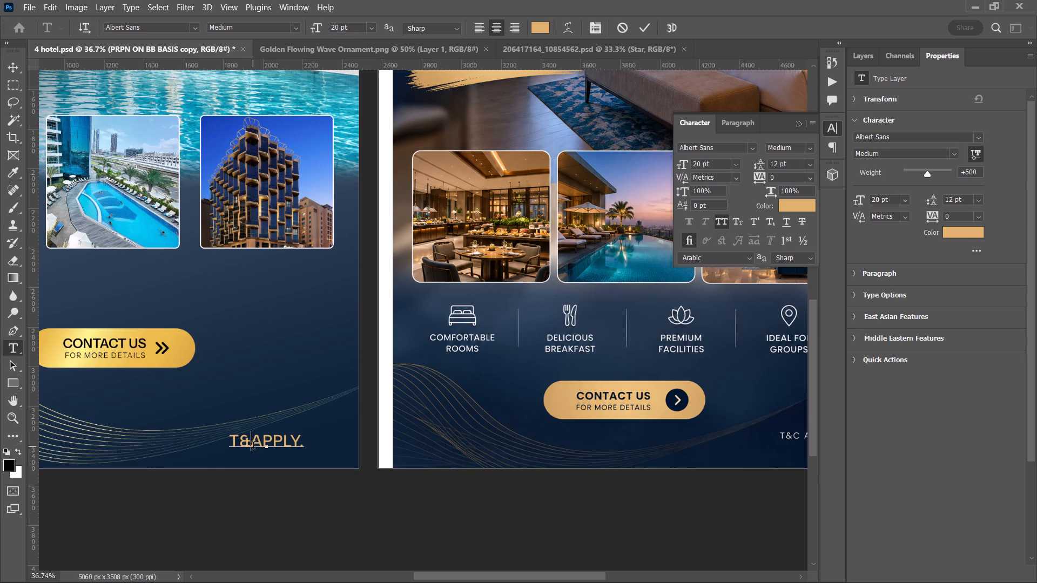
type("c")
key("space")
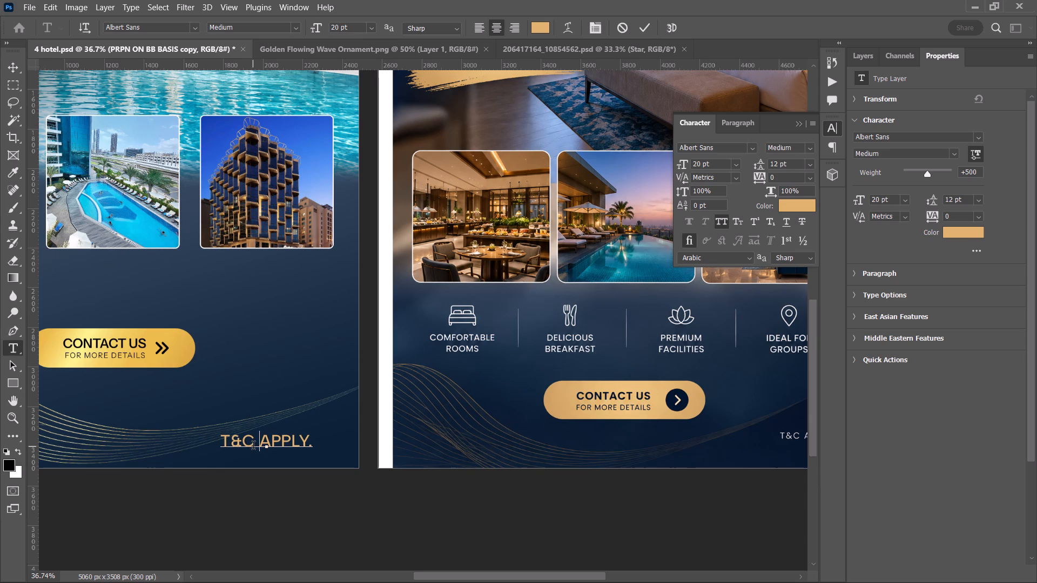
left_click(638, 24)
left_click(14, 66)
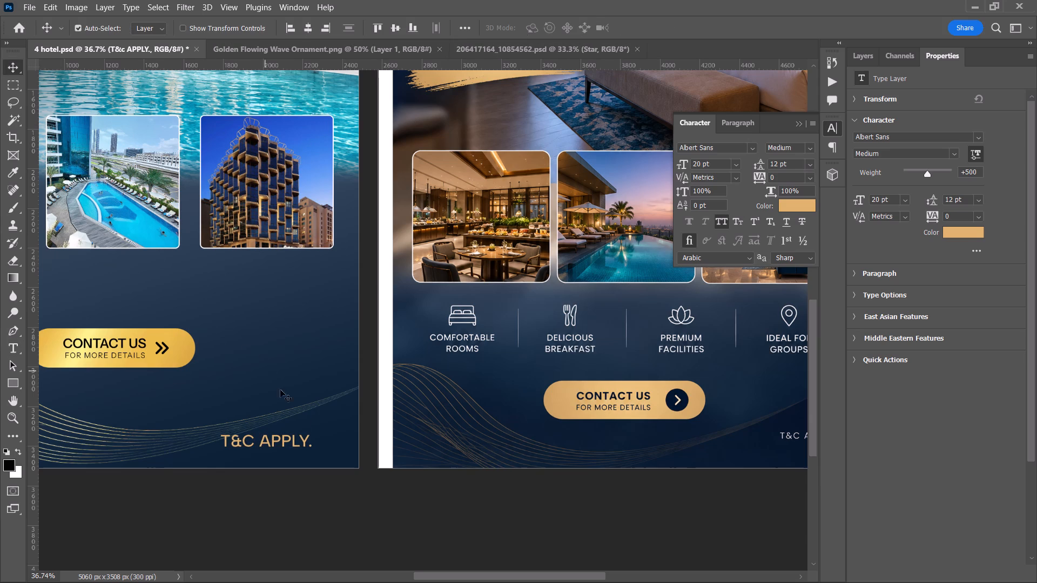
Move the T&C APPLY. line horizontally until its end aligns with the right edge of the third photo.
left_click(322, 522)
scroll(251, 462, "up", 3, "alt")
left_click_drag(264, 441, 278, 441)
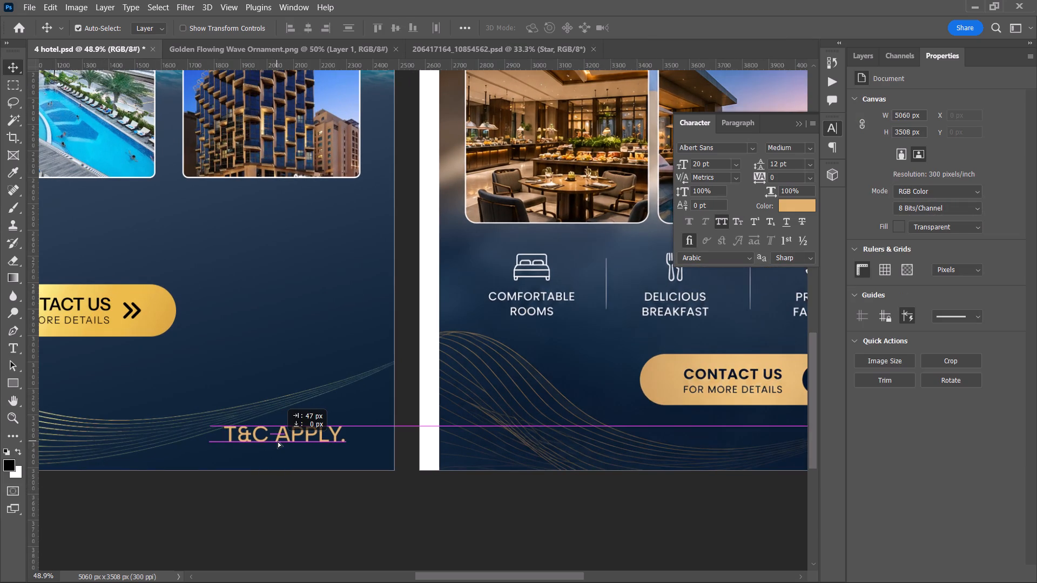
left_click_drag(278, 441, 286, 441)
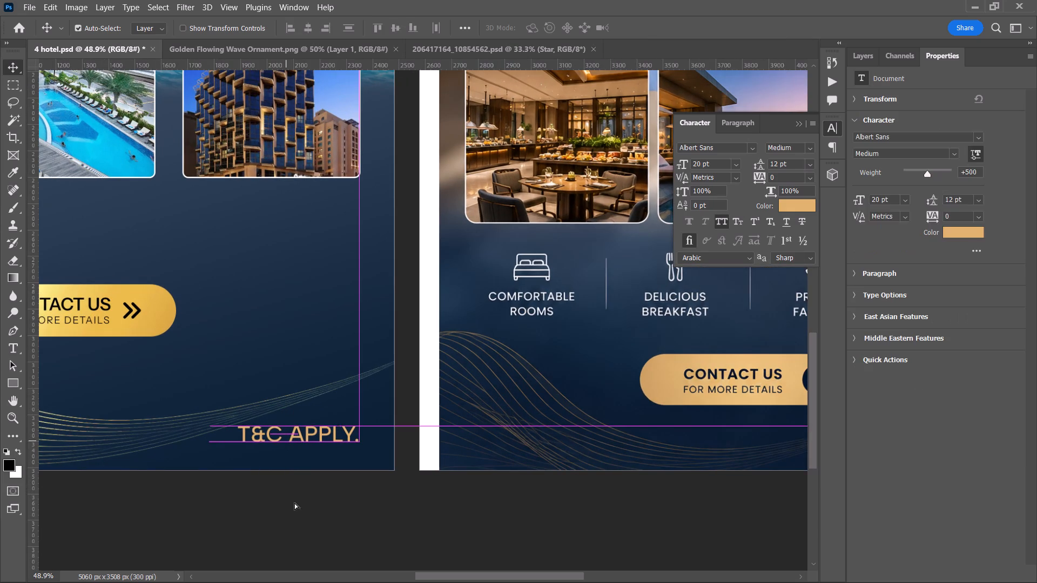
left_click(294, 503)
Set the ampersand in the T&C APPLY. line to the AmsiProNarw-LightItalic font.
scroll(295, 503, "down", 5, "alt")
key("space")
key("space")
key("space")
key("space")
left_click_drag(308, 504, 283, 509)
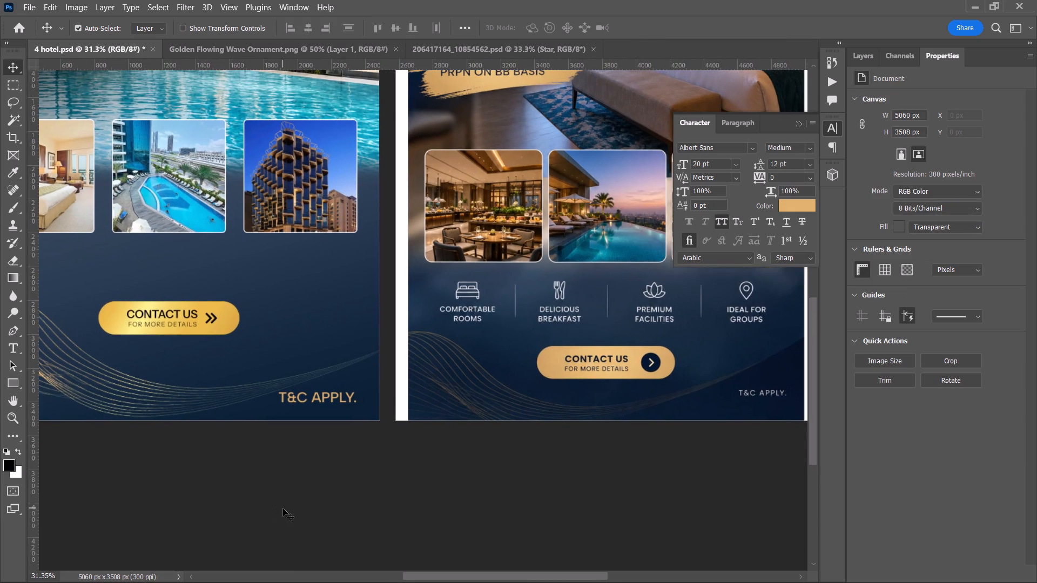
key("space")
key("space")
left_click_drag(283, 509, 297, 541)
scroll(313, 458, "down", 3, "alt")
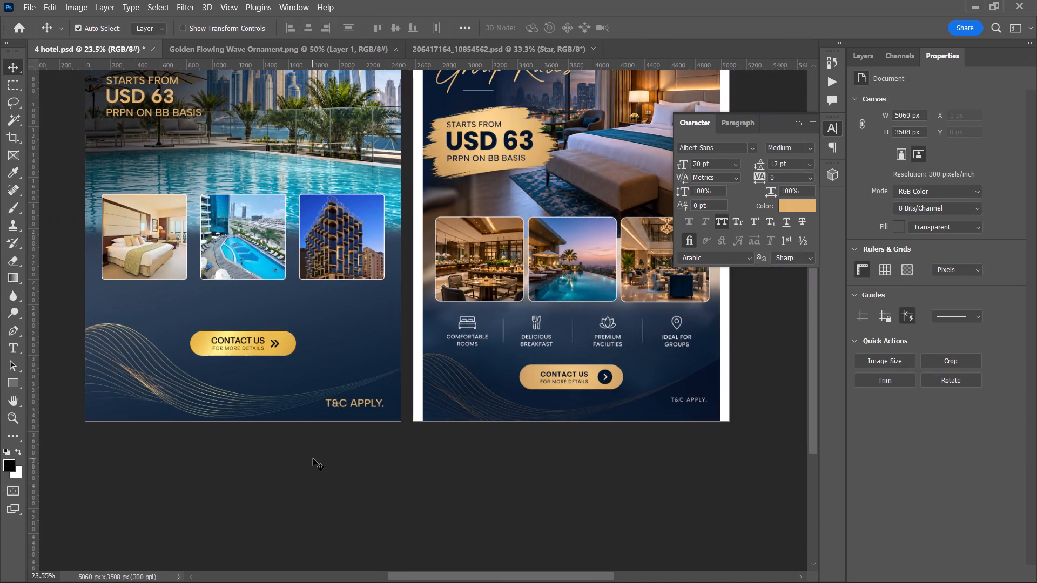
scroll(324, 411, "up", 8, "alt")
key("t")
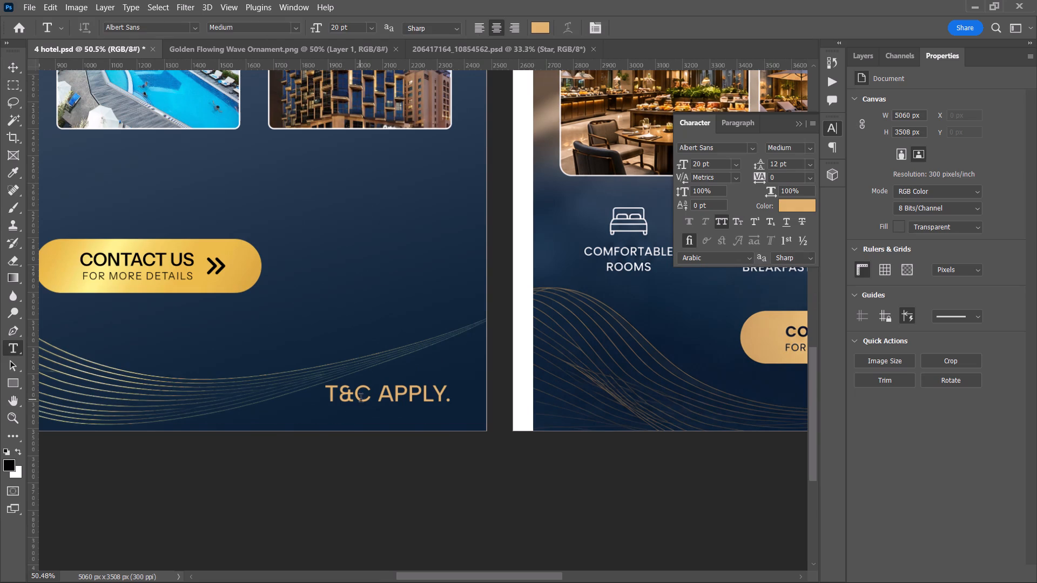
left_click_drag(352, 399, 342, 397)
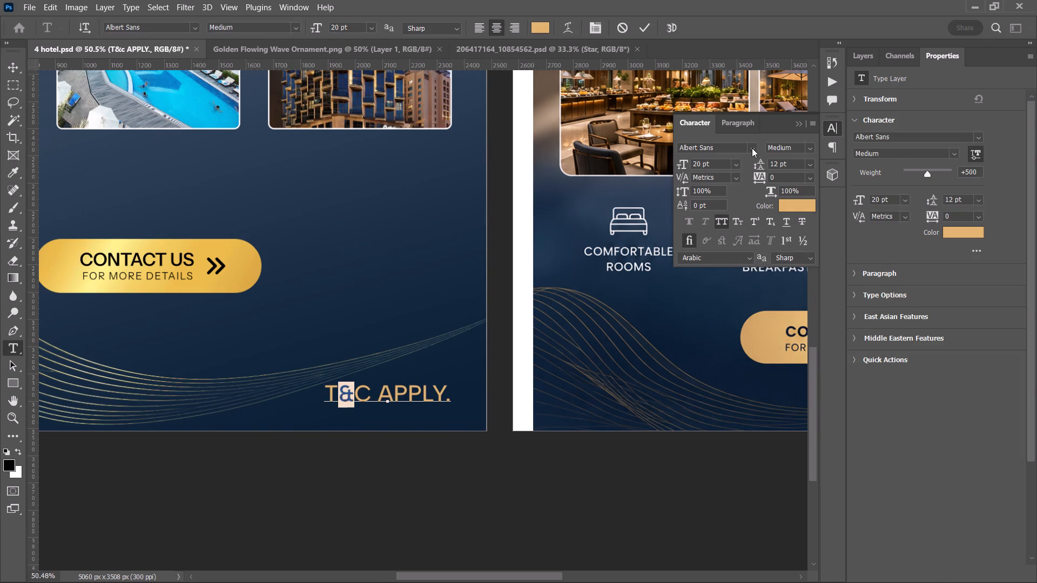
left_click(752, 148)
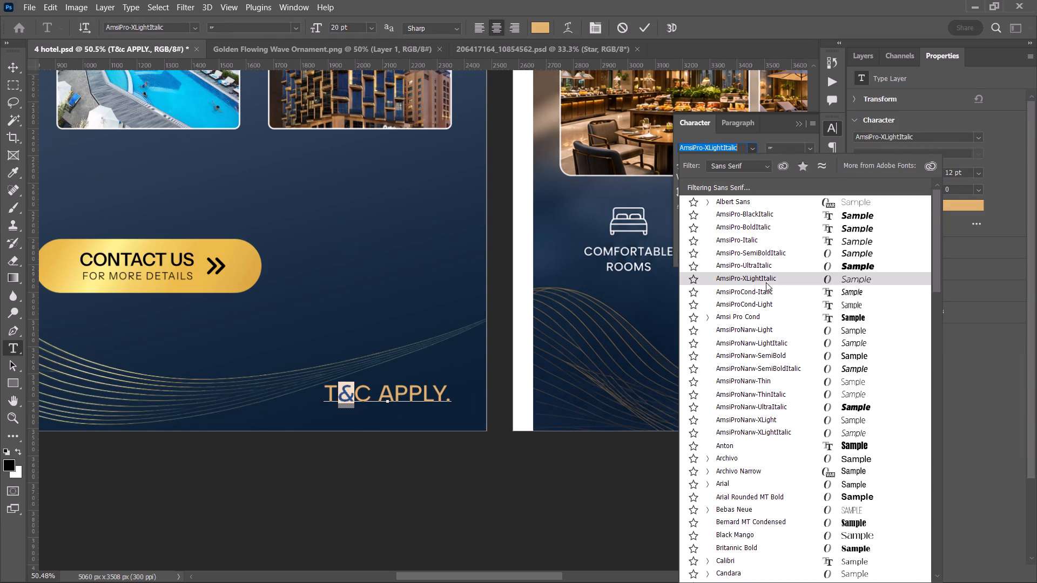
left_click(771, 338)
left_click(645, 36)
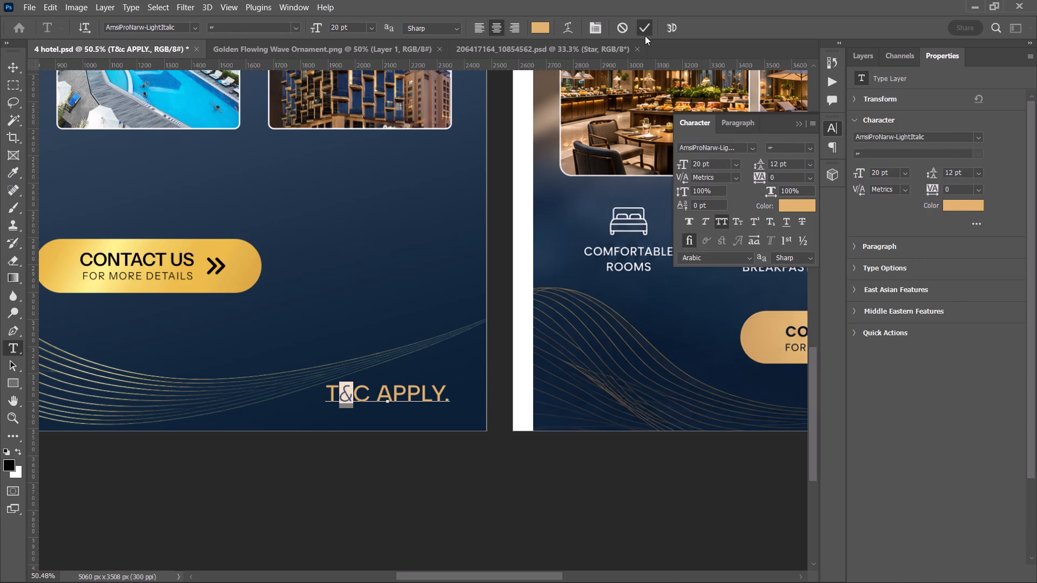
left_click(8, 63)
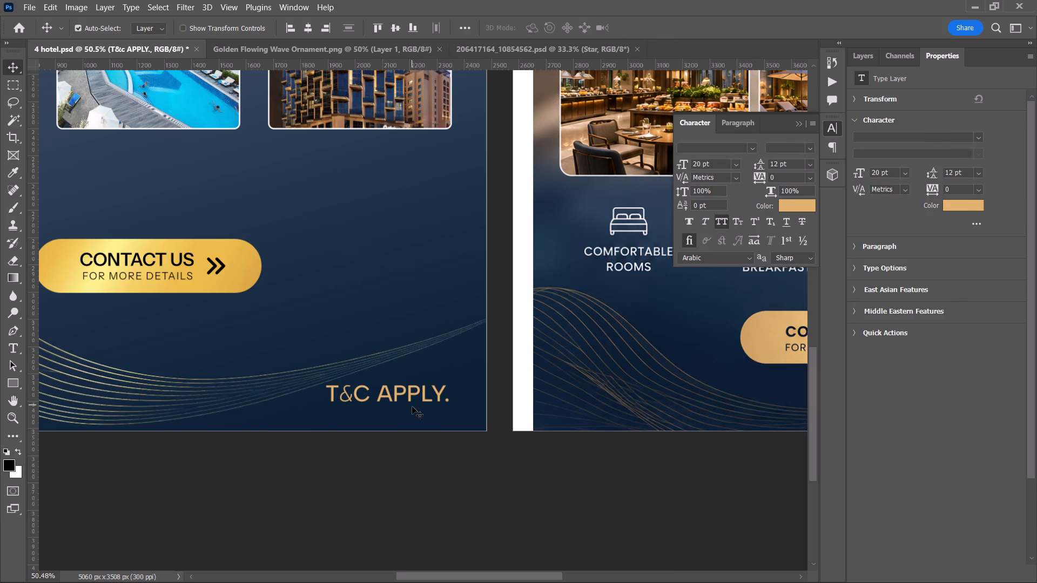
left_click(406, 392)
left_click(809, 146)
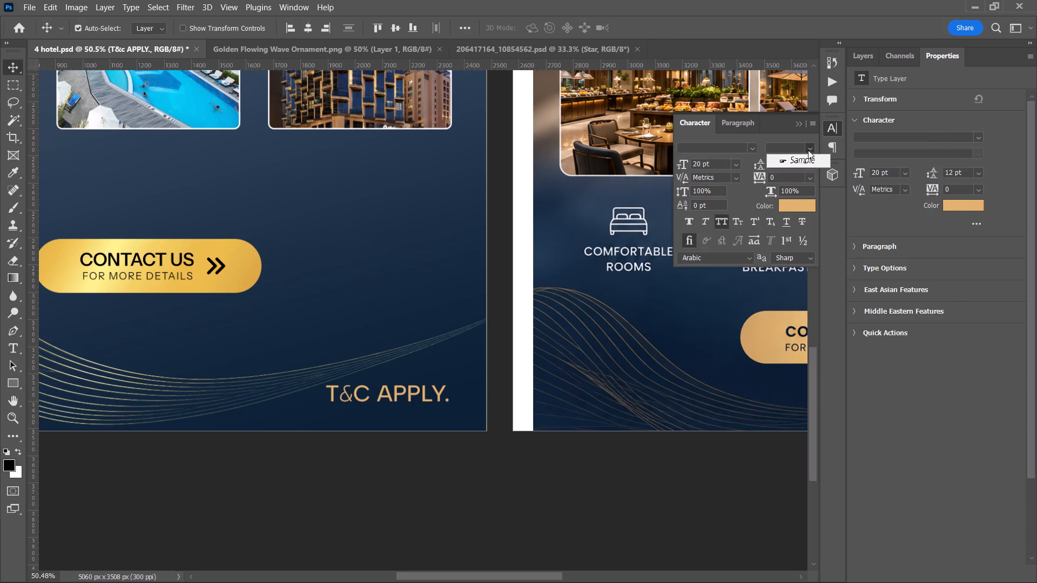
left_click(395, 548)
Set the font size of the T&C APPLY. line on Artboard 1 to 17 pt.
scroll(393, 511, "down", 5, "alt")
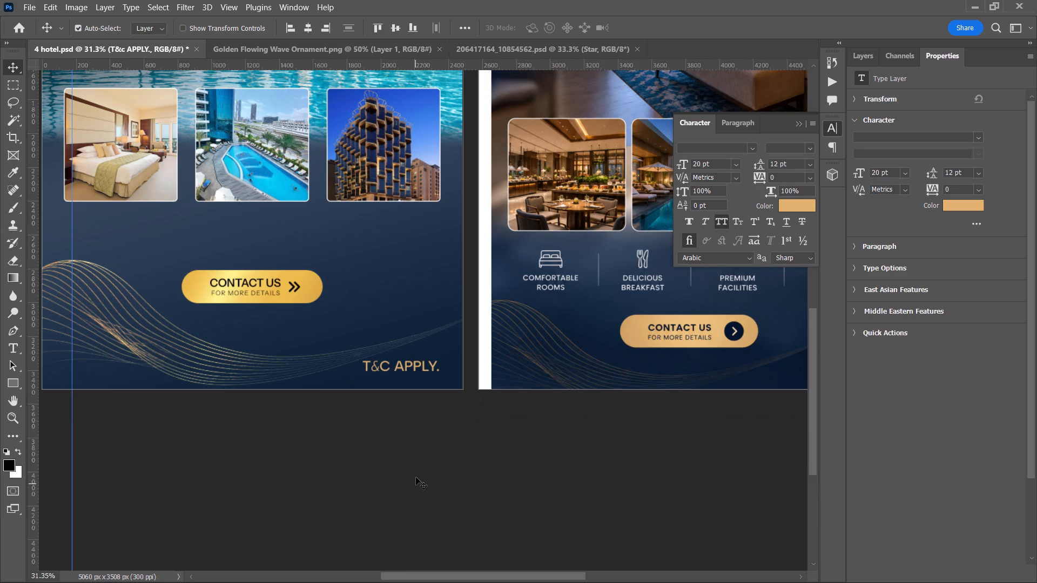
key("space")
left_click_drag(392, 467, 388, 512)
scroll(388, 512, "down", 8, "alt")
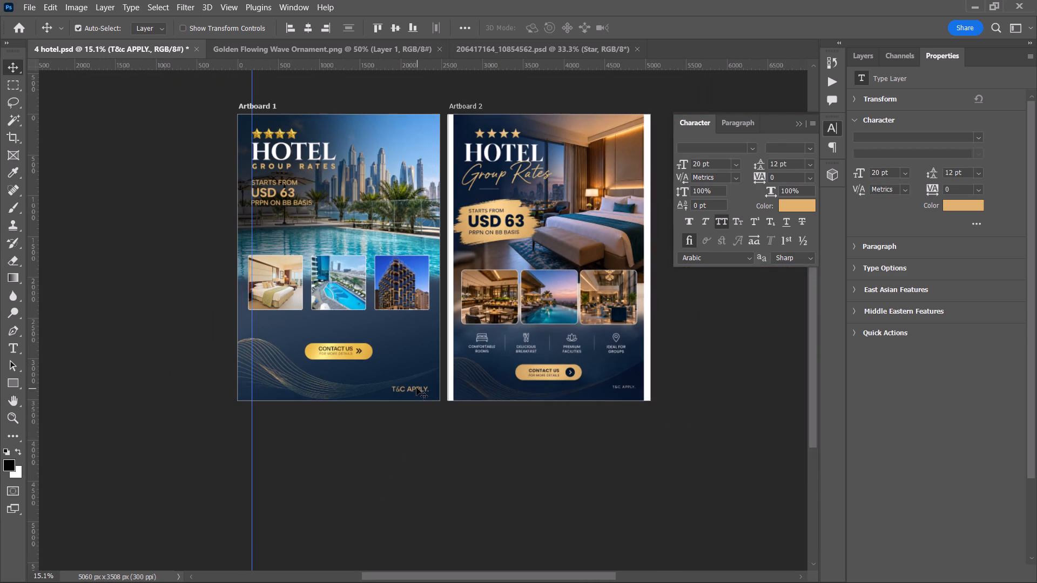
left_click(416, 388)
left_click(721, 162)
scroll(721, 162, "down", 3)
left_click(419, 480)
Set the font size of the T&C APPLY. line on Artboard 1 to 14 pt.
scroll(416, 475, "up", 5, "alt")
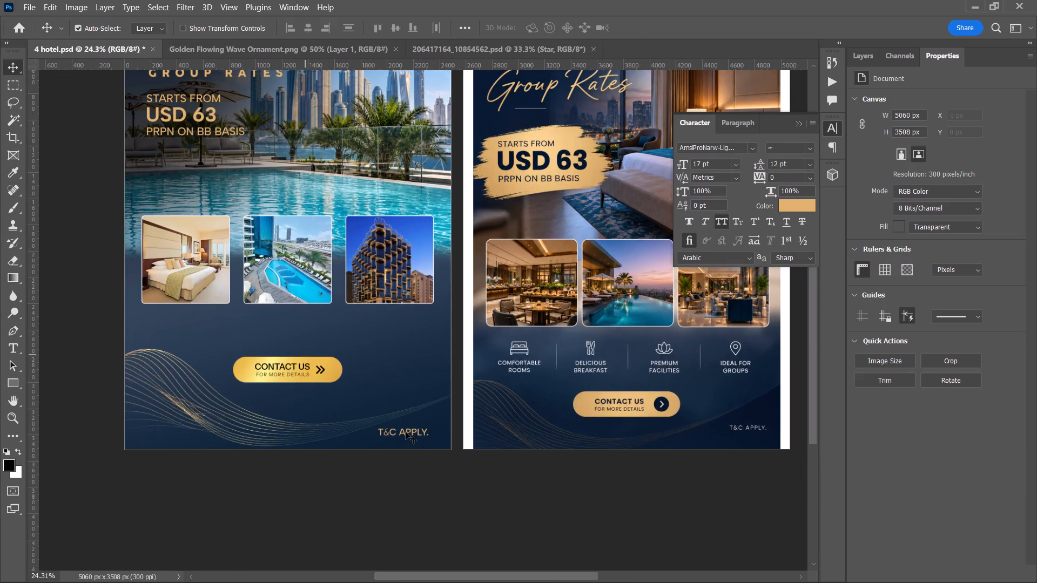
left_click(406, 432)
left_click(718, 163)
scroll(719, 163, "down", 6)
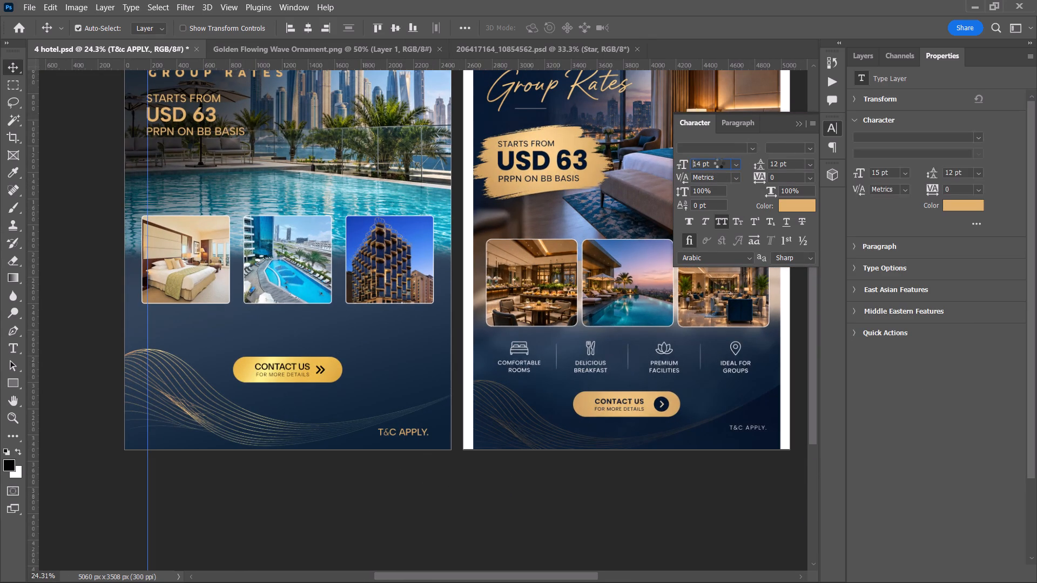
scroll(719, 163, "down", 1)
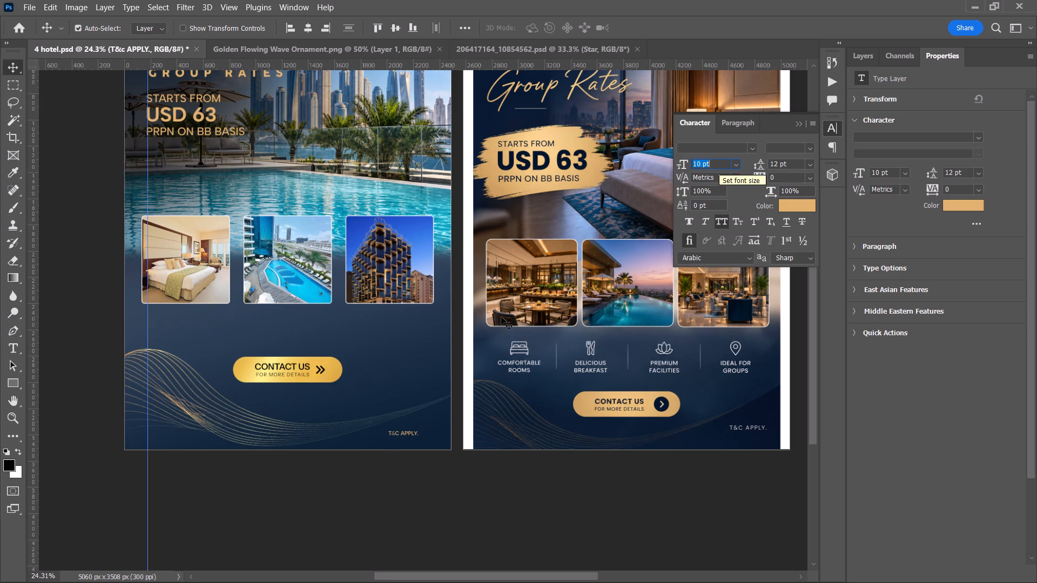
scroll(413, 477, "up", 5, "alt")
scroll(728, 165, "up", 4)
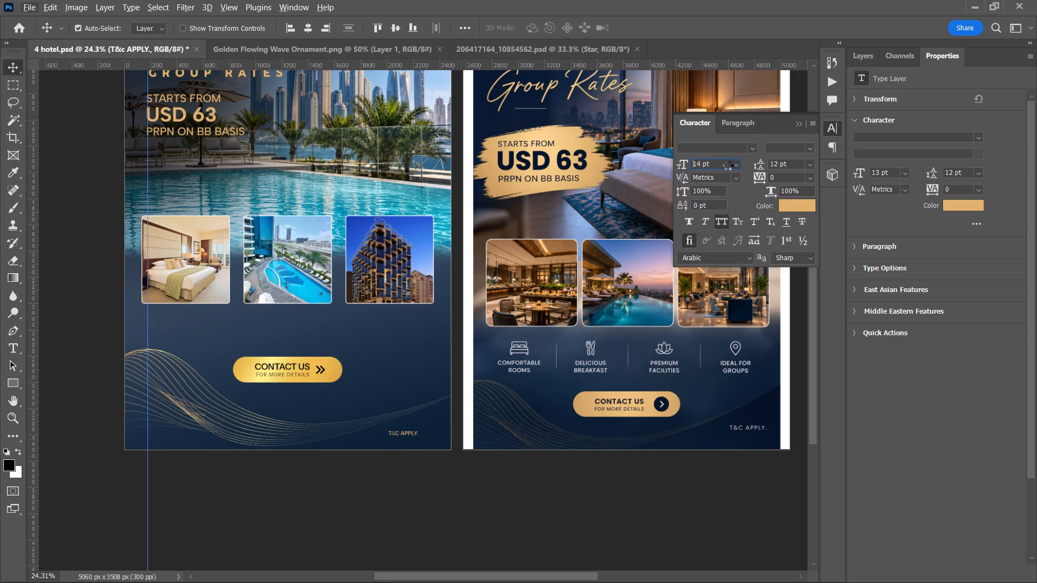
left_click(413, 491)
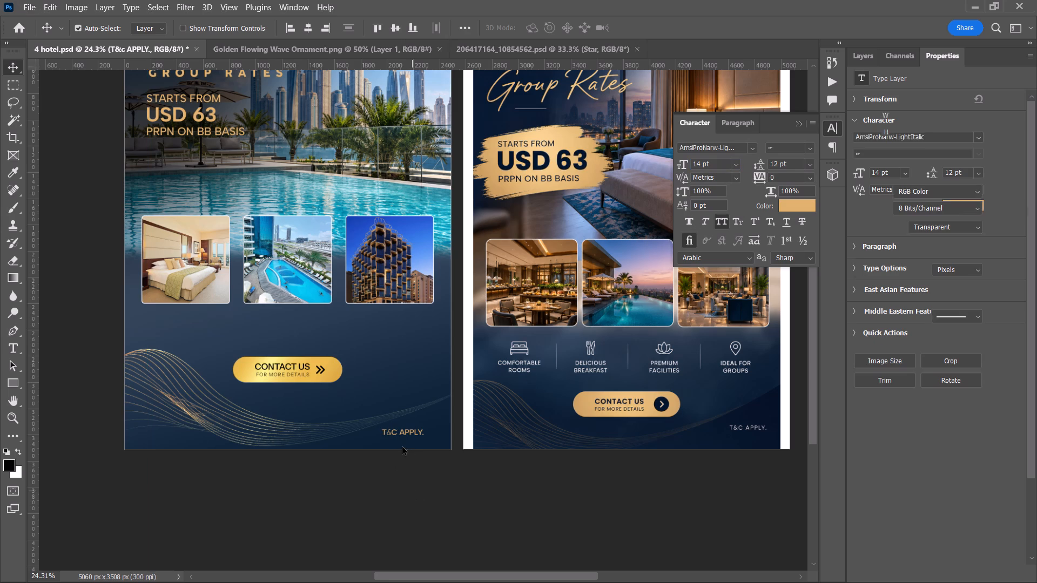
Move the T&C APPLY. line slightly right, toward the right edge of the third photo.
scroll(402, 445, "up", 3, "alt")
left_click_drag(407, 431, 414, 430)
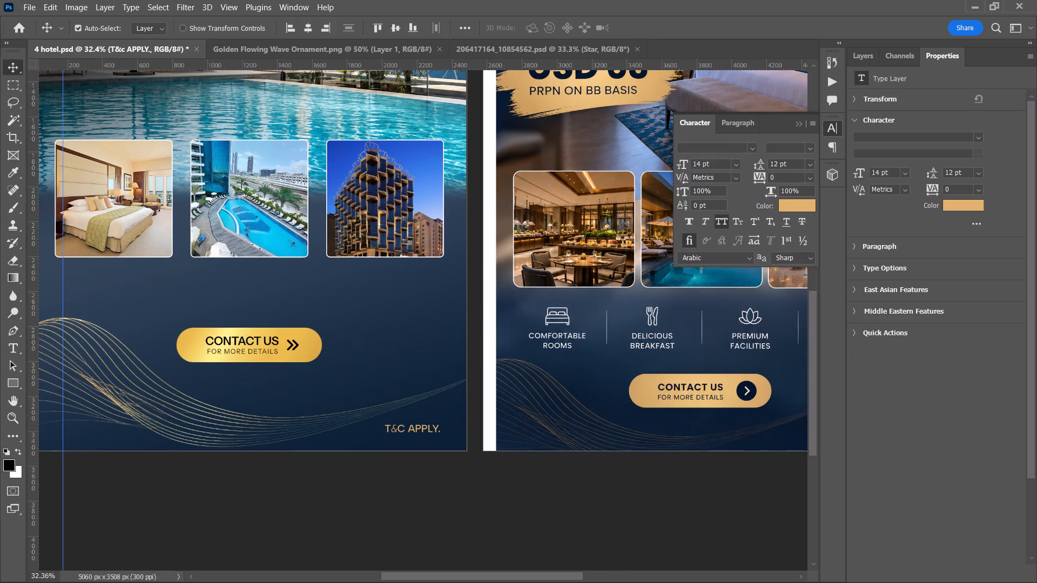
Set the tracking of the T&C APPLY. line to 60.
left_click(778, 179)
scroll(779, 179, "up", 3)
left_click(452, 480)
Compare the whole Artboard 1 poster with the Artboard 2 reference.
scroll(452, 480, "down", 5, "alt")
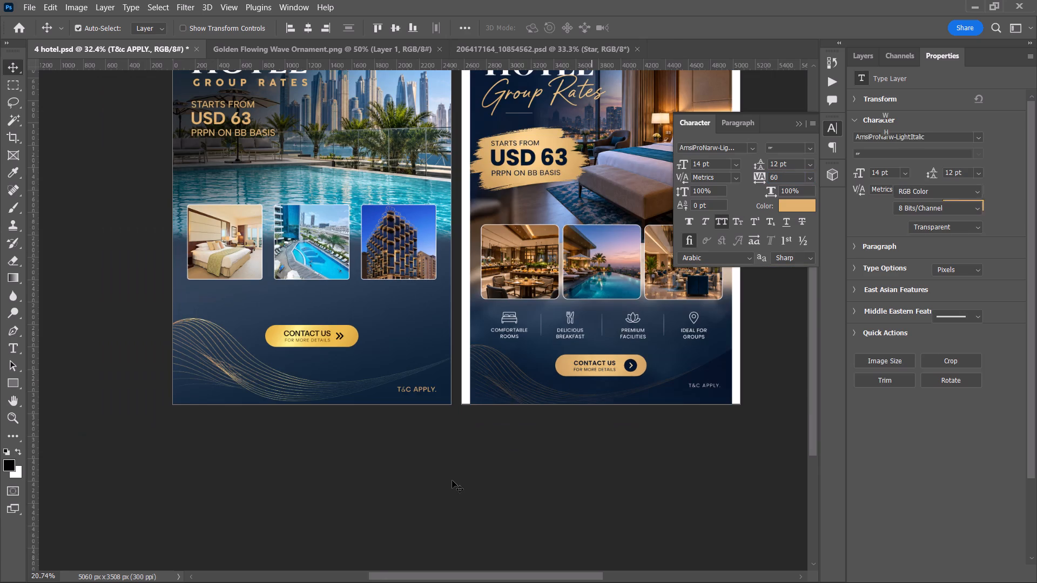
key("space")
key("space")
key("space")
key("space")
left_click_drag(386, 449, 394, 532)
scroll(283, 331, "up", 5)
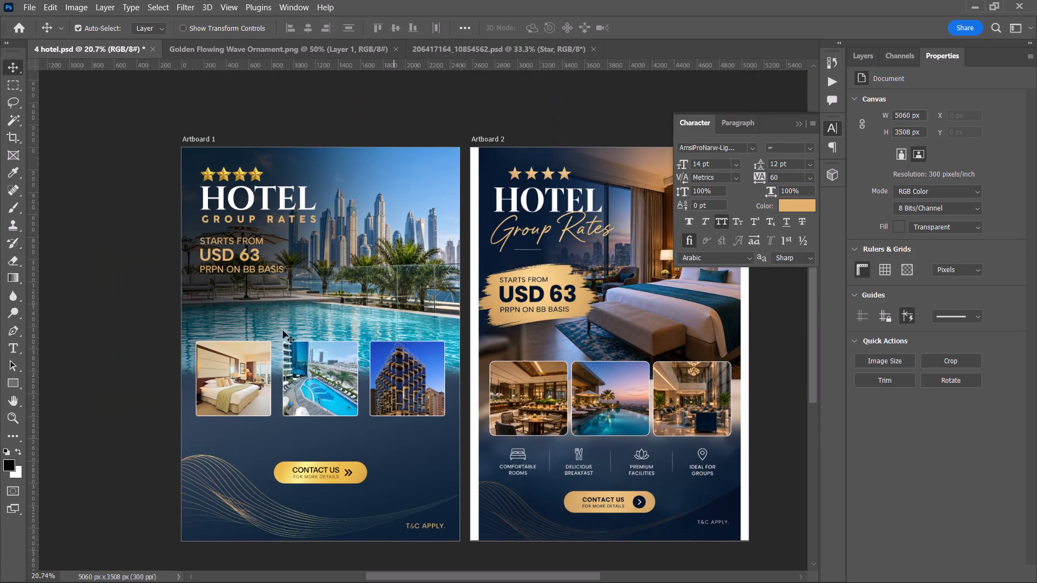
Save the hotel poster document.
key("ctrl+s")
key("ctrl+s")
Reorder the T&C APPLY. text layer above the usd 63 layer in Artboard 1.
key("space")
key("space")
left_click_drag(393, 173, 371, 177)
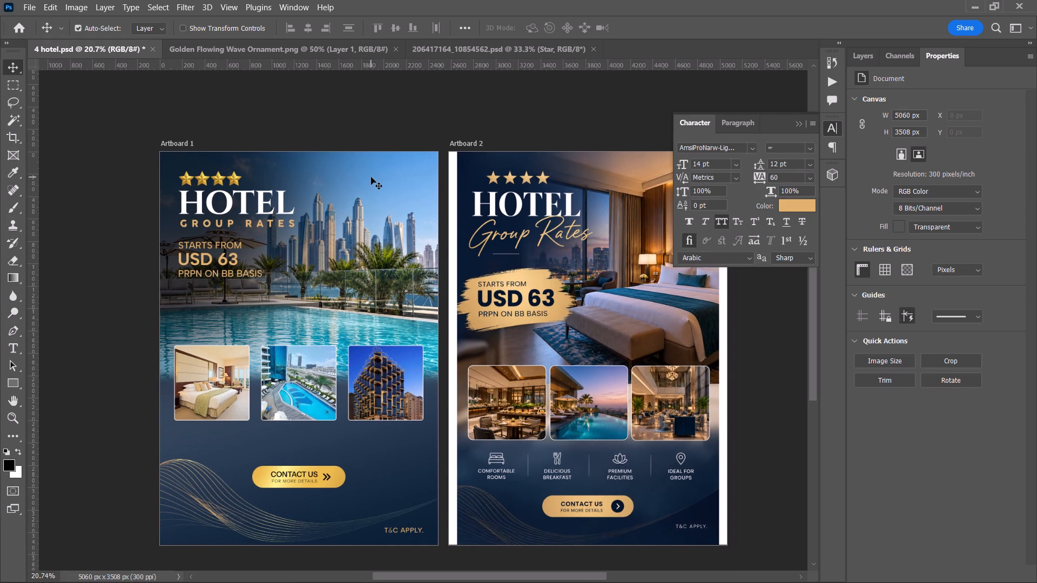
key("space")
key("space")
left_click_drag(362, 216, 354, 216)
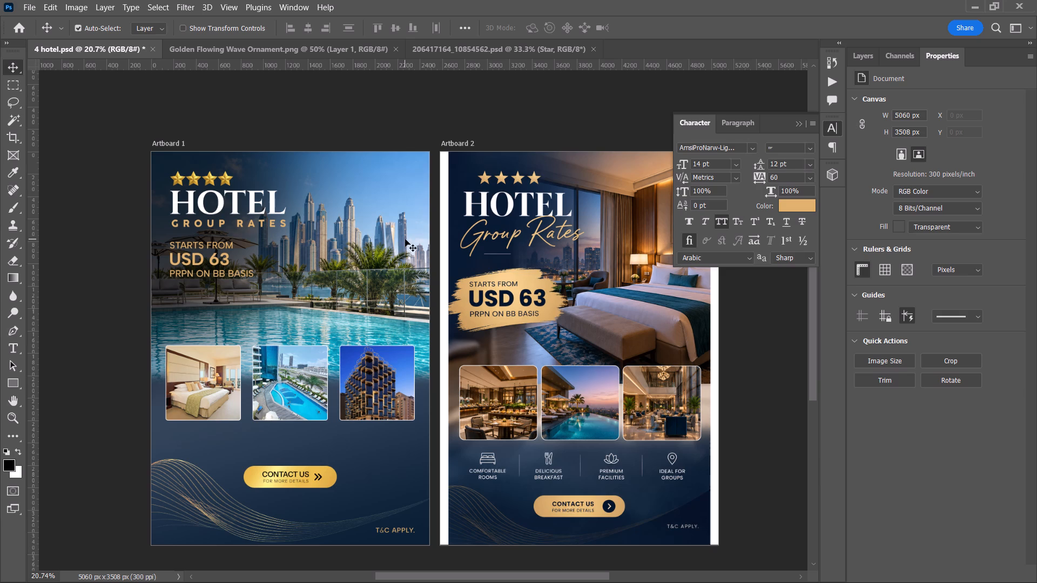
scroll(184, 252, "up", 6, "alt")
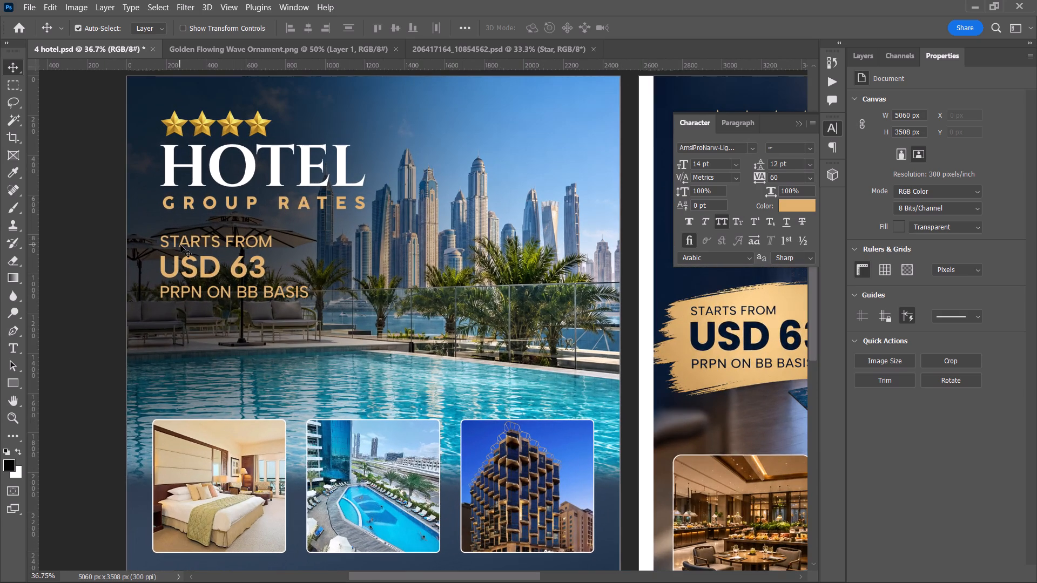
left_click(179, 243)
left_click(868, 57)
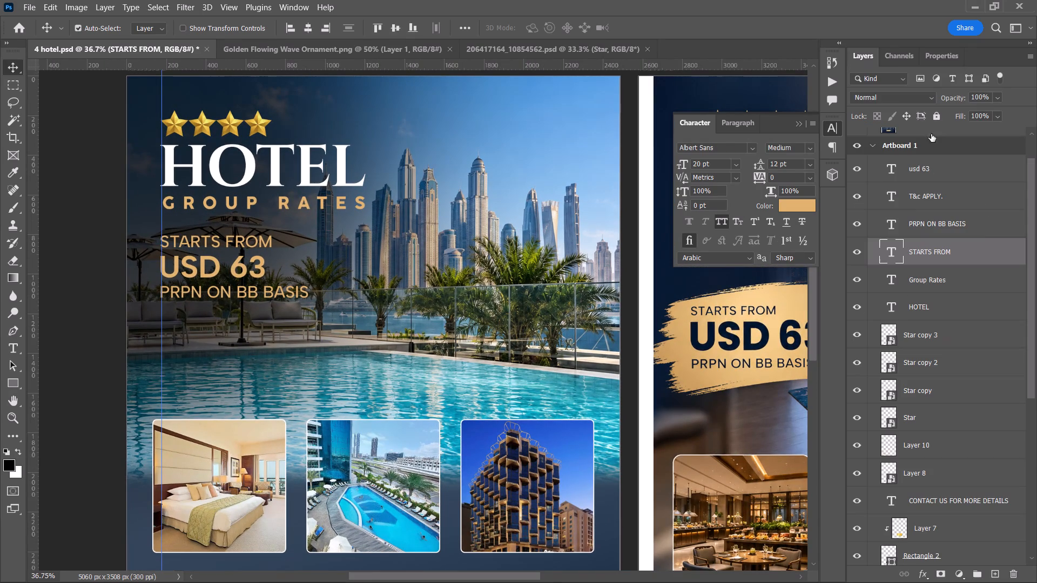
left_click(967, 227)
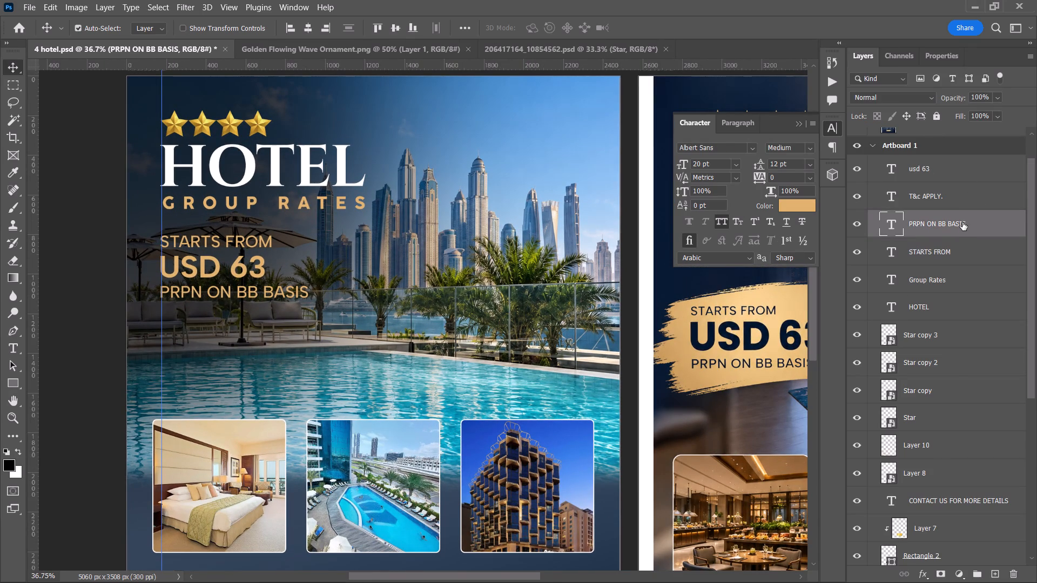
left_click_drag(959, 198, 946, 159)
Recolour the STARTS FROM, USD 63 and PRPN ON BB BASIS text on Artboard 1 to white (#ffffff).
left_click(960, 227)
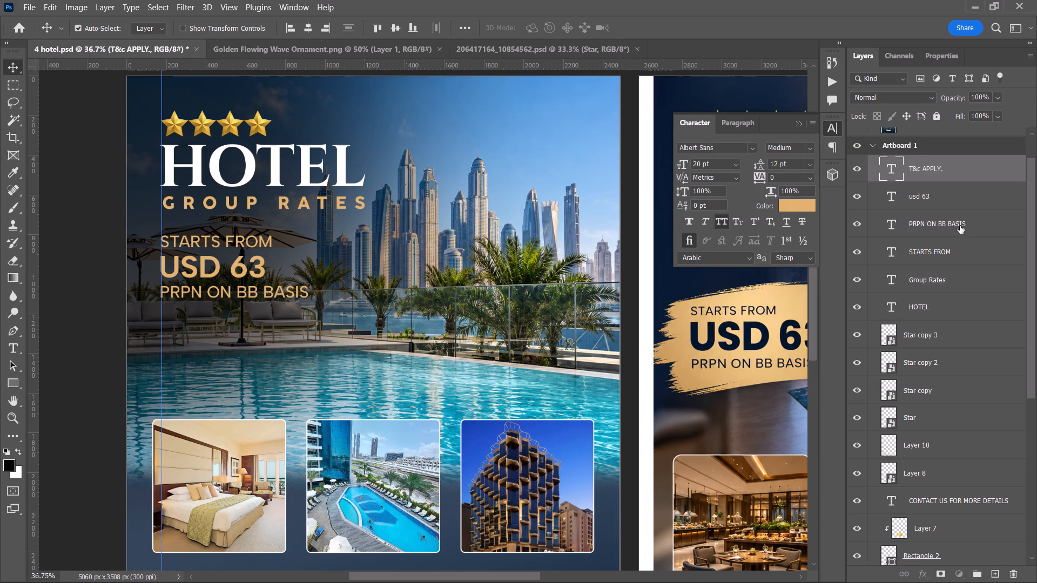
left_click(961, 251)
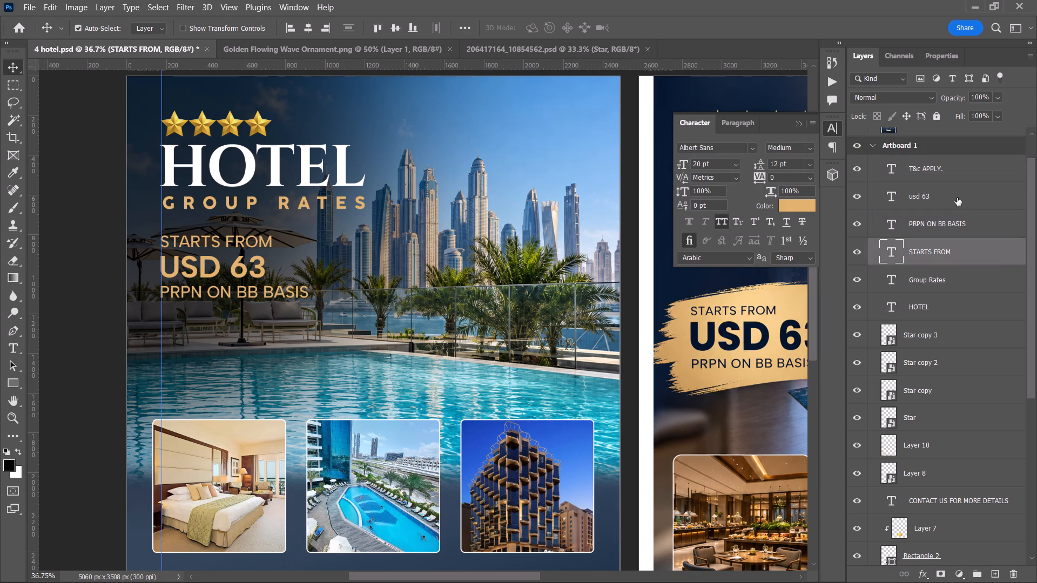
left_click(957, 198, "shift")
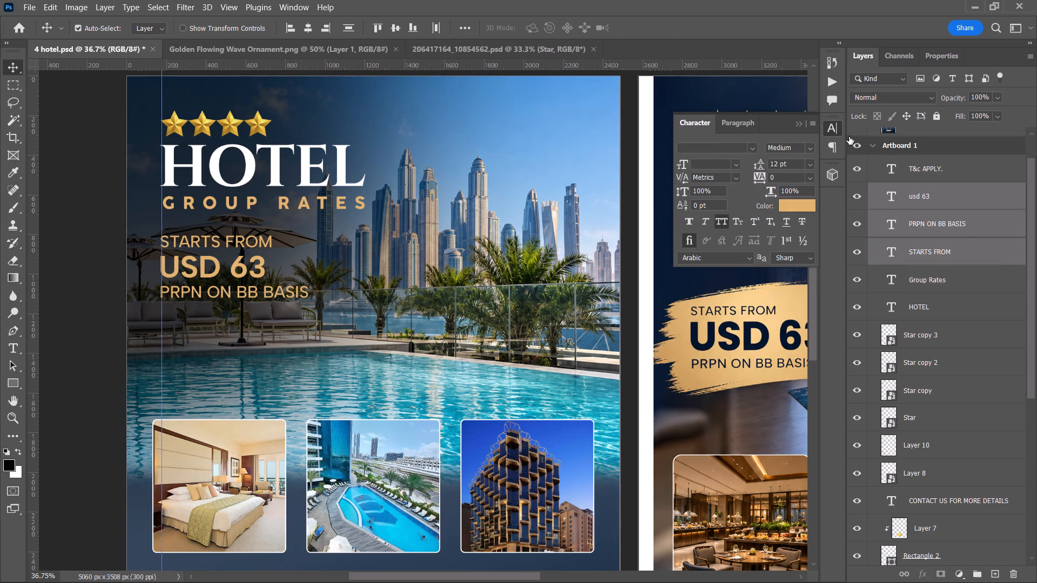
left_click(795, 206)
left_click_drag(728, 153, 624, 50)
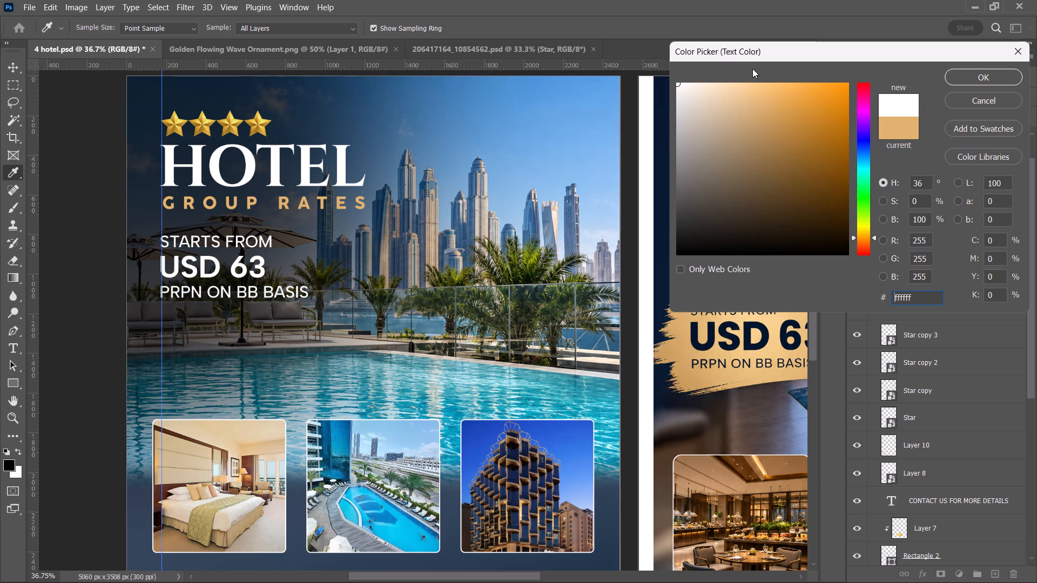
left_click(978, 78)
left_click(57, 275)
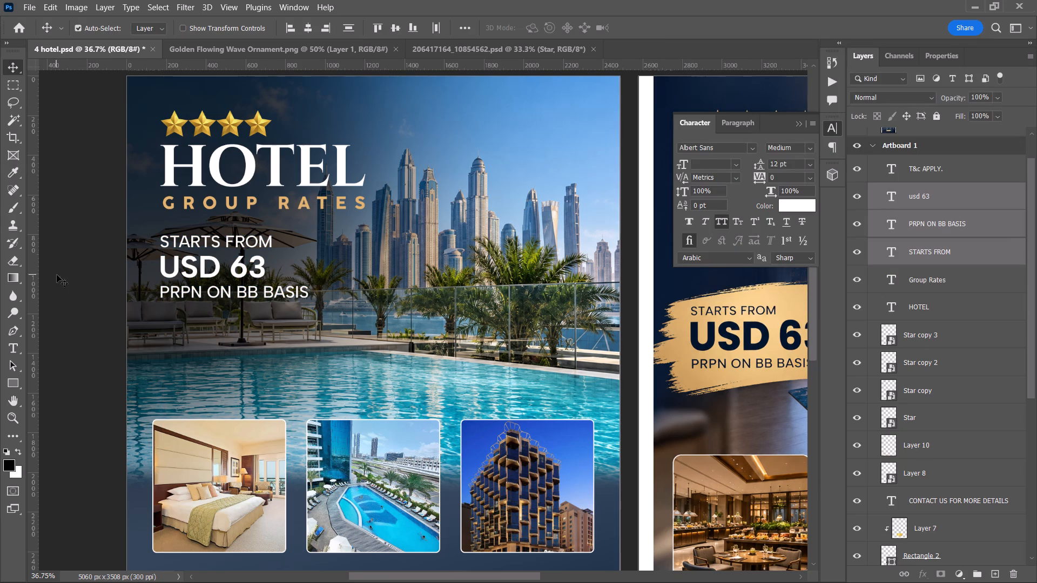
Check the recoloured price text on Artboard 1 and save the document.
scroll(66, 275, "down", 2, "alt")
key("space")
key("space")
key("space")
key("space")
key("space")
key("space")
key("space")
key("space")
key("space")
key("space")
key("space")
key("space")
key("space")
key("space")
key("space")
key("space")
key("space")
key("space")
key("space")
key("space")
left_click_drag(82, 279, 42, 214)
left_click_drag(76, 237, 60, 233)
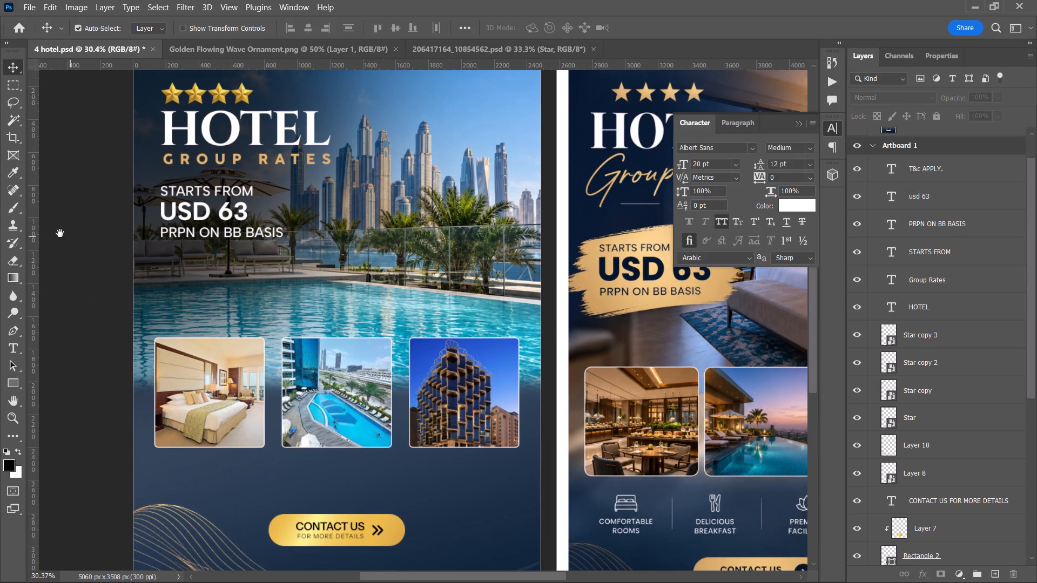
left_click_drag(60, 233, 57, 231)
key("ctrl+s")
Set the font style of the STARTS FROM line on Artboard 1 to Regular.
scroll(57, 231, "down", 2, "alt")
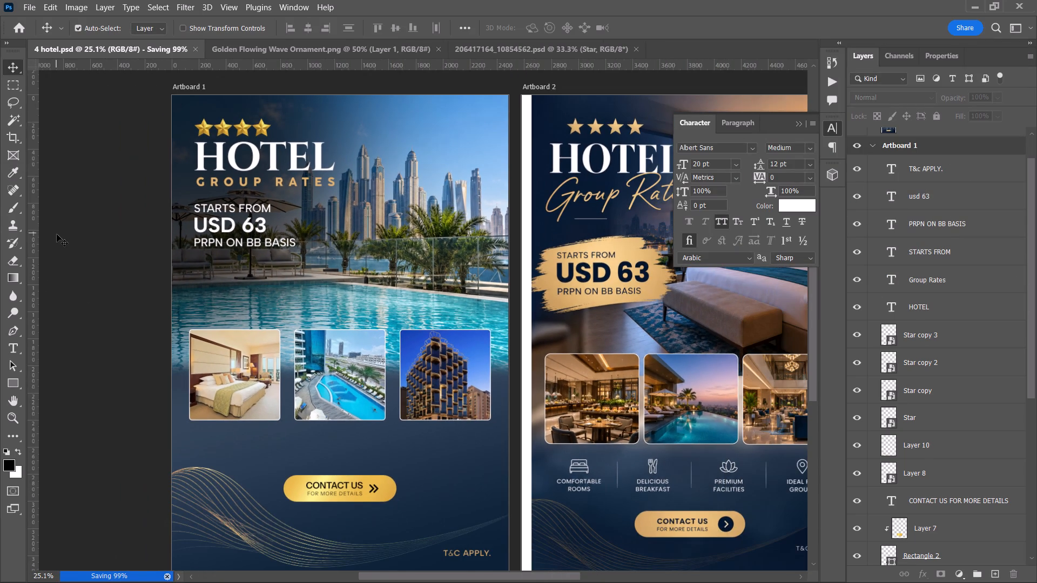
key("space")
left_click_drag(65, 239, 28, 239)
left_click(191, 208)
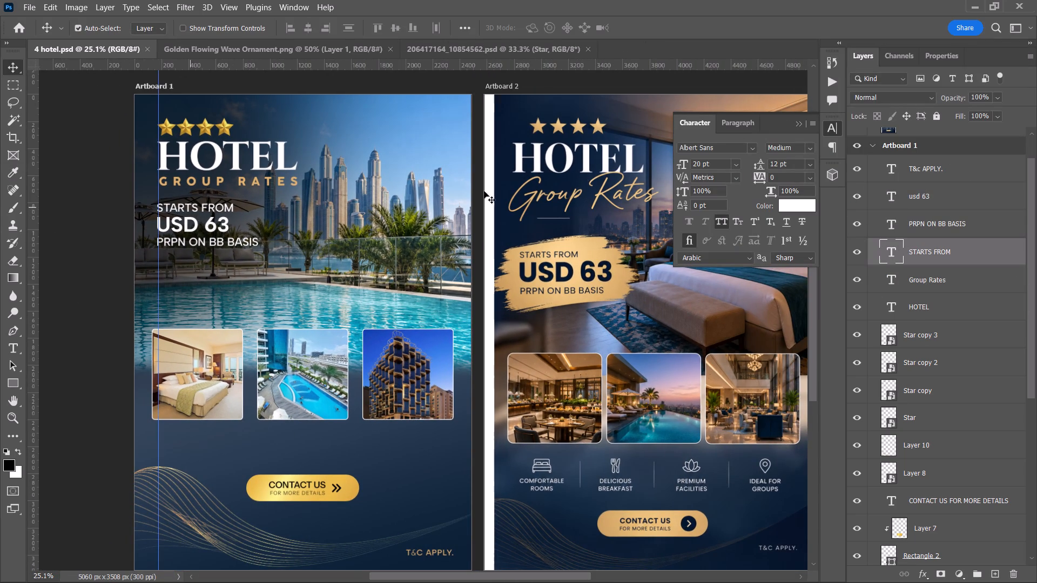
left_click(810, 150)
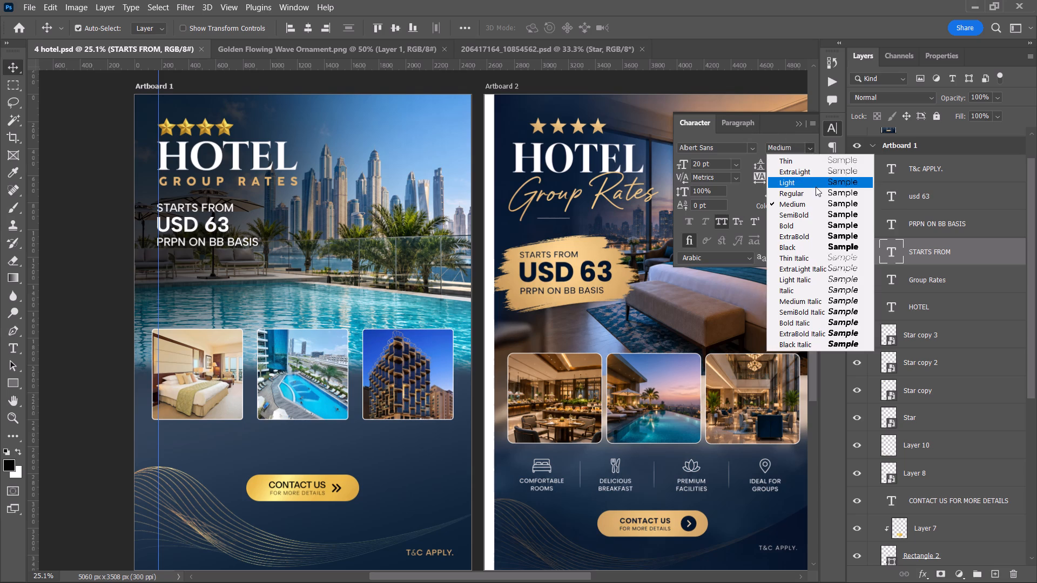
left_click(817, 192)
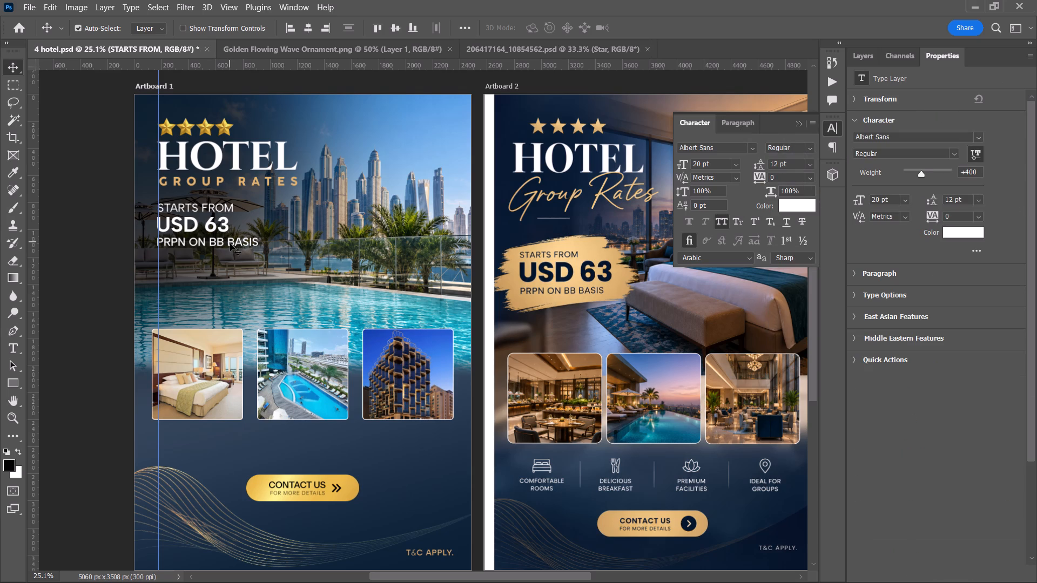
Set the font style of the PRPN ON BB BASIS line on Artboard 1 to Regular.
left_click(230, 243)
left_click(812, 151)
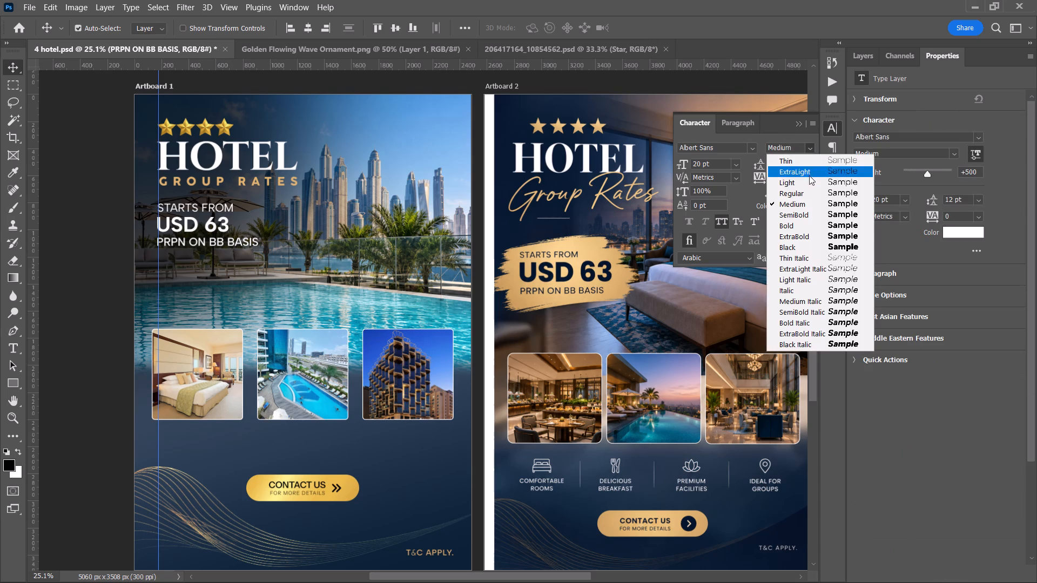
left_click(812, 194)
Align the left edges of the HOTEL, Group Rates, STARTS FROM, PRPN ON BB BASIS and usd 63 text layers.
scroll(191, 217, "up", 4, "alt")
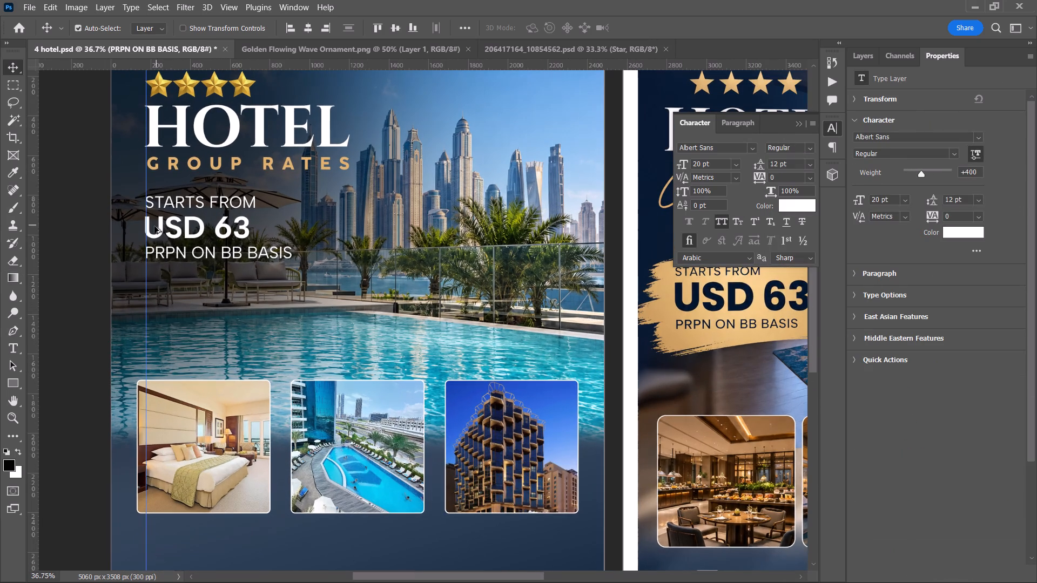
left_click(158, 229)
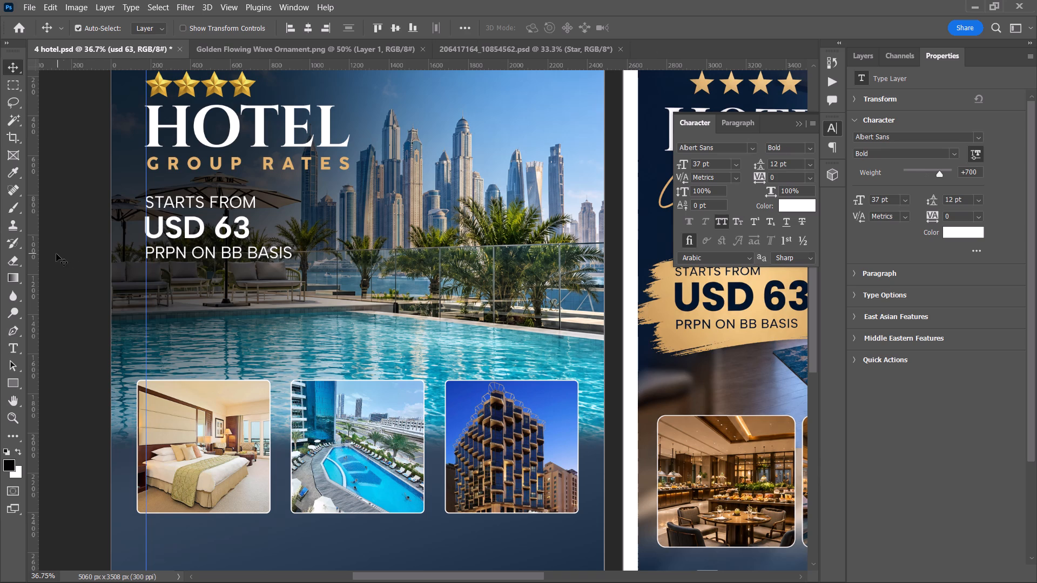
scroll(42, 252, "up", 4)
left_click(42, 252)
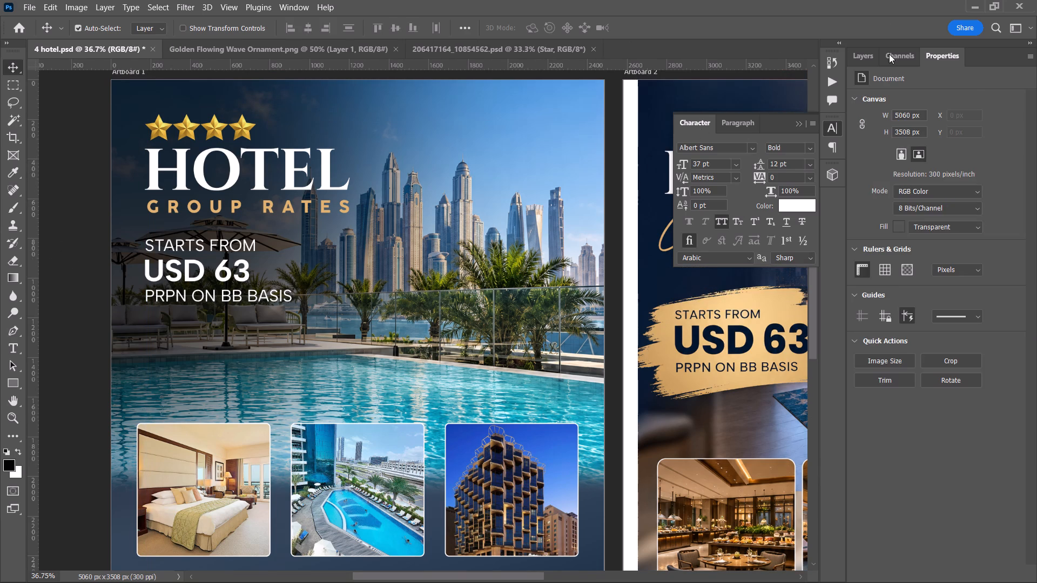
left_click(874, 56)
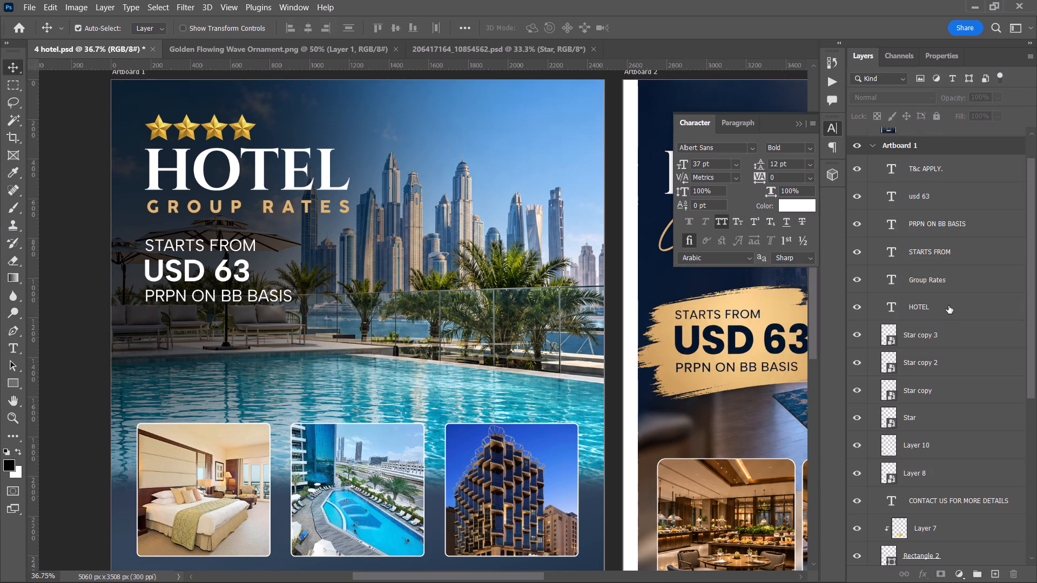
left_click(948, 306)
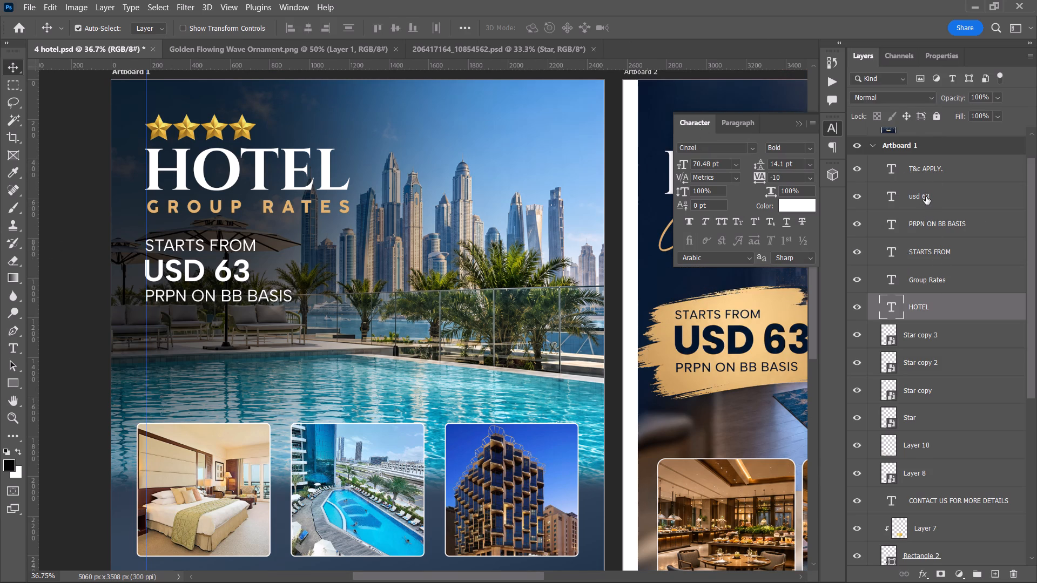
left_click(926, 195, "shift")
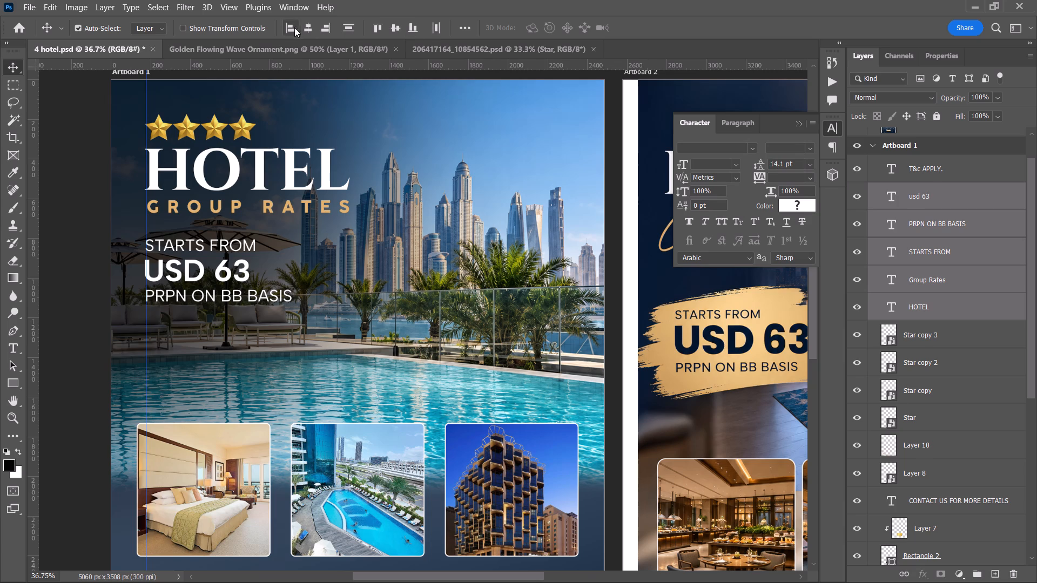
left_click(285, 25)
left_click(63, 161)
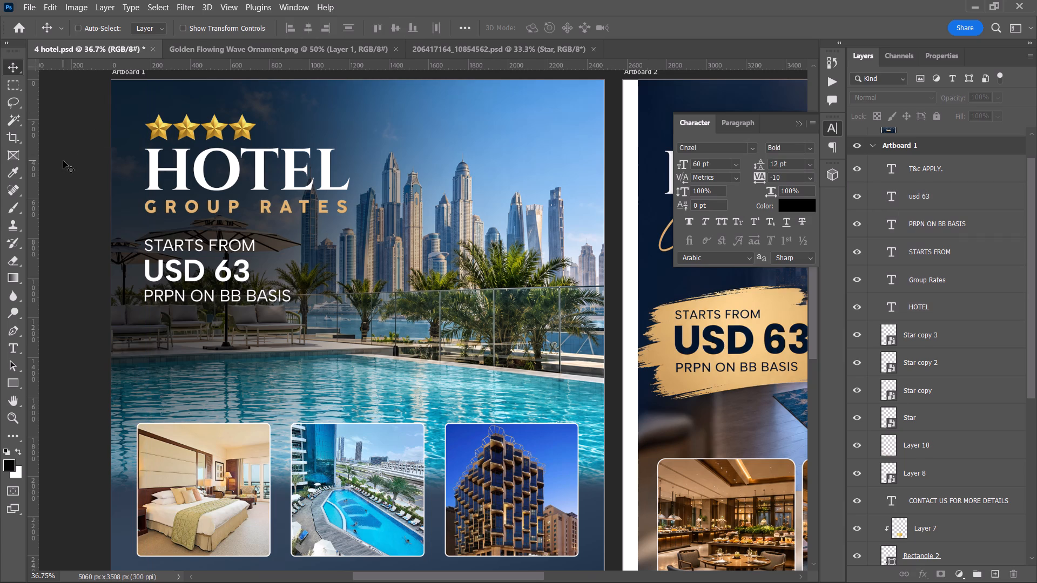
Save the document with the aligned text.
key("ctrl+s")
Export only Artboard 1 as a JPG at quality 7, leaving Artboard 2 out.
key("ctrl+alt+shift+w")
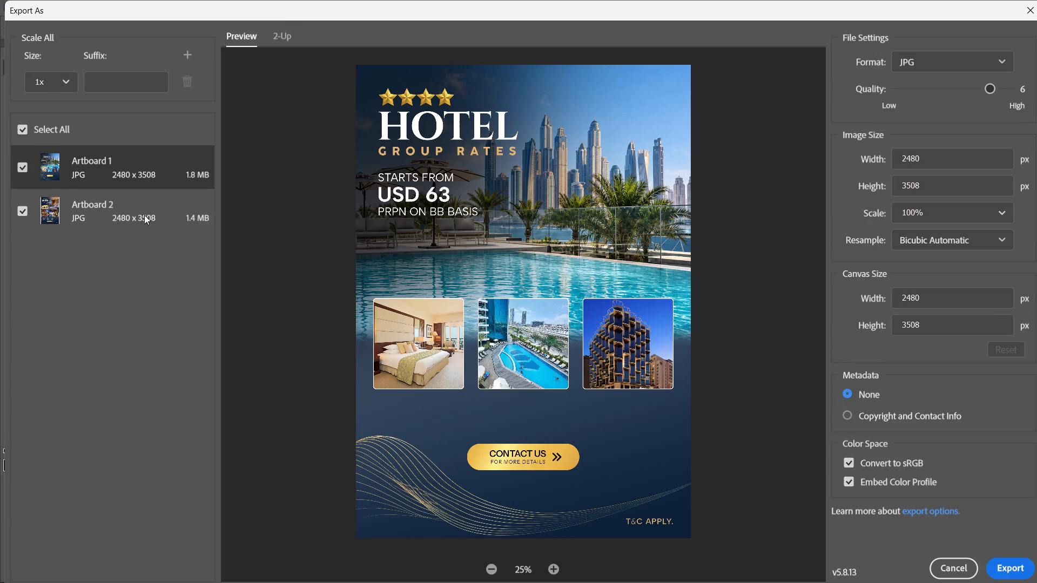
left_click(25, 206)
left_click_drag(998, 86, 1001, 86)
left_click_drag(1001, 86, 1022, 86)
left_click(1015, 561)
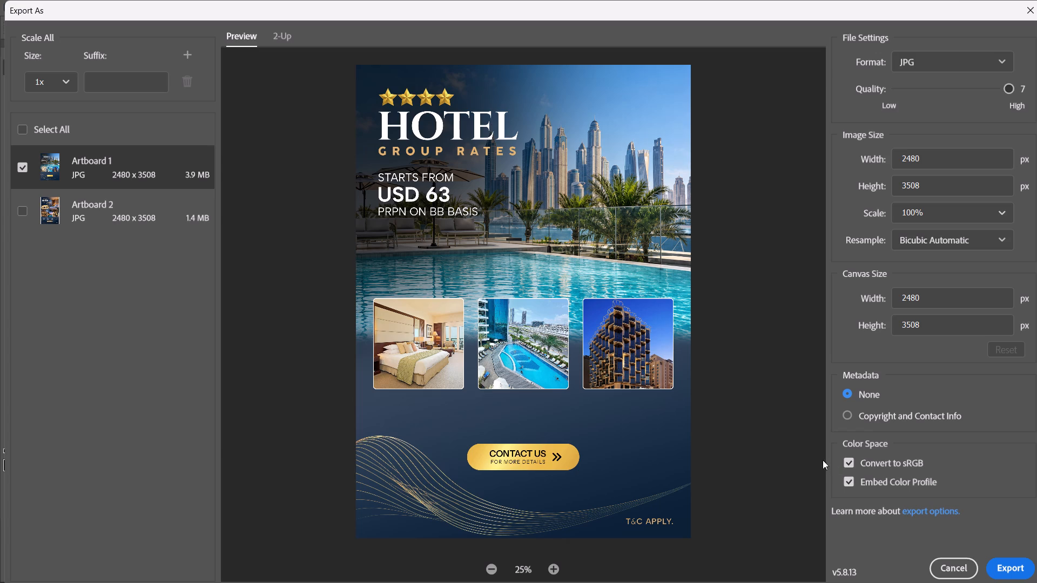
left_click(1010, 565)
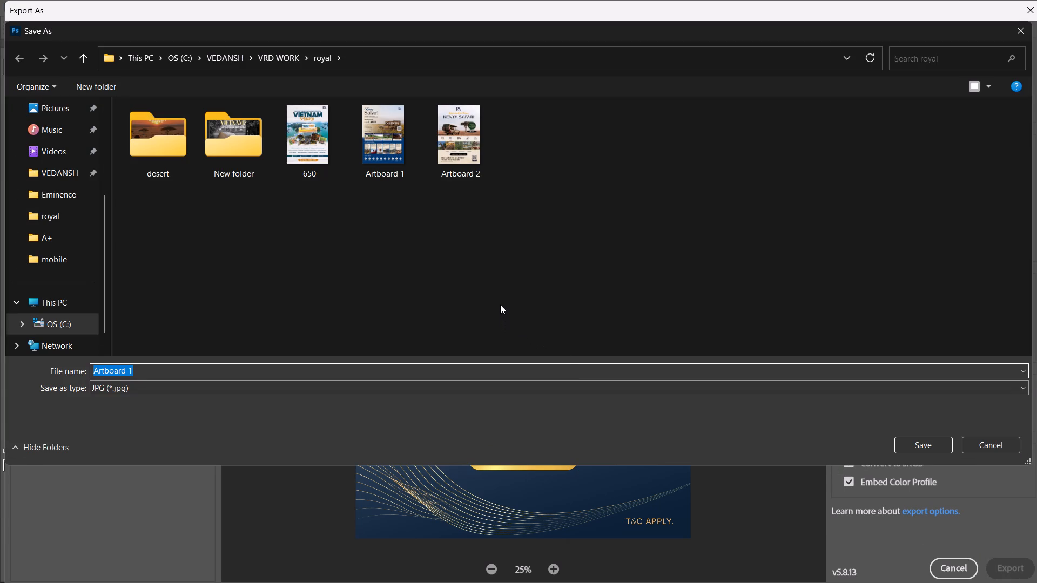
Name the exported JPG 4 hotel.psd in the royal folder, using the suggested existing name.
type("4")
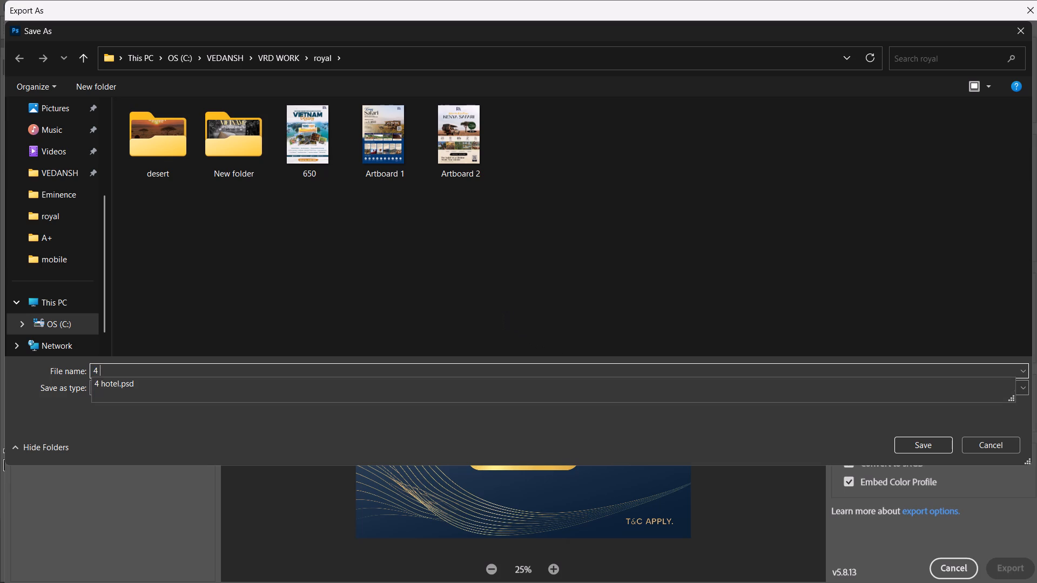
key("space")
type("STR")
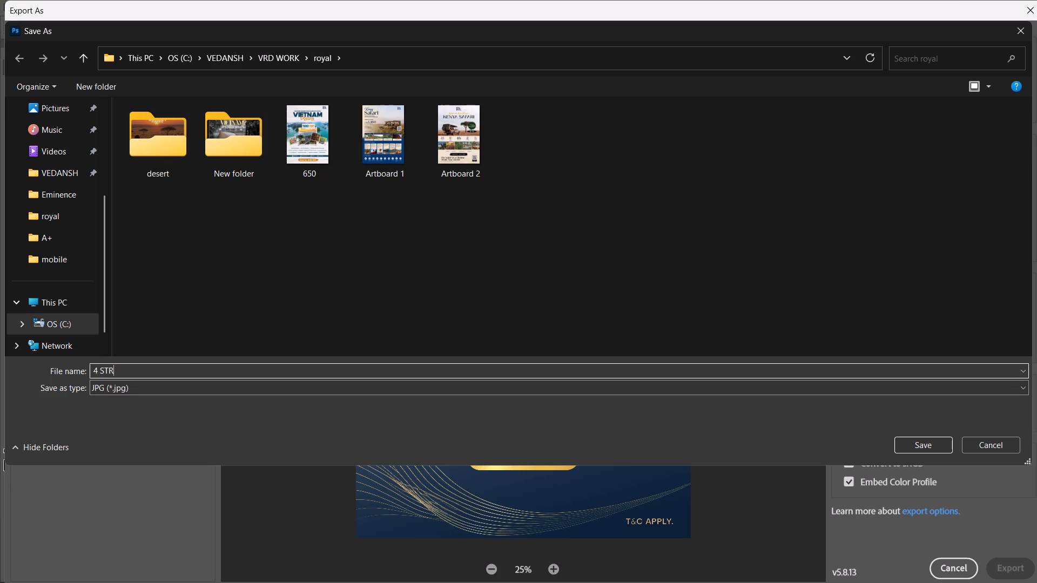
key("BackSpace")
key("BackSpace")
key("BackSpace")
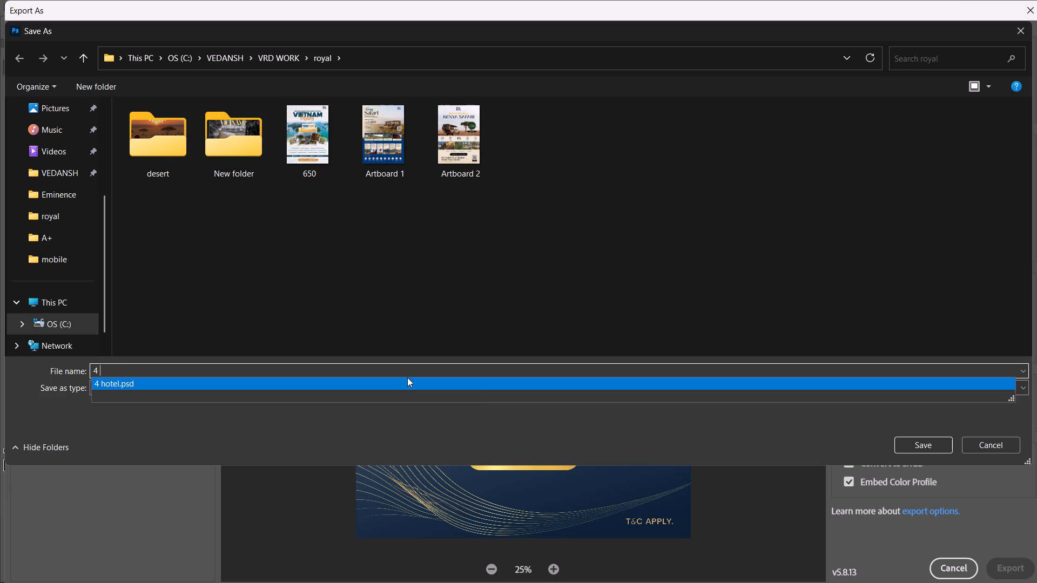
left_click(407, 377)
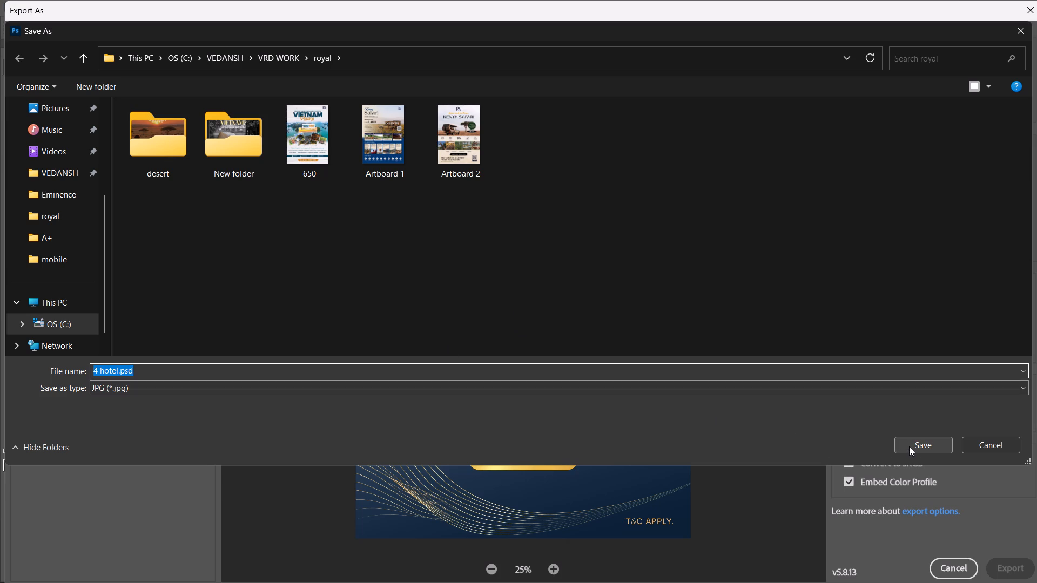
Save the exported Artboard 1 JPG in the royal folder under the file name 4 hotel.psd.
left_click(909, 446)
left_click(557, 304)
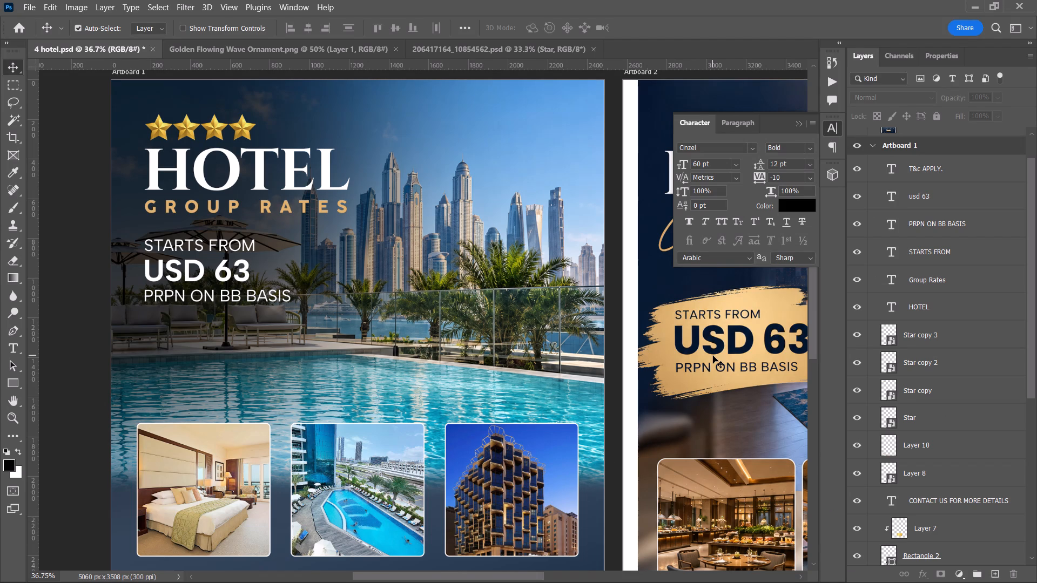
Hide the interface panels to review the full layouts of Artboard 1 and Artboard 2 side by side.
scroll(629, 375, "down", 5, "alt")
key("Tab")
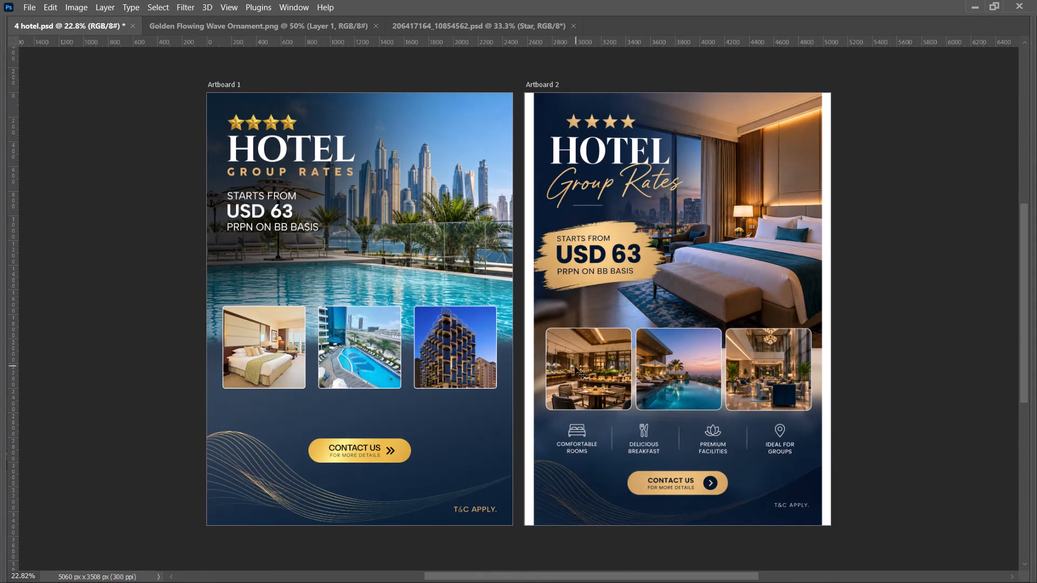
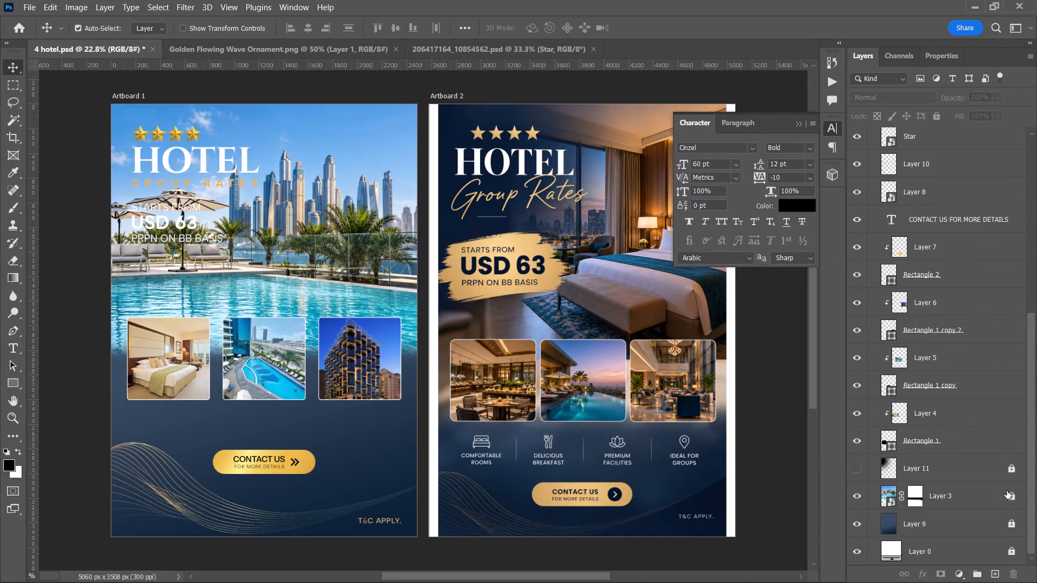
Unlock the pool and skyline photo on Layer 3 of Artboard 1 and open it for Free Transform.
left_click(1014, 491)
key("ctrl+t")
left_click(210, 183)
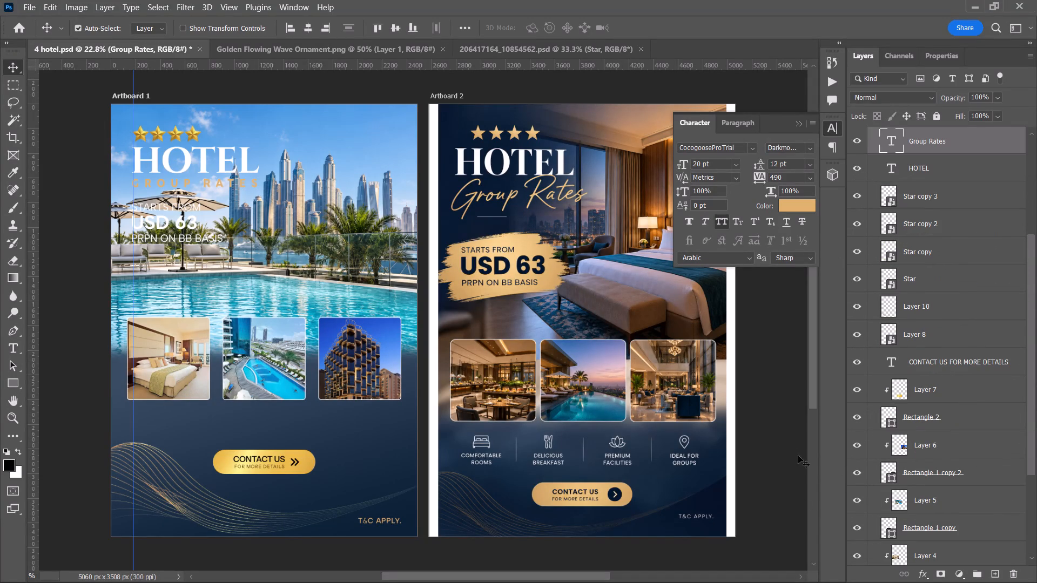
left_click(352, 236)
scroll(1014, 478, "down", 7)
left_click(980, 492)
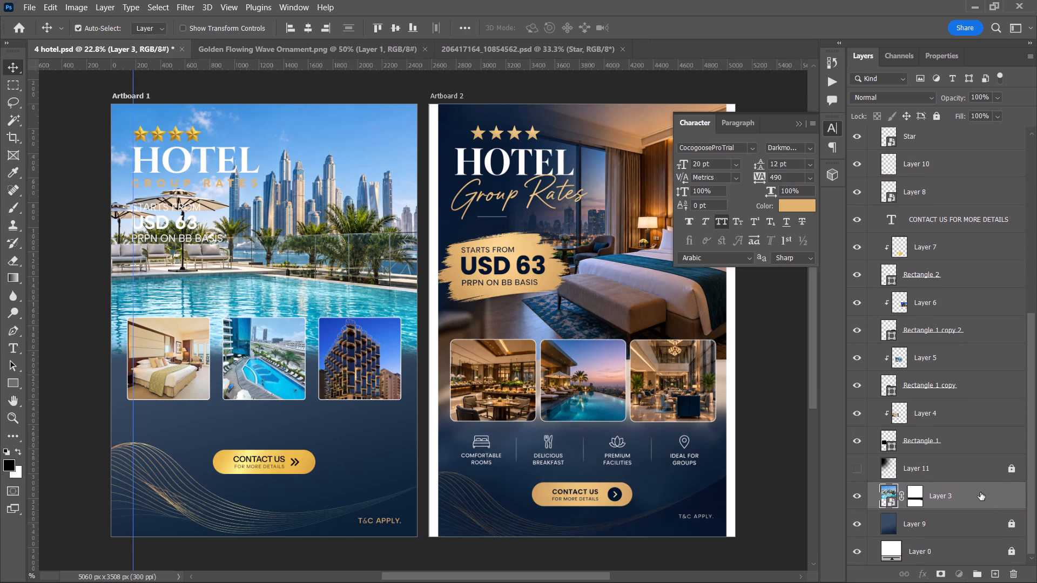
key("ctrl+t")
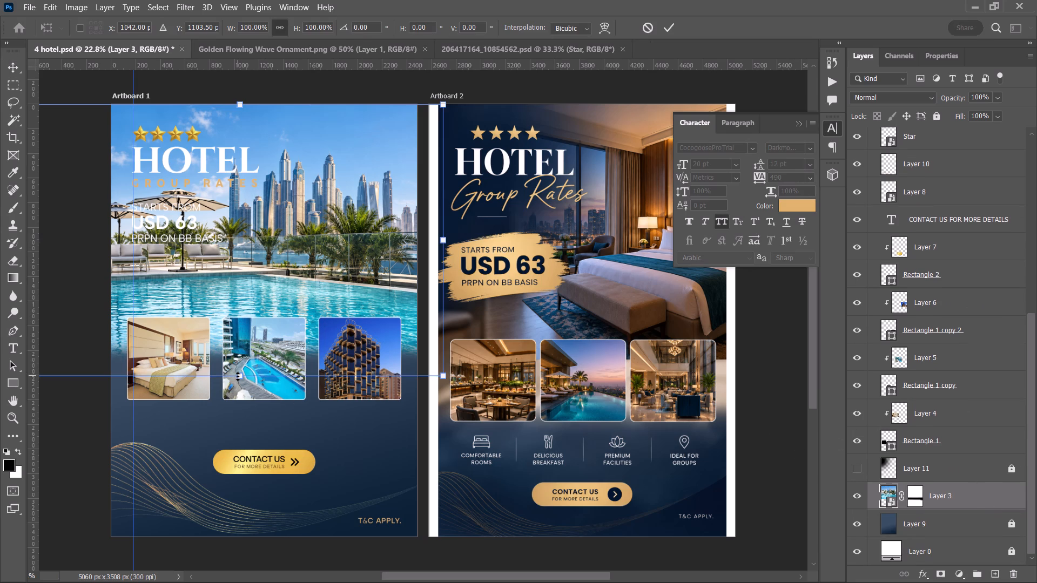
Enlarge the Layer 3 pool and skyline photo to about 116% and shift it about 140 px toward Artboard 1's left edge.
left_click_drag(238, 376, 223, 413)
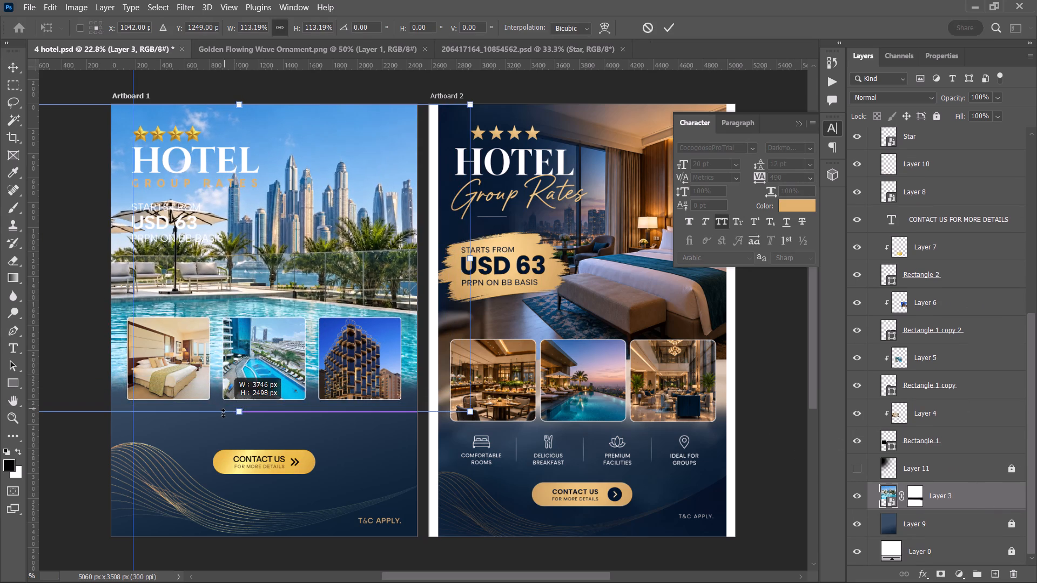
left_click_drag(223, 413, 223, 420)
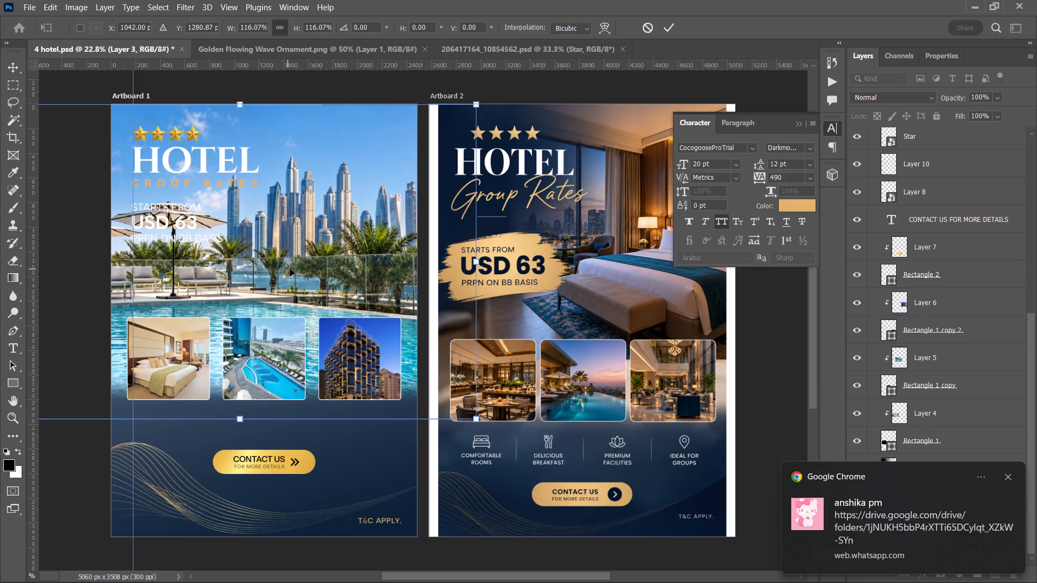
left_click_drag(312, 260, 293, 258)
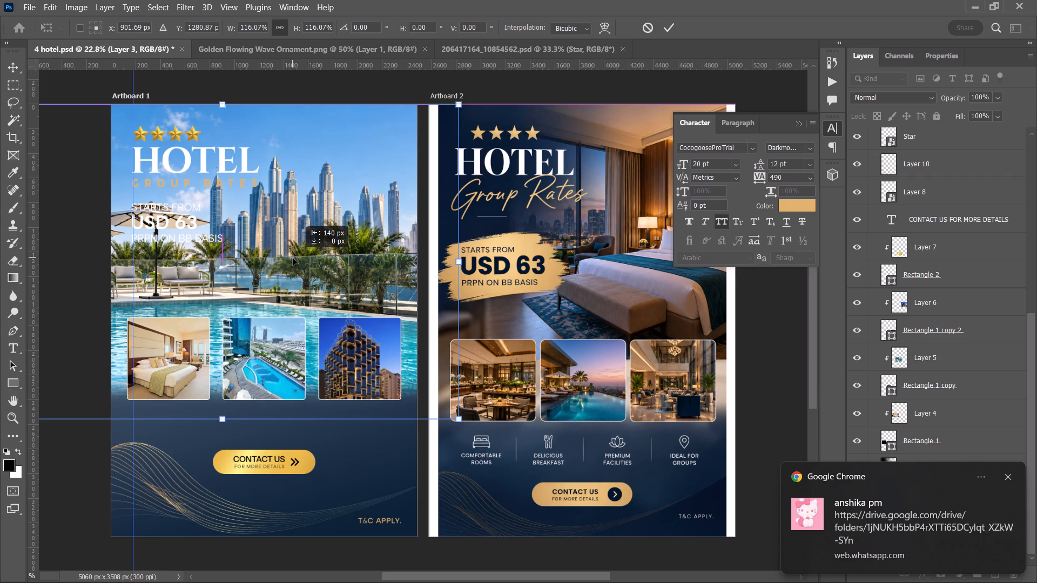
left_click_drag(293, 258, 294, 258)
left_click(666, 24)
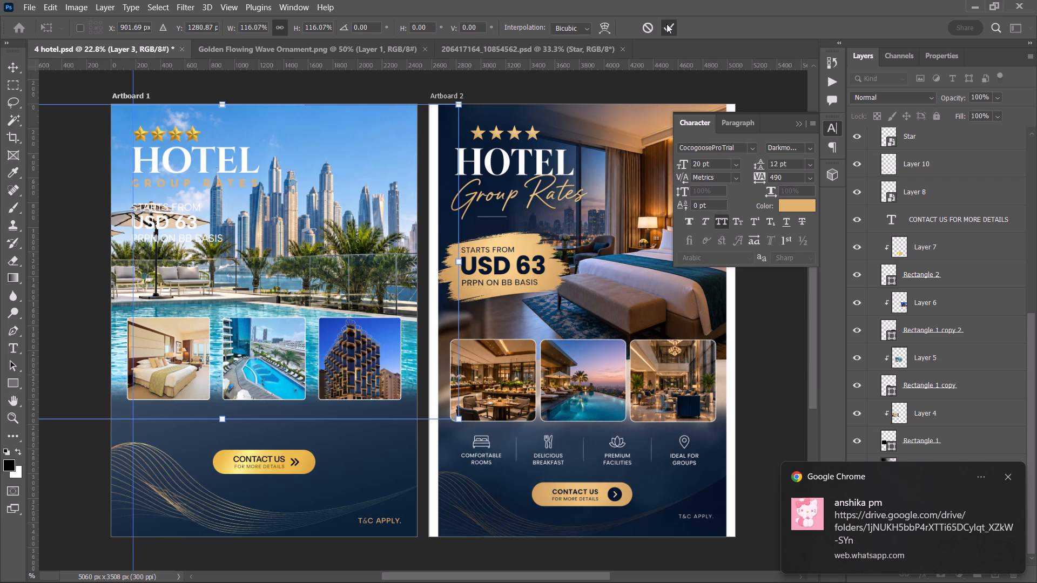
left_click(1014, 477)
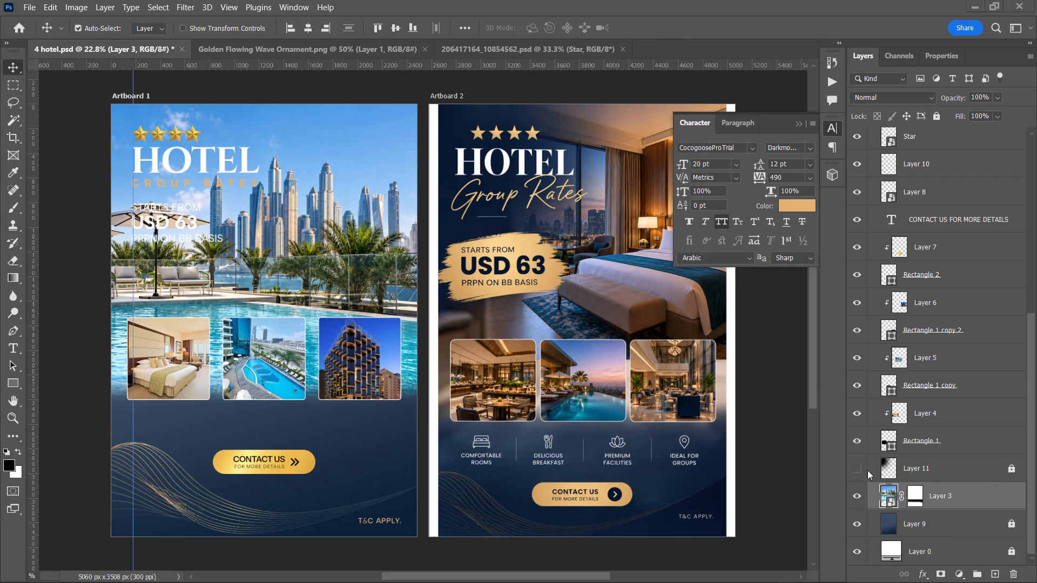
left_click(1008, 460)
Show the dark overlay Layer 11 on Artboard 1.
left_click(857, 465)
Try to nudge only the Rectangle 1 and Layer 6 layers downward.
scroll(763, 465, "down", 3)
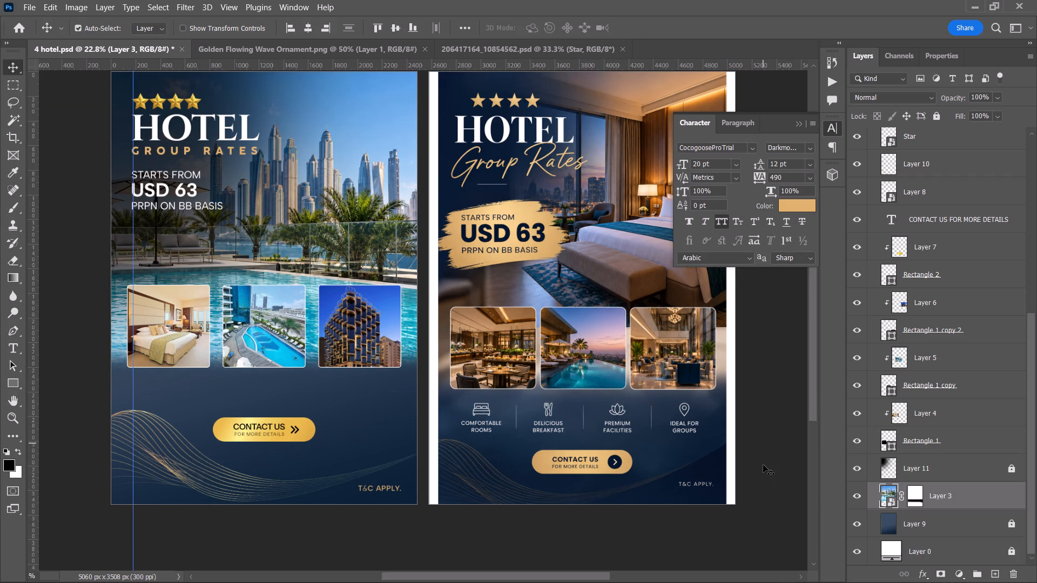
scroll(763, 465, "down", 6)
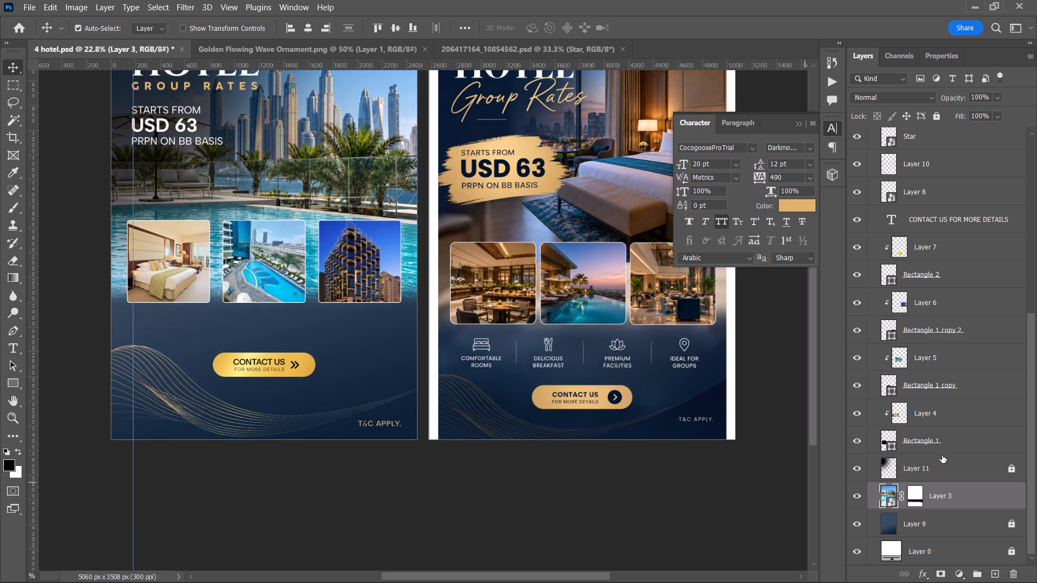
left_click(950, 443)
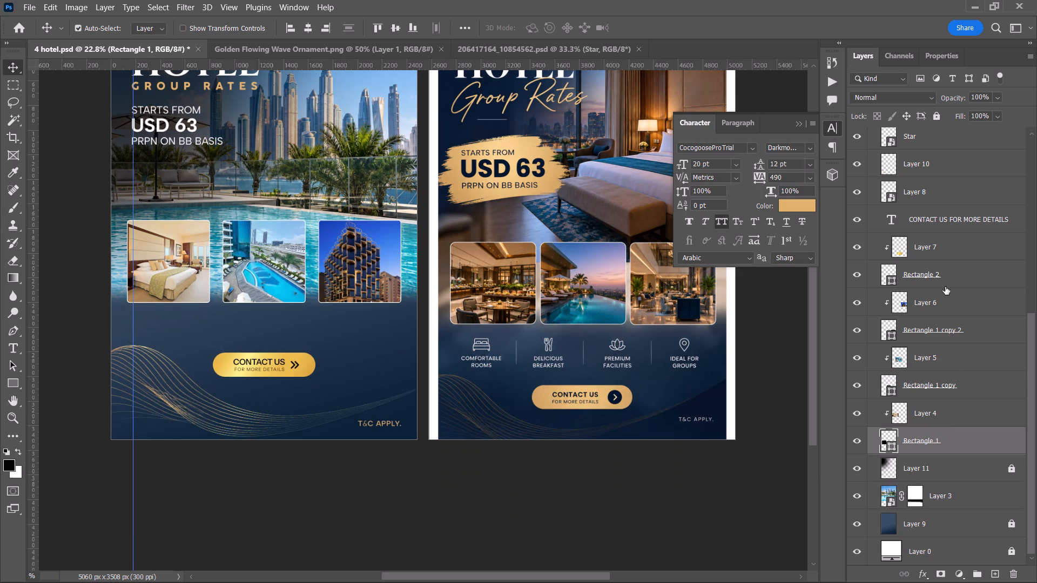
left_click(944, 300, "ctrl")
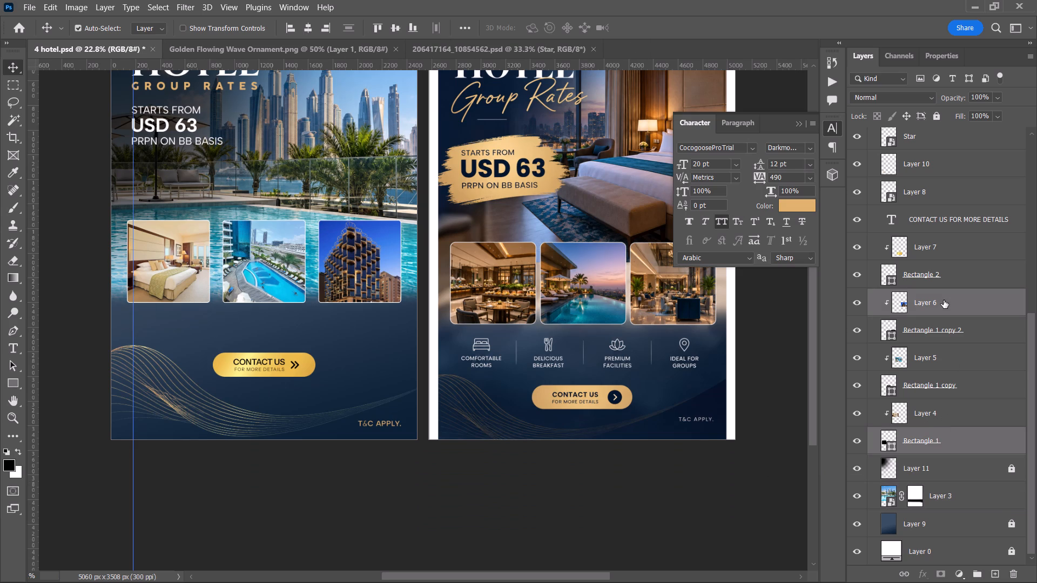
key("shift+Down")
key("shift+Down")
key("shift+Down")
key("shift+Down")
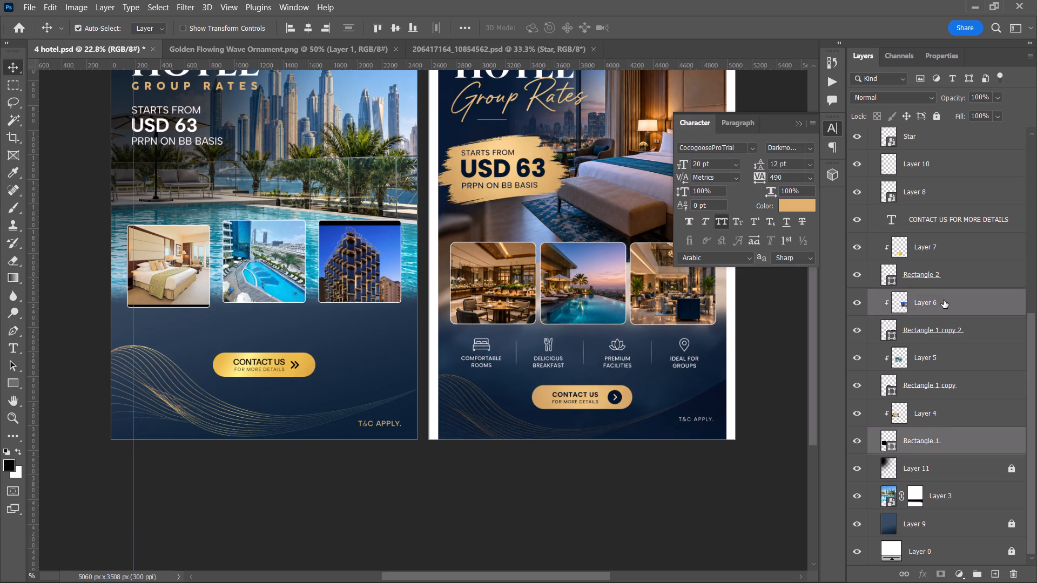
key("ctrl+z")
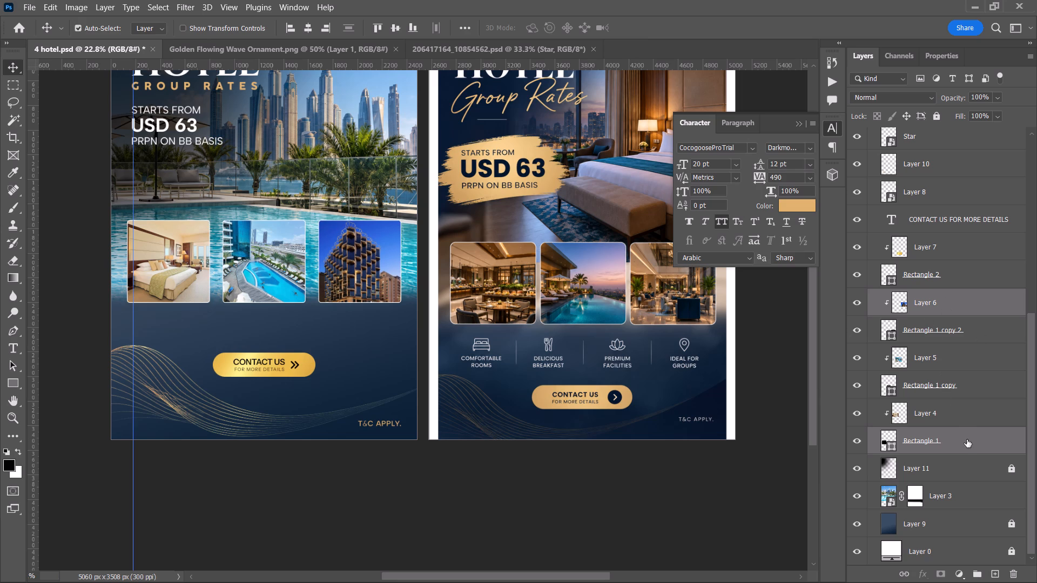
Move all three photos with their frames, Rectangle 1 through Layer 6, down closer to the CONTACT US button.
left_click(971, 442)
left_click(944, 303, "shift")
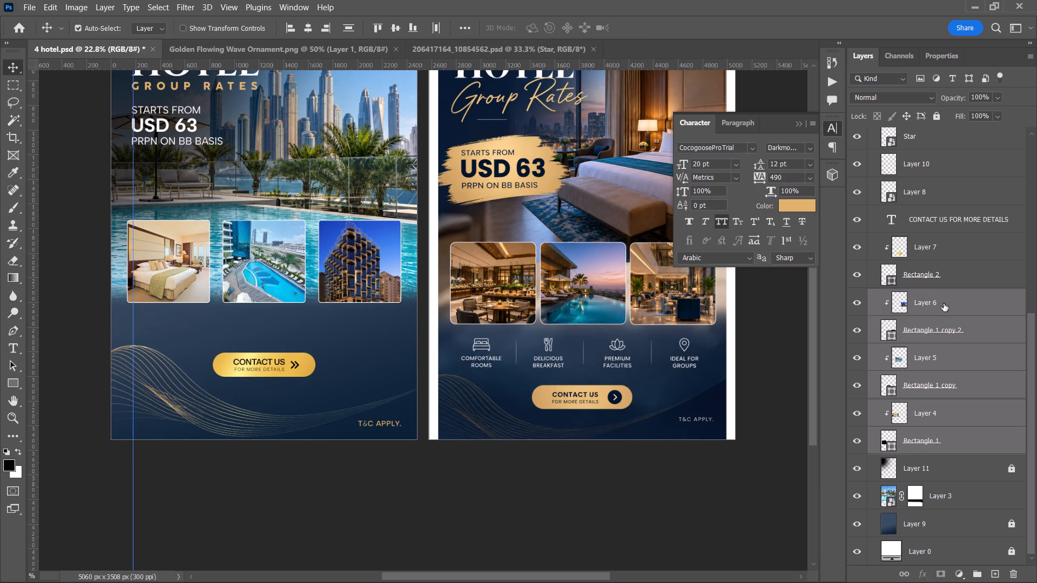
key("ctrl+Down")
key("Down")
key("Down")
key("Down")
key("Down")
key("Down")
key("Down")
key("Down")
key("Down")
key("Down")
key("Down")
key("Down")
key("Down")
key("Down")
key("Down")
key("Down")
key("Down")
key("Down")
key("Down")
key("Down")
key("Down")
key("Down")
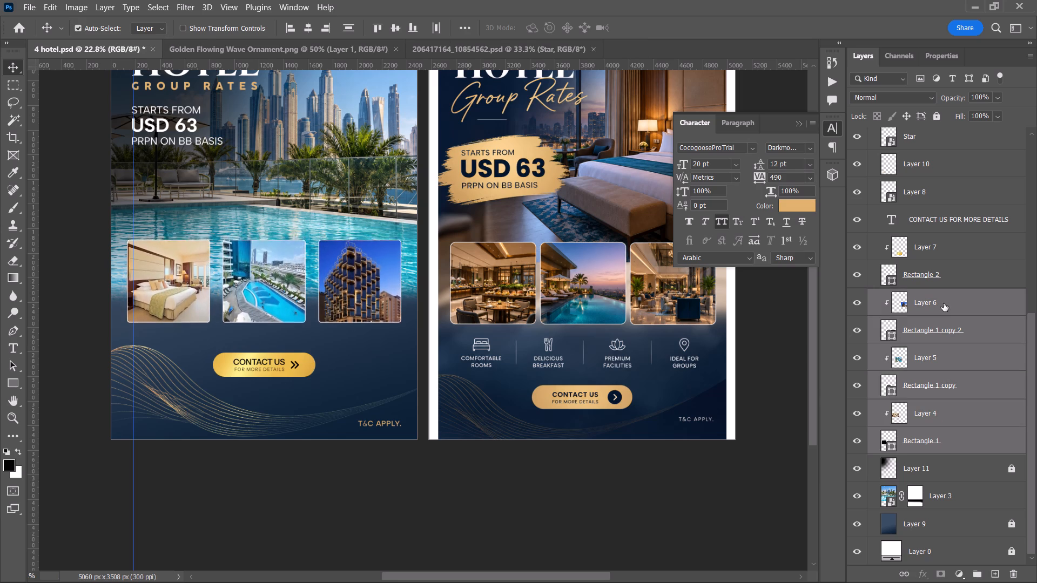
key("Down")
key("Down")
key("Down")
key("Down")
key("Down")
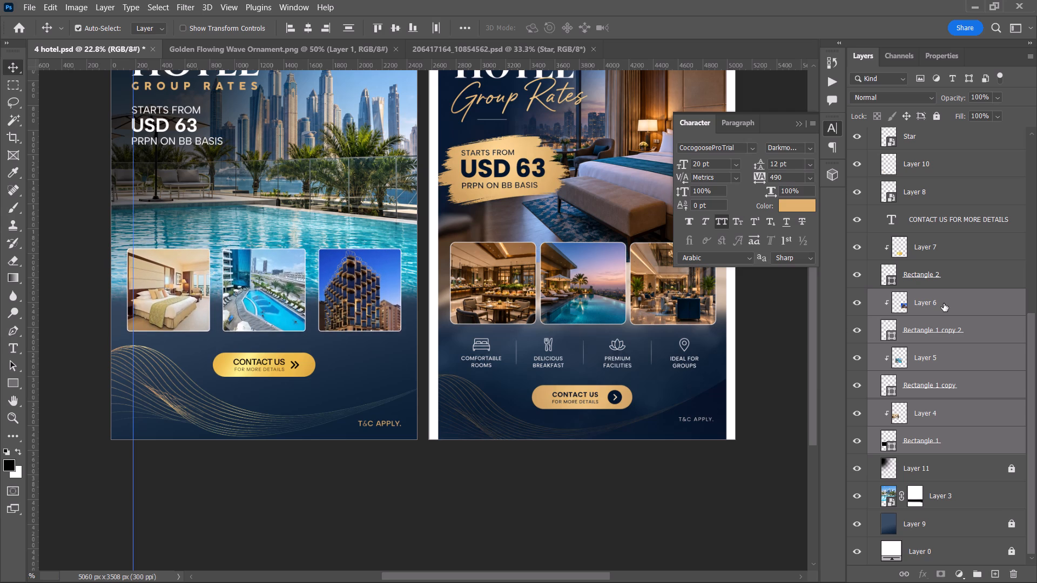
key("Down")
left_click(376, 494)
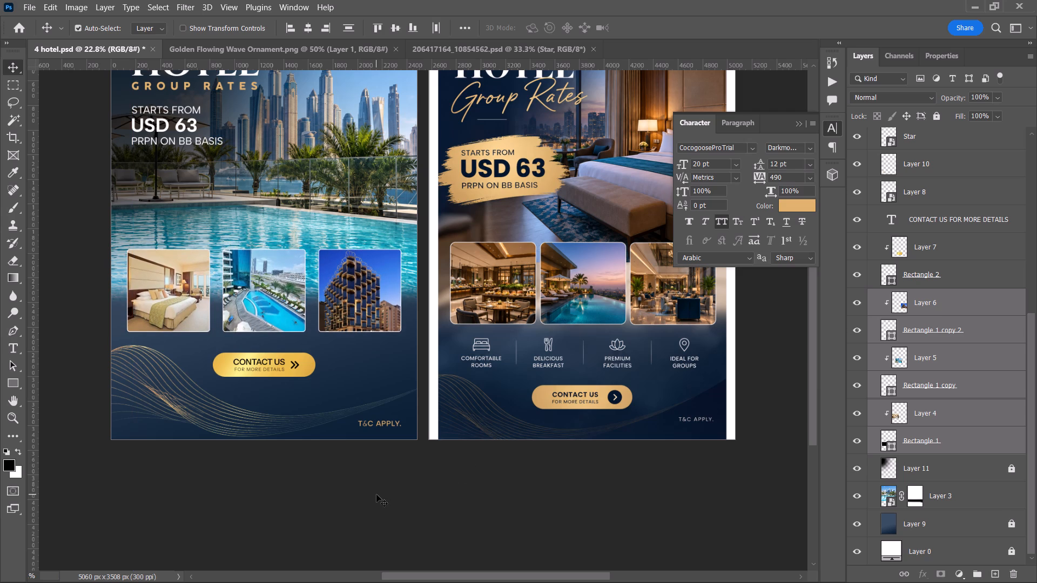
Move the CONTACT US button layers, Rectangle 2 through Layer 8, slightly down to widen the gap below the photos.
scroll(376, 494, "down", 1, "alt")
key("space")
key("space")
key("space")
key("space")
key("space")
key("space")
key("space")
key("space")
key("space")
key("space")
key("space")
key("space")
key("space")
key("space")
key("space")
left_click_drag(376, 494, 468, 528)
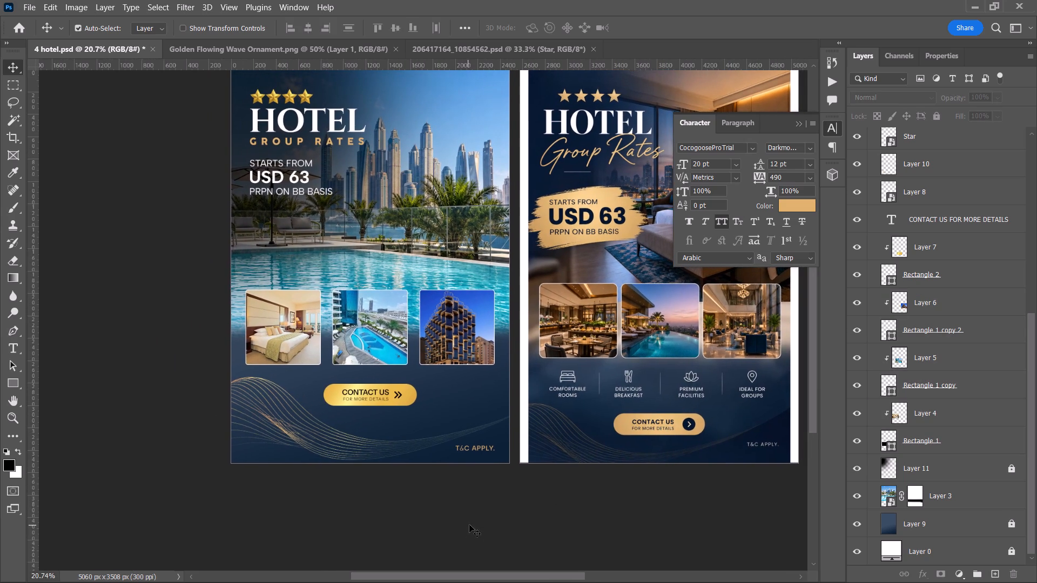
scroll(465, 516, "down", 1, "alt")
key("space")
left_click_drag(459, 512, 439, 512)
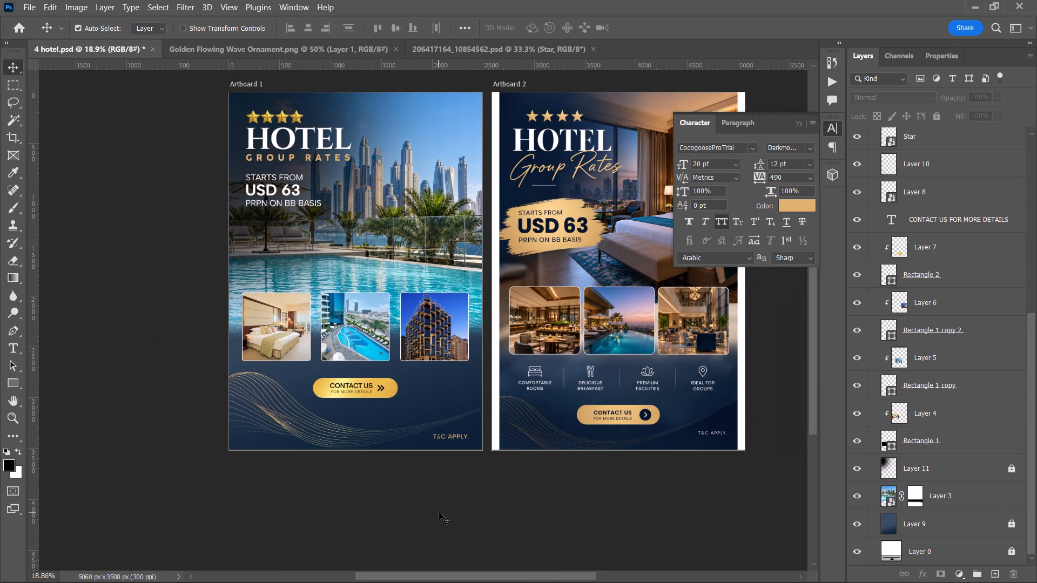
scroll(935, 251, "up", 1)
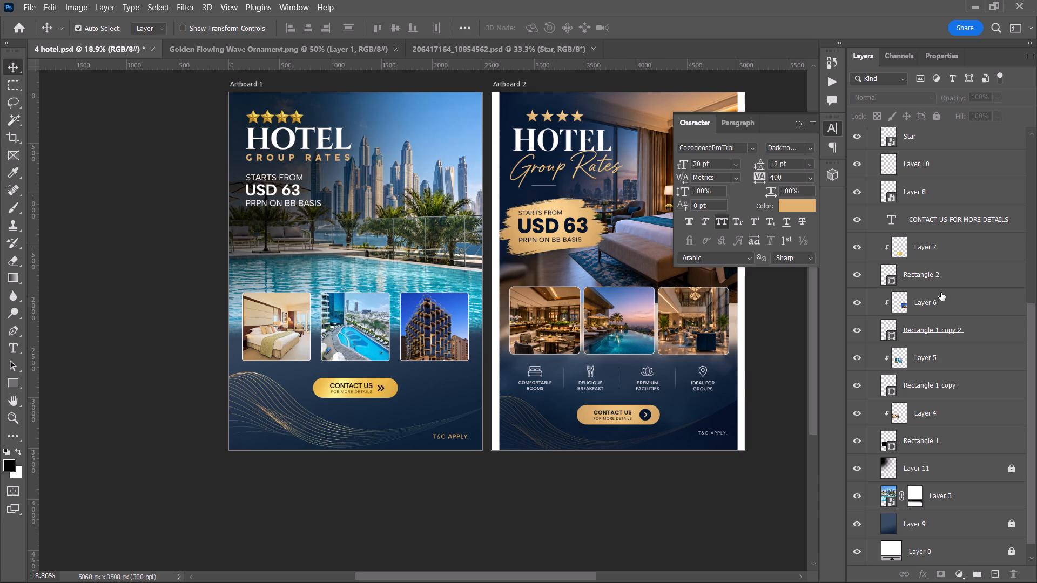
left_click(941, 293)
left_click(940, 240, "shift")
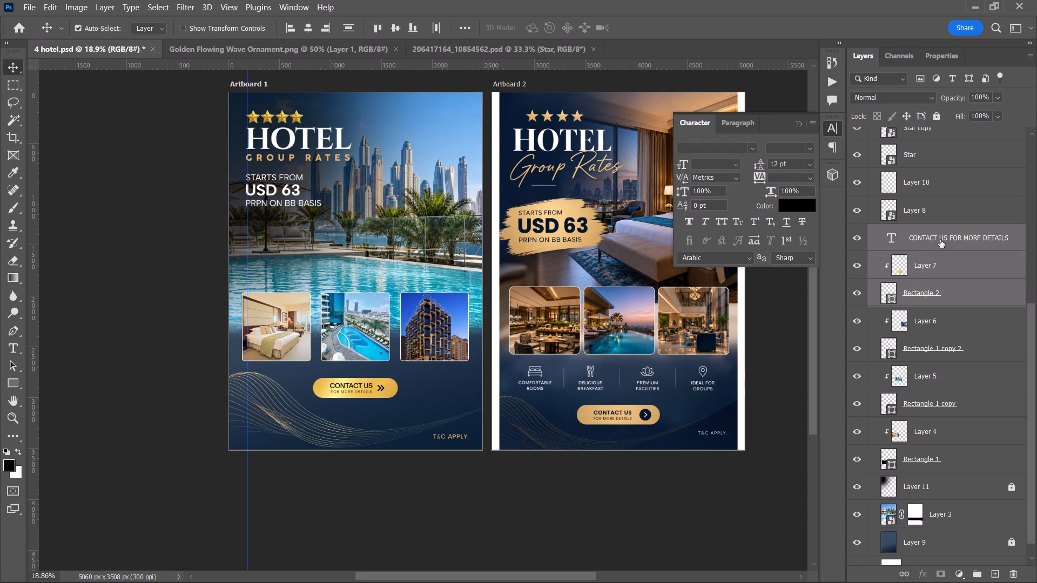
left_click(978, 208, "ctrl")
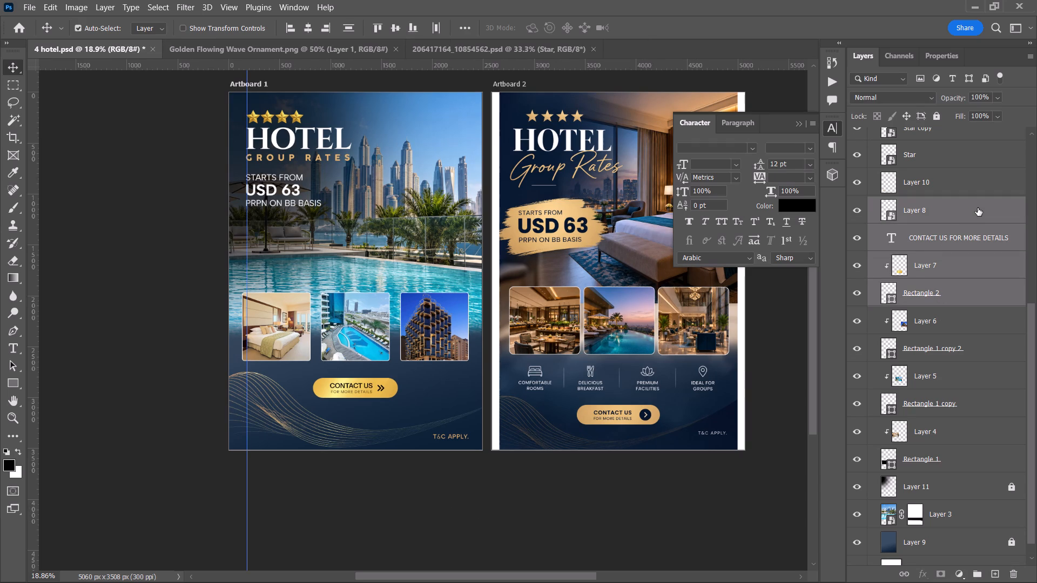
key("shift+Down")
key("shift+Down")
key("shift+Down")
key("shift+Down")
key("shift+Down")
key("shift+Down")
key("shift+Down")
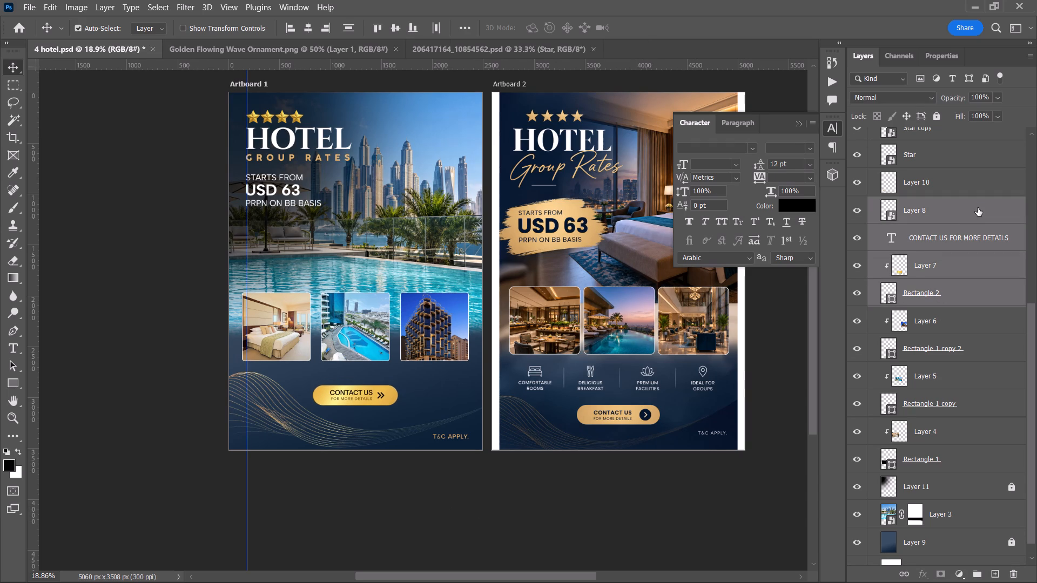
key("shift+Down")
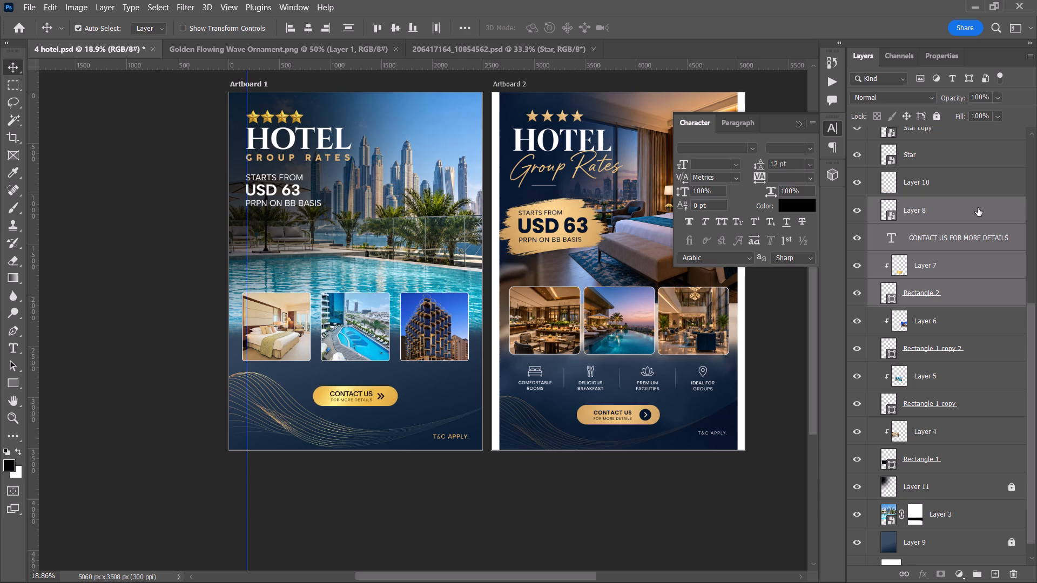
key("shift+Down")
key("shift+Down")
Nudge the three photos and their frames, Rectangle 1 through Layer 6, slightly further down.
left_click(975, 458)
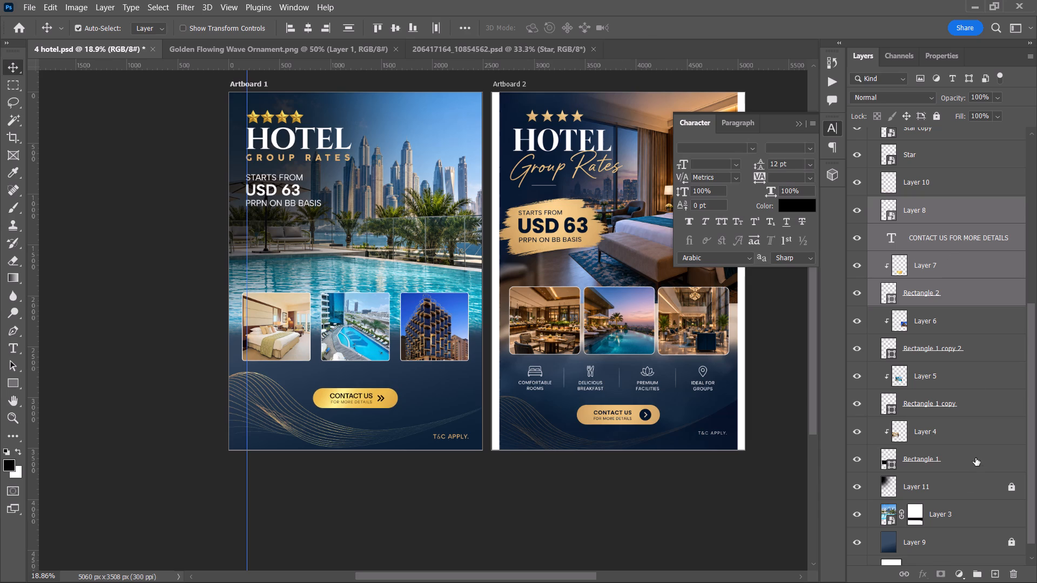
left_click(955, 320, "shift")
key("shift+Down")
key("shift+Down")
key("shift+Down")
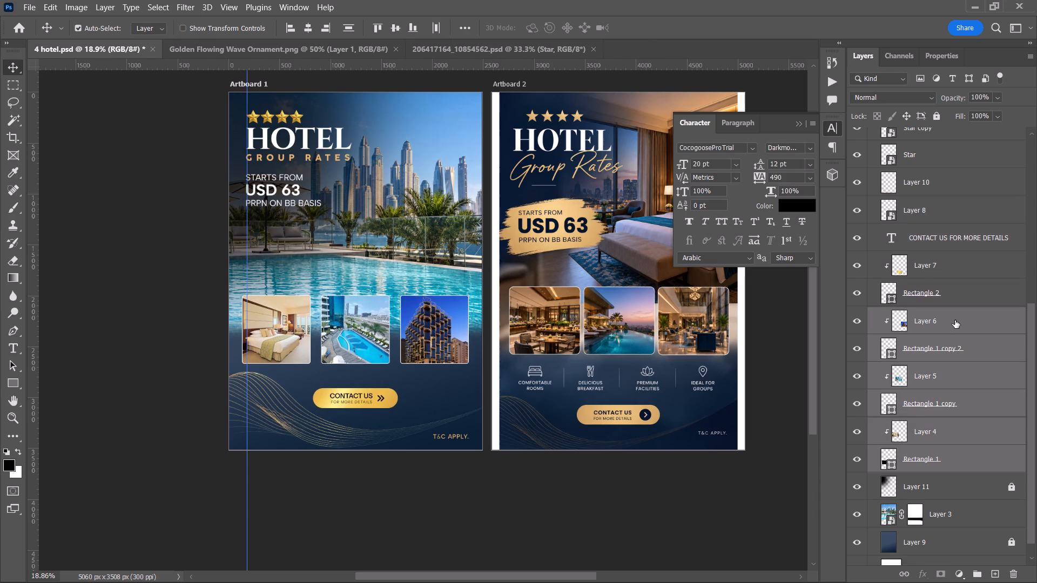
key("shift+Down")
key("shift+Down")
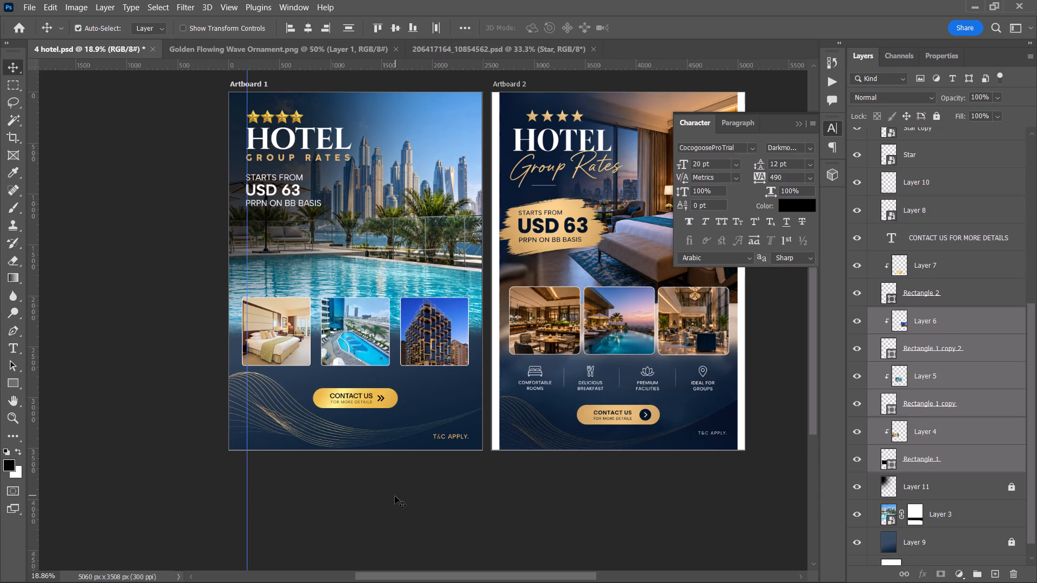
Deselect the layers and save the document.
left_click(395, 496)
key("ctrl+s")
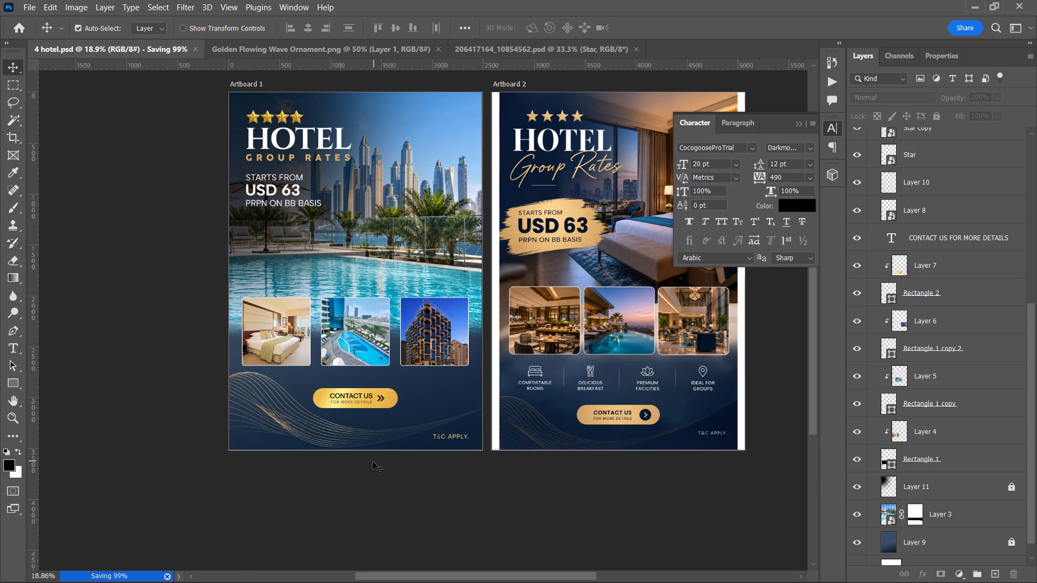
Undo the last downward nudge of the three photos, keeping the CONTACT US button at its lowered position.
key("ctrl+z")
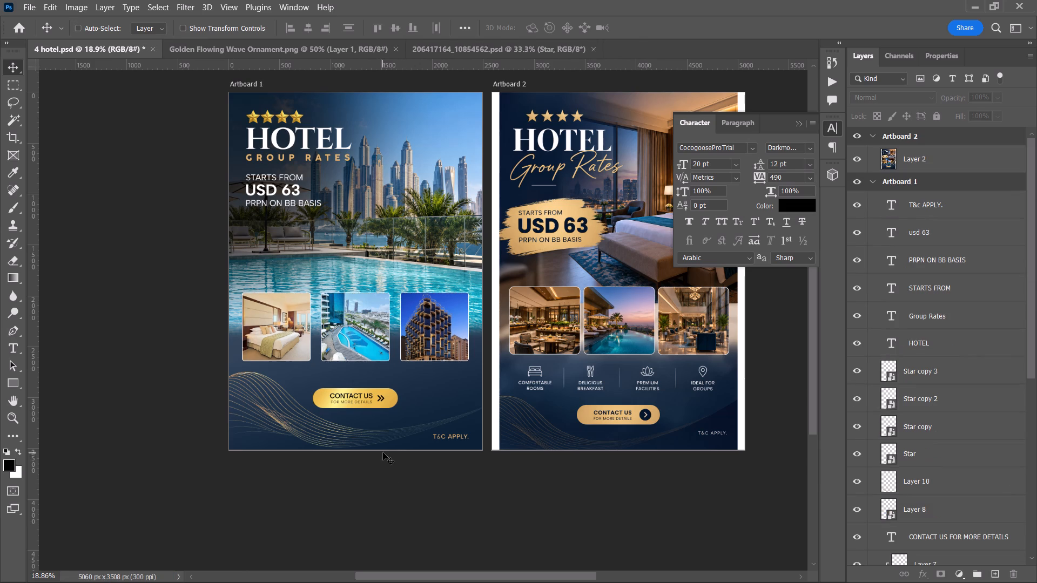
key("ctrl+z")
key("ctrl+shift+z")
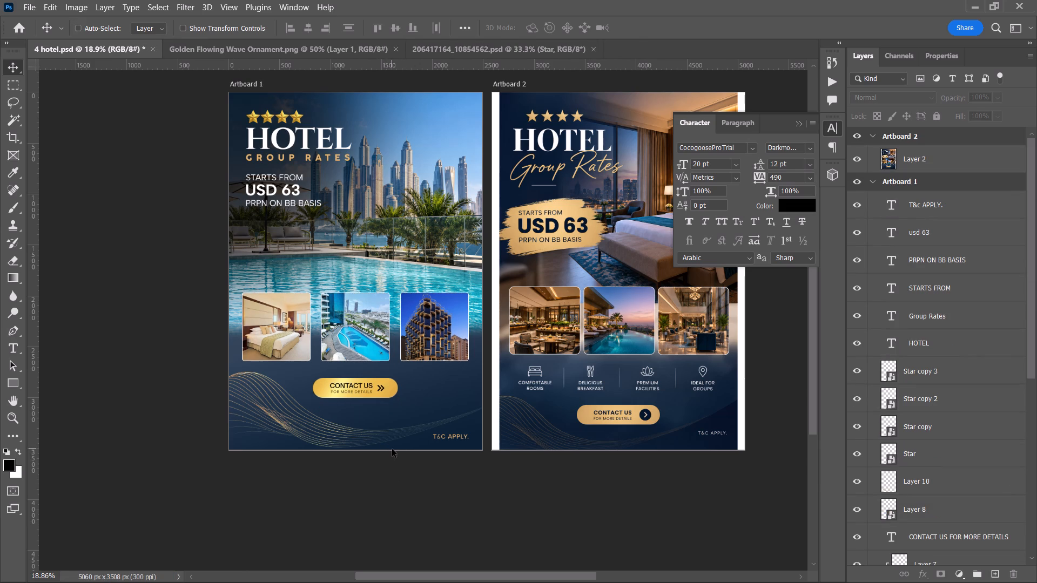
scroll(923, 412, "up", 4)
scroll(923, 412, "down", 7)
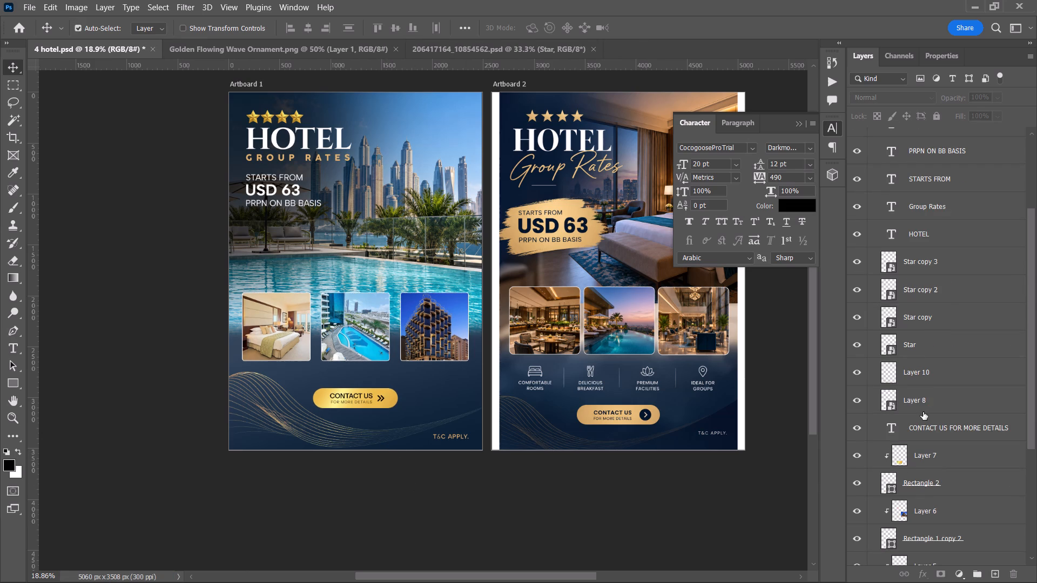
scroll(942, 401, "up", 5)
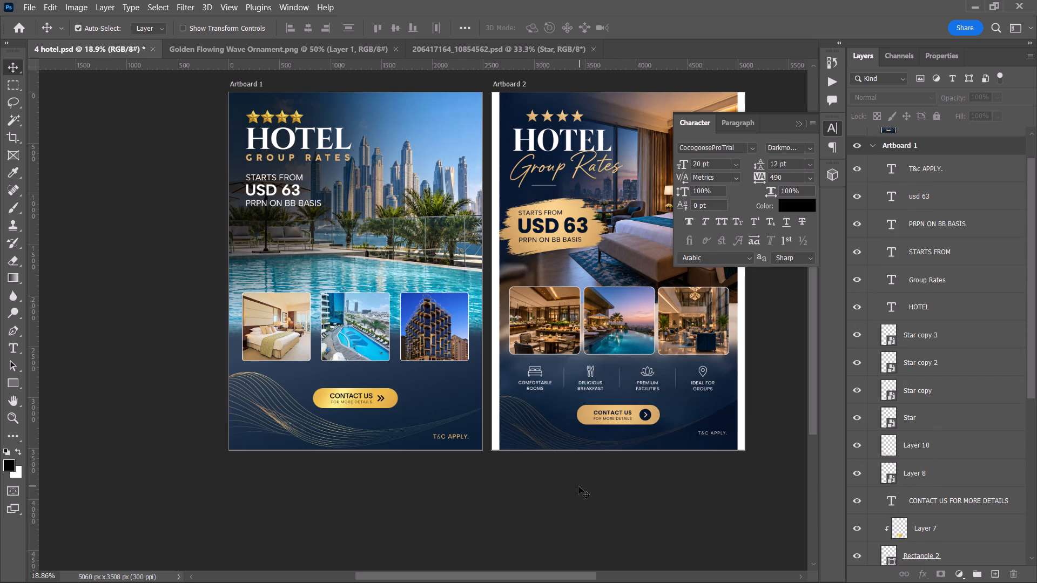
Save the document with the adjusted Artboard 1 layout.
left_click(574, 507)
key("ctrl+s")
key("ctrl+s")
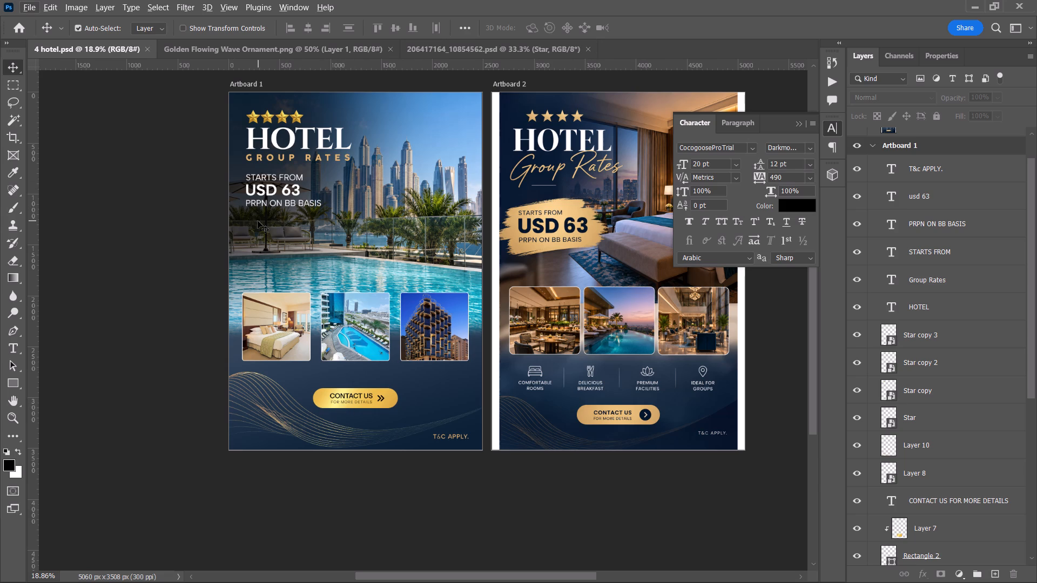
Move the four stars and the heading and price text, layers Star through usd 63, down together on Artboard 1.
scroll(252, 217, "up", 14, "alt")
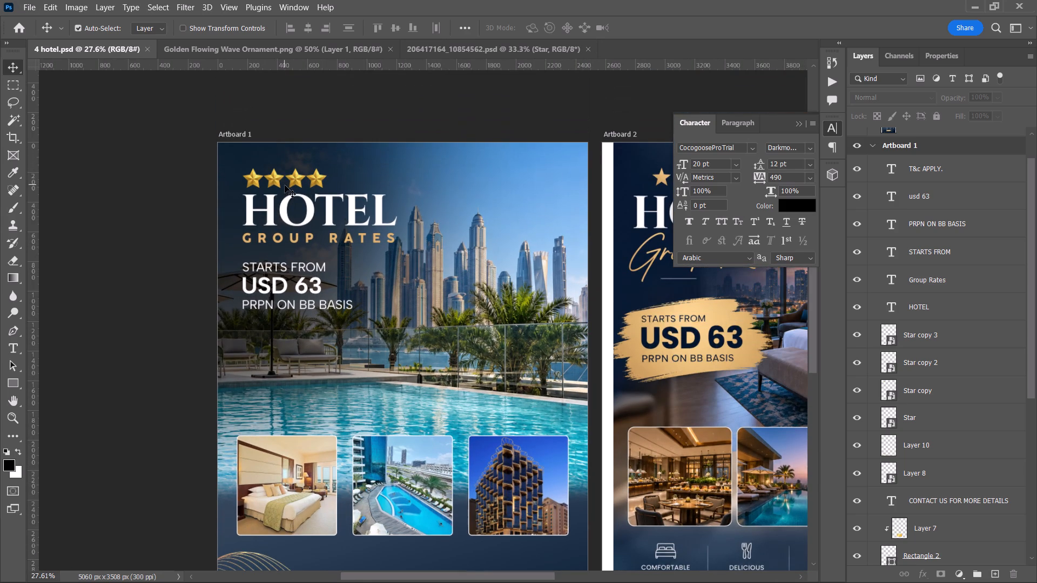
left_click(937, 418)
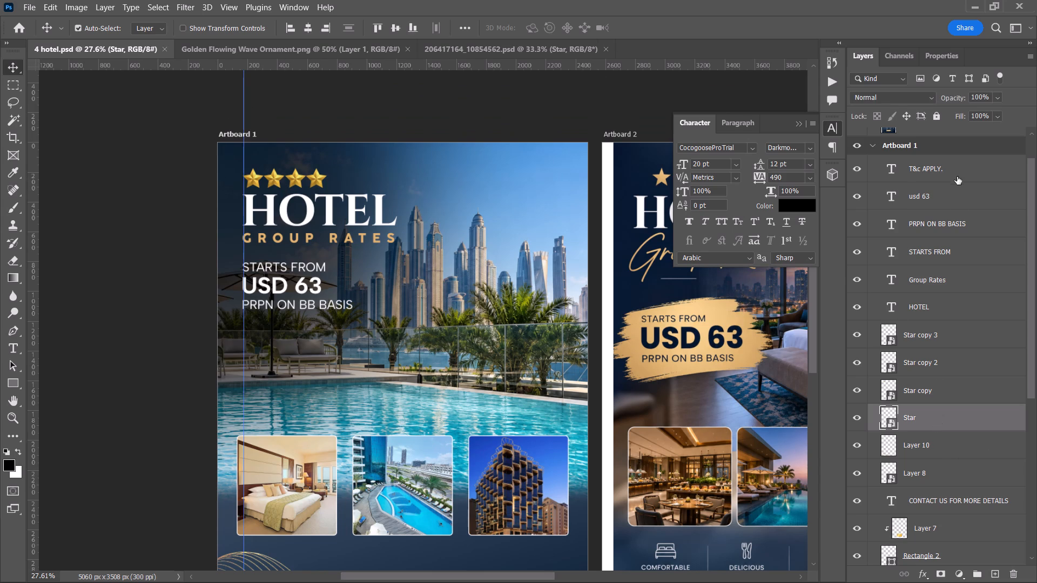
left_click(951, 194, "shift")
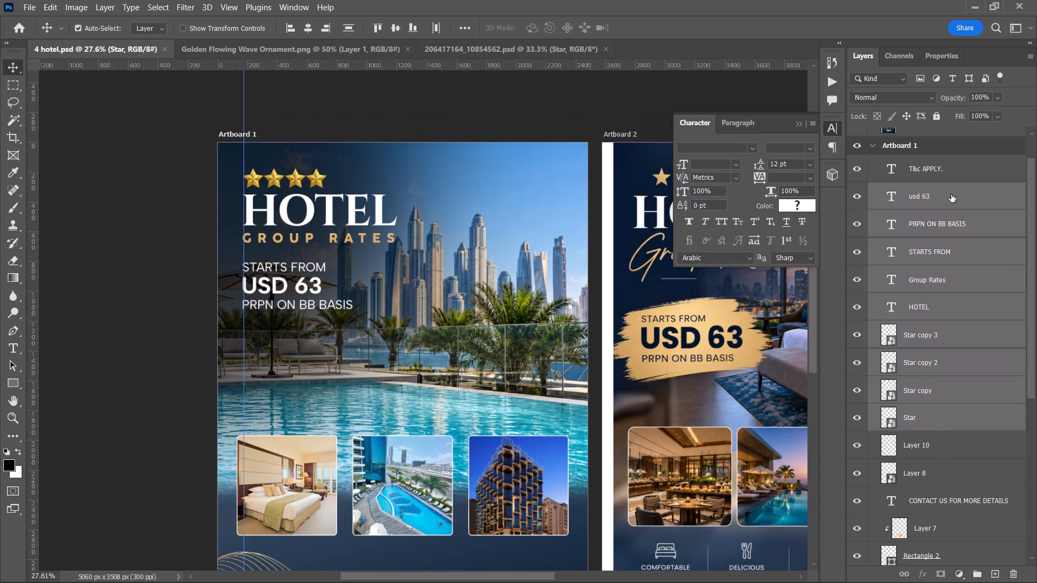
key("shift+Down")
key("shift+Down")
key("shift+Down")
key("shift+Down")
key("shift+Down")
key("shift+Down")
key("shift+Down")
key("shift+Down")
key("shift+Down")
key("shift+Down")
key("shift+Down")
key("shift+Down")
key("shift+Down")
key("shift+Down")
key("shift+Down")
key("shift+Down")
key("shift+Down")
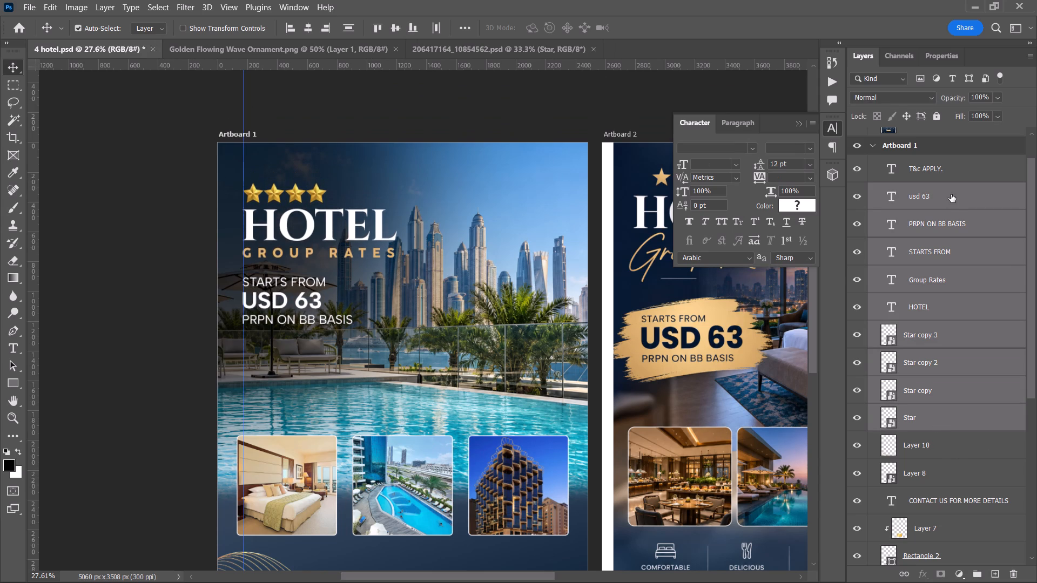
key("shift+Down")
key("shift+Down")
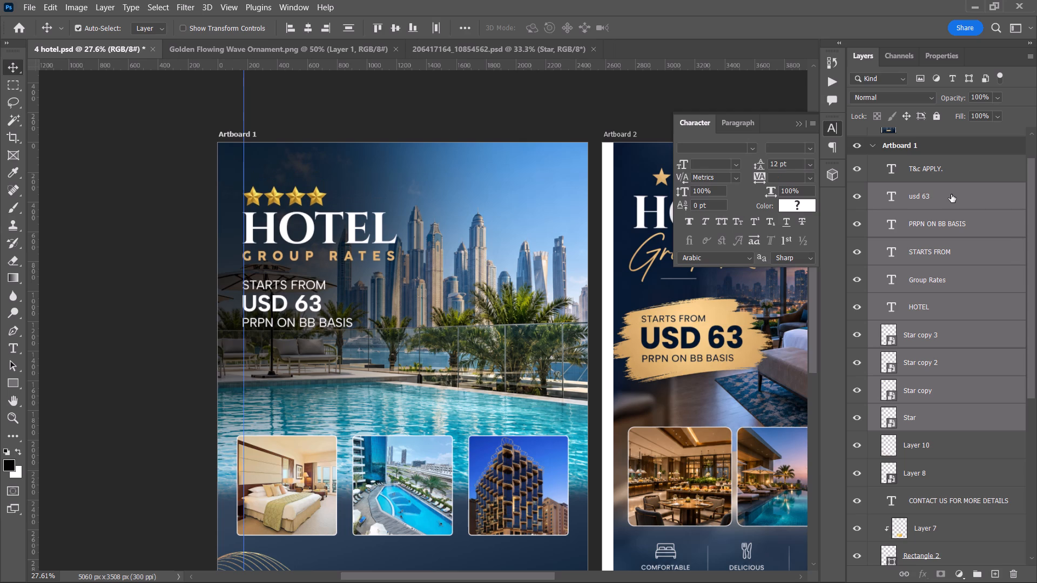
key("shift+Down")
key("shift+Down")
Unlock Layer 11, the dark shading overlay, scale it to about 114.55%, and reposition it behind the lowered heading text.
scroll(976, 286, "down", 3)
scroll(976, 286, "up", 1)
scroll(976, 287, "down", 3)
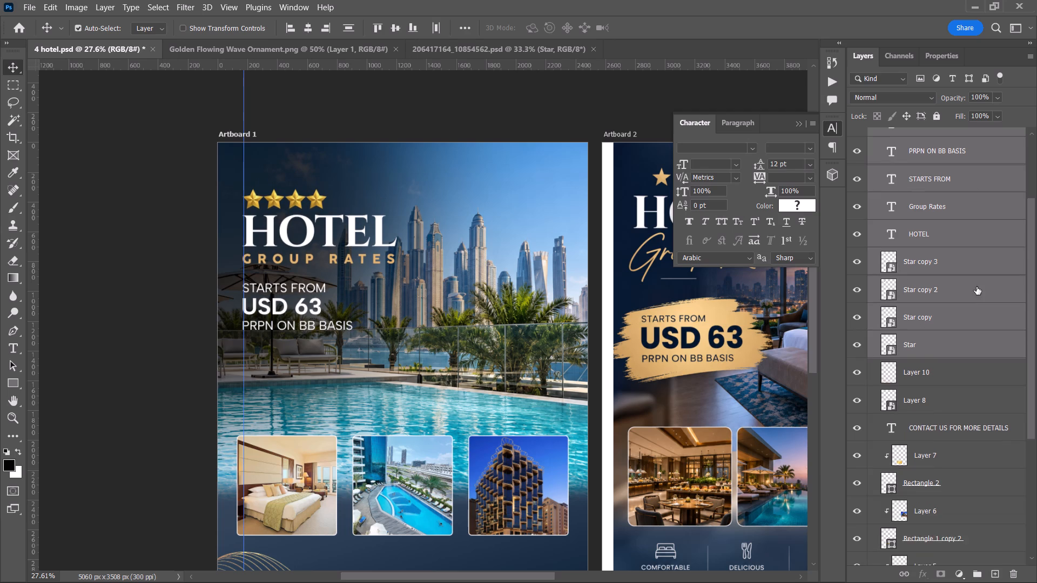
scroll(977, 287, "down", 7)
left_click(507, 301)
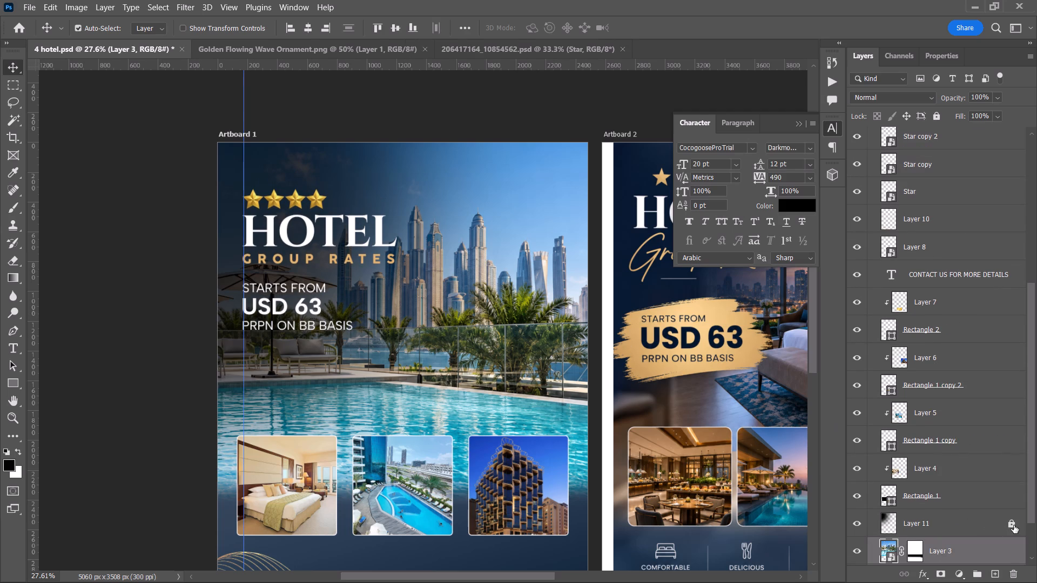
left_click(1014, 525)
left_click(982, 518)
key("ctrl+t")
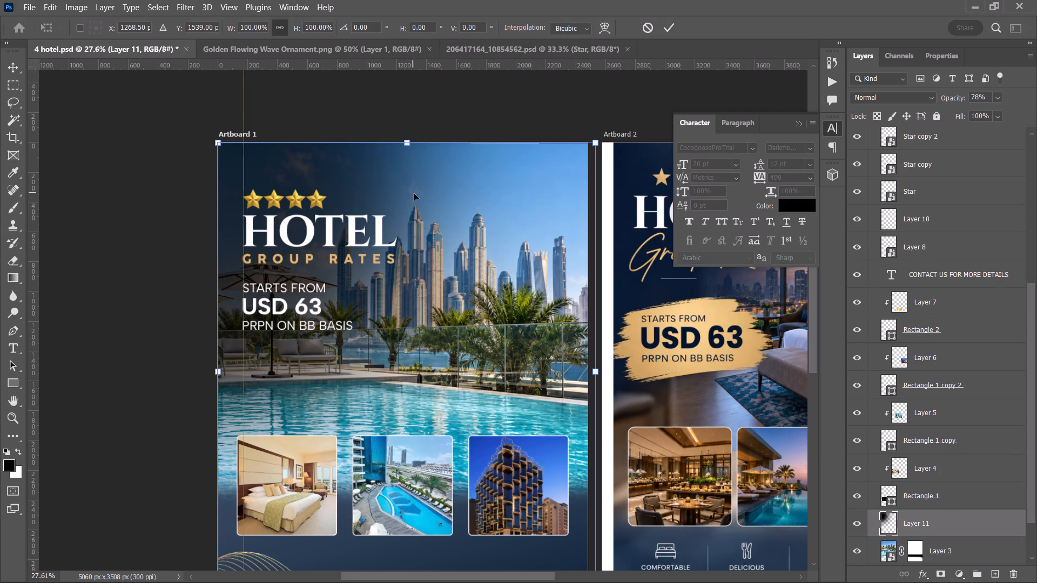
left_click_drag(597, 367, 652, 382)
left_click_drag(394, 266, 390, 302)
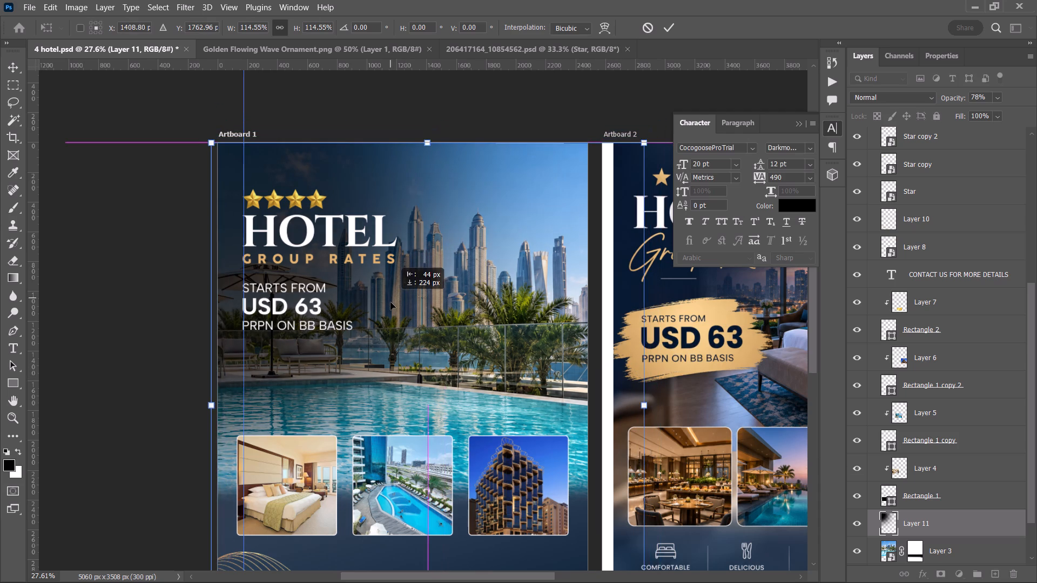
left_click_drag(390, 302, 395, 304)
left_click_drag(421, 283, 398, 266)
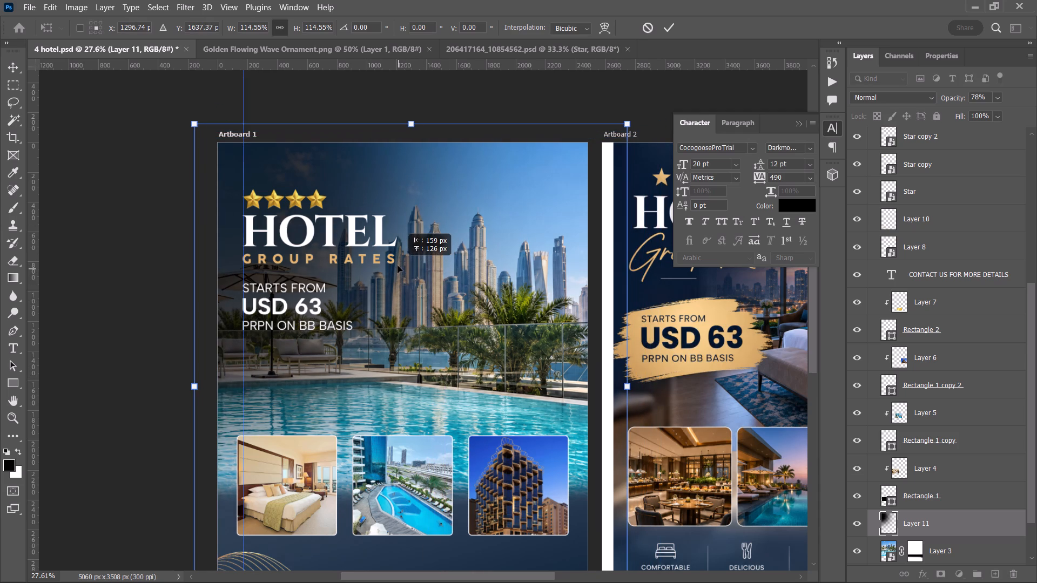
left_click_drag(398, 266, 401, 266)
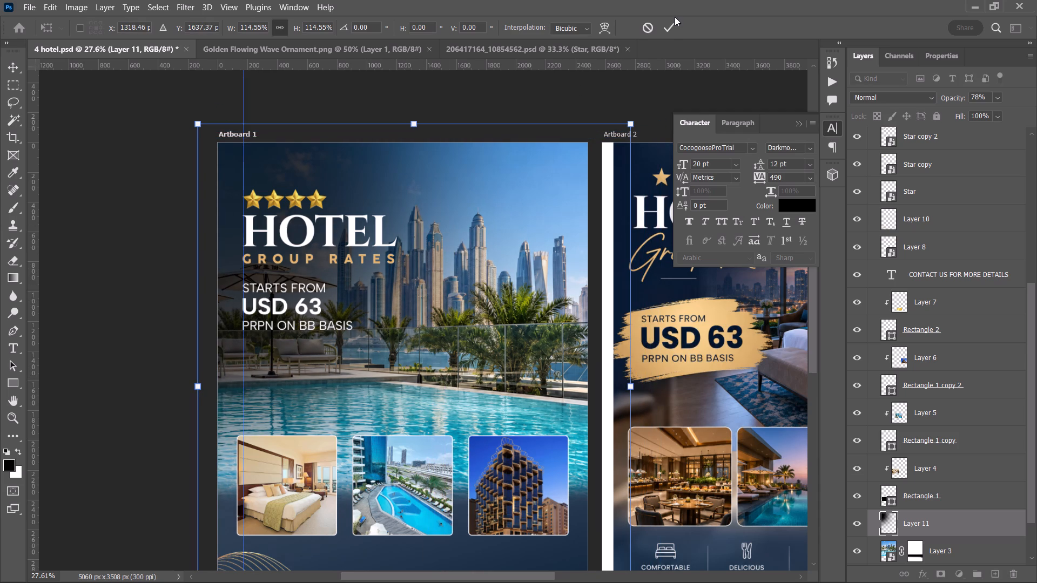
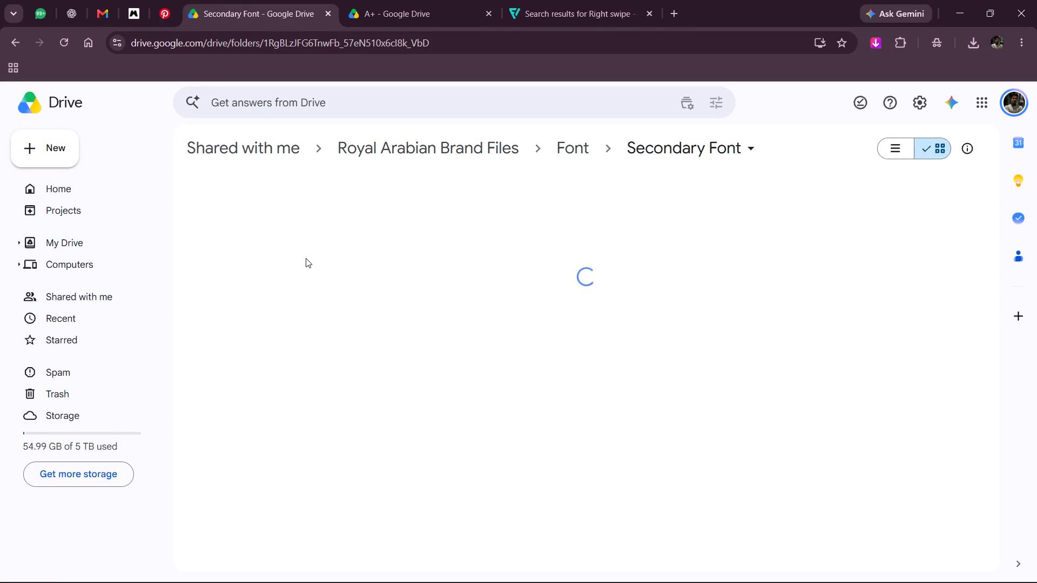
In the brand's Google Drive files, open the gontserrat folder under Secondary Font to check the secondary typeface.
middle_click(306, 258)
double_click(306, 258)
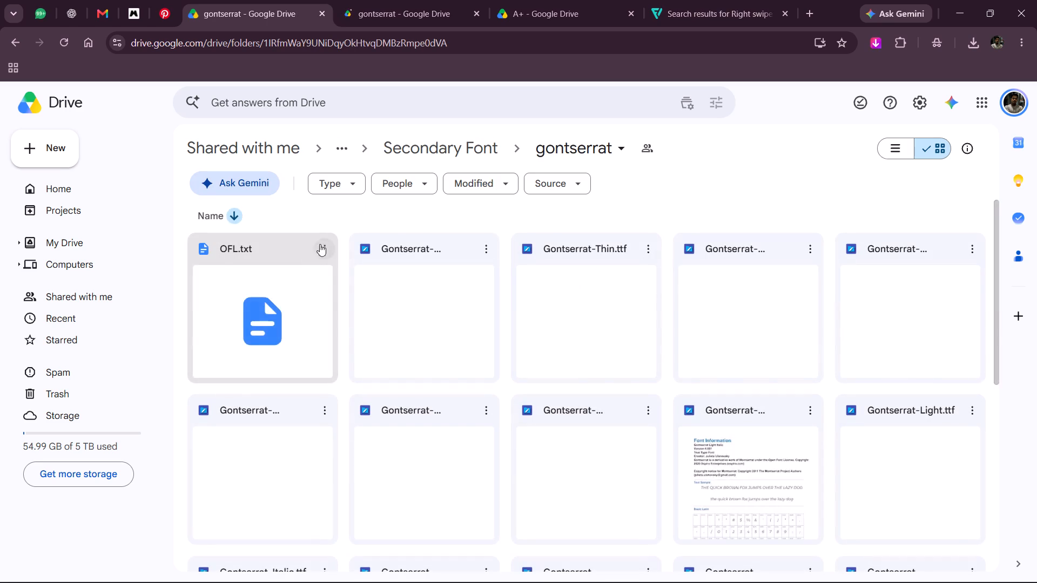
Return to the Royal Arabian Brand Files, open Font and its Primary Font folder, and select the rosemartin folder.
left_click(450, 149)
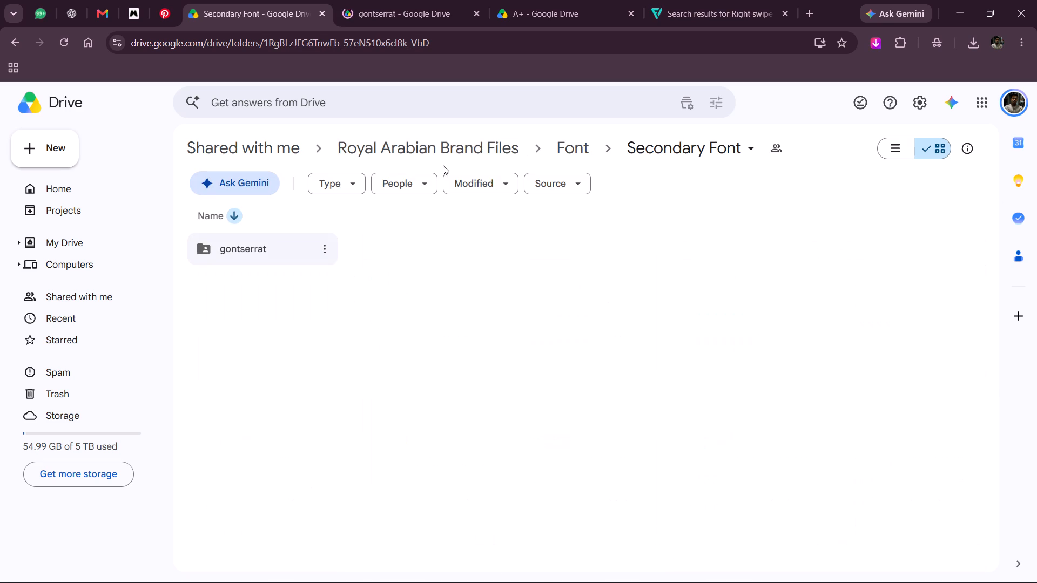
left_click(450, 145)
double_click(599, 260)
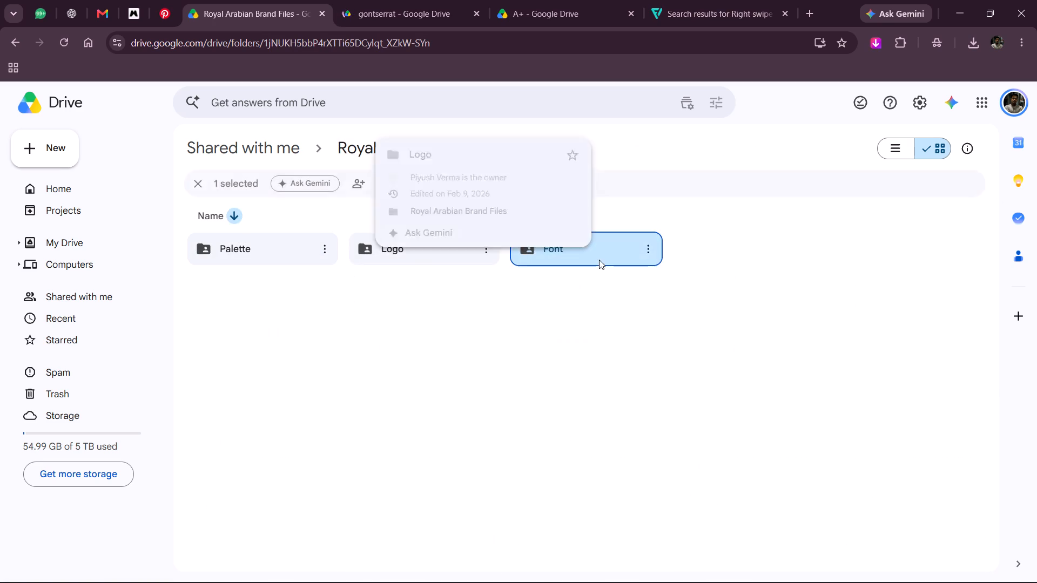
double_click(433, 247)
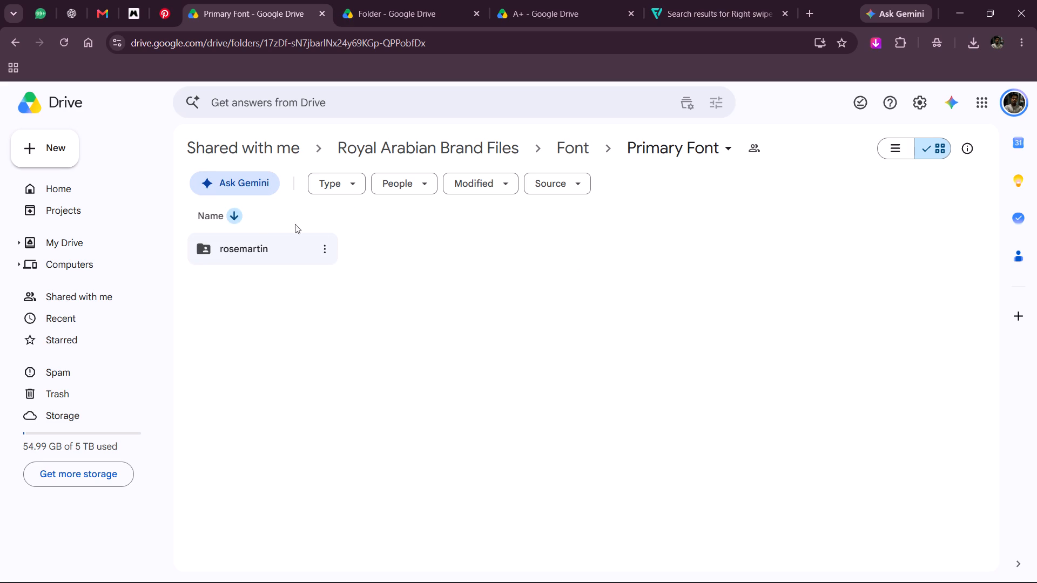
left_click(275, 244)
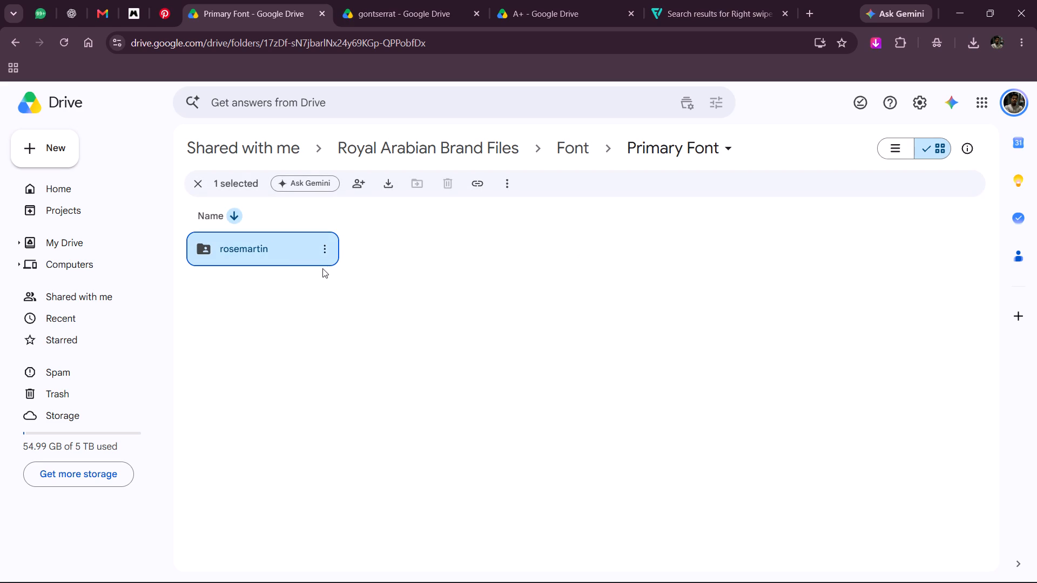
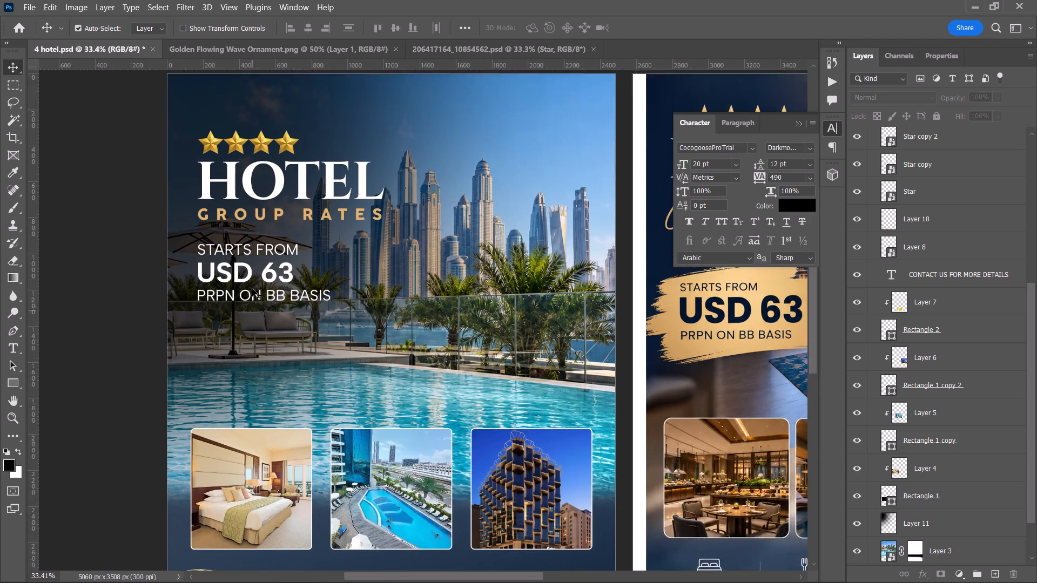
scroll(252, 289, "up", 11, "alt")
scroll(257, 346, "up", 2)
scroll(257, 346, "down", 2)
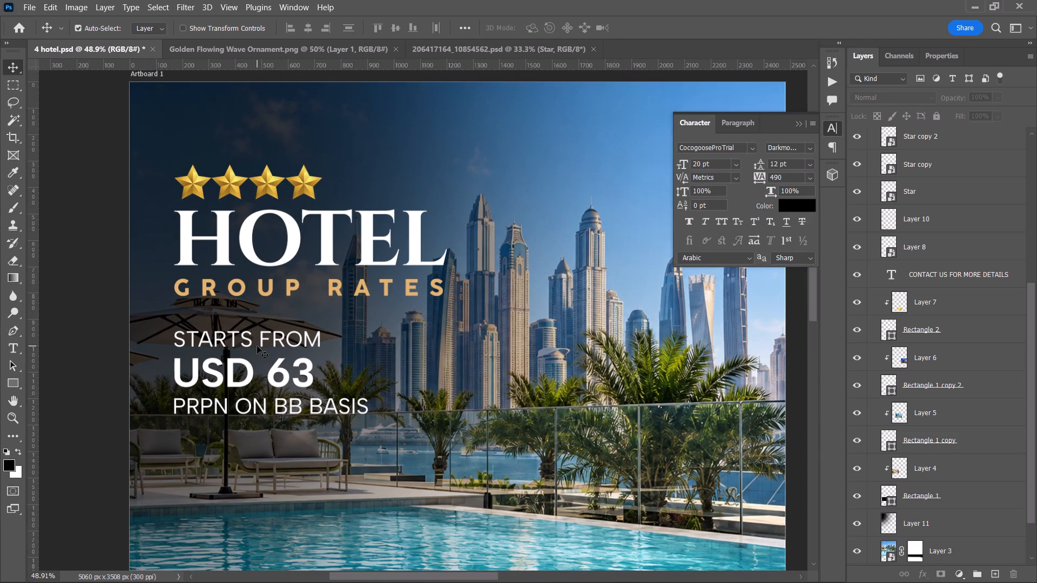
Draw an 839 by 440 px rectangle over the STARTS FROM, USD 63 and PRPN ON BB BASIS text on Artboard 1.
key("u")
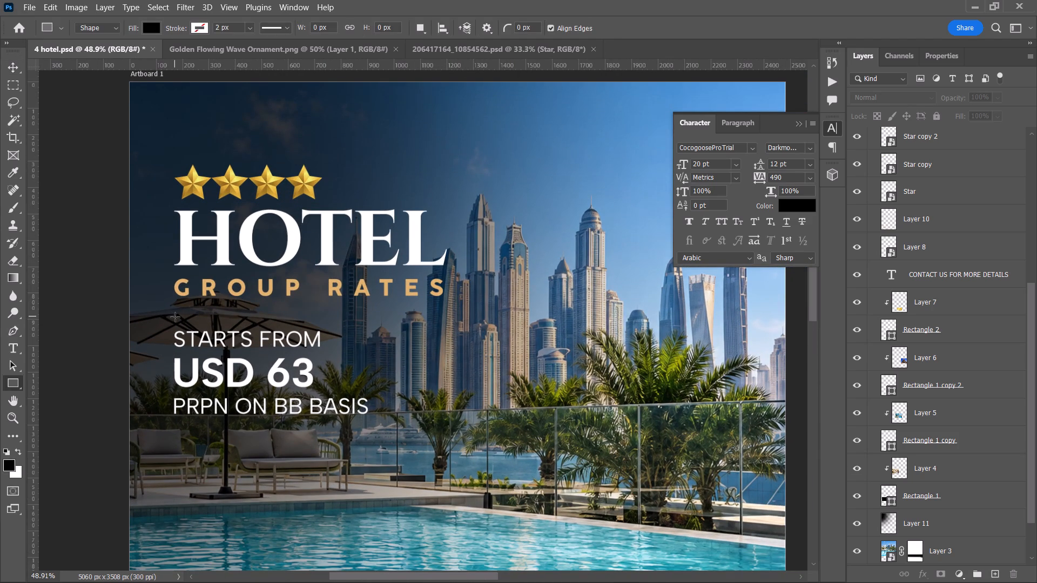
left_click_drag(175, 317, 380, 432)
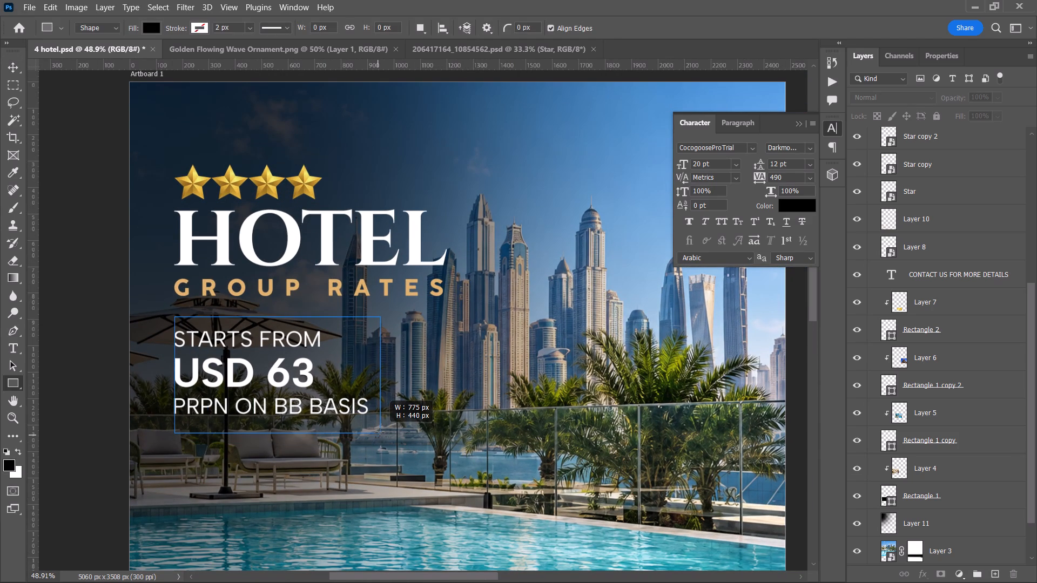
left_click_drag(380, 432, 396, 432)
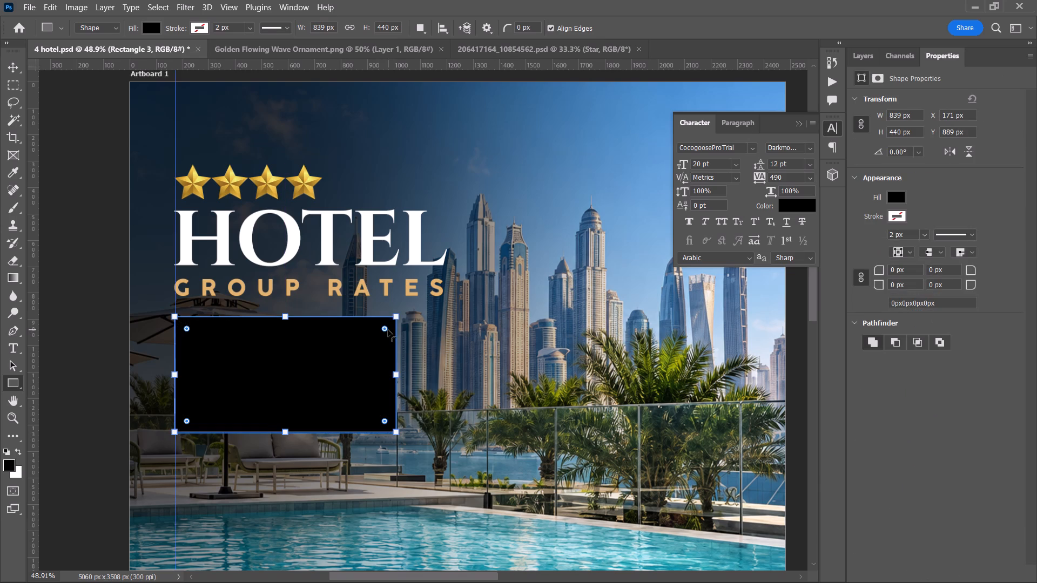
Round all four corners of the new rectangle to 23 px.
left_click_drag(388, 330, 390, 322)
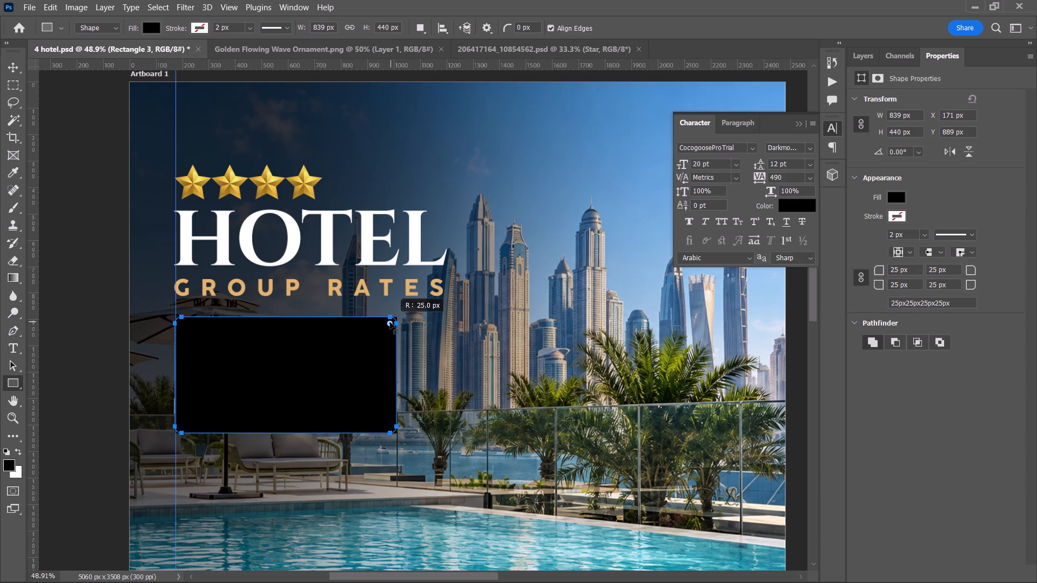
left_click_drag(390, 322, 393, 322)
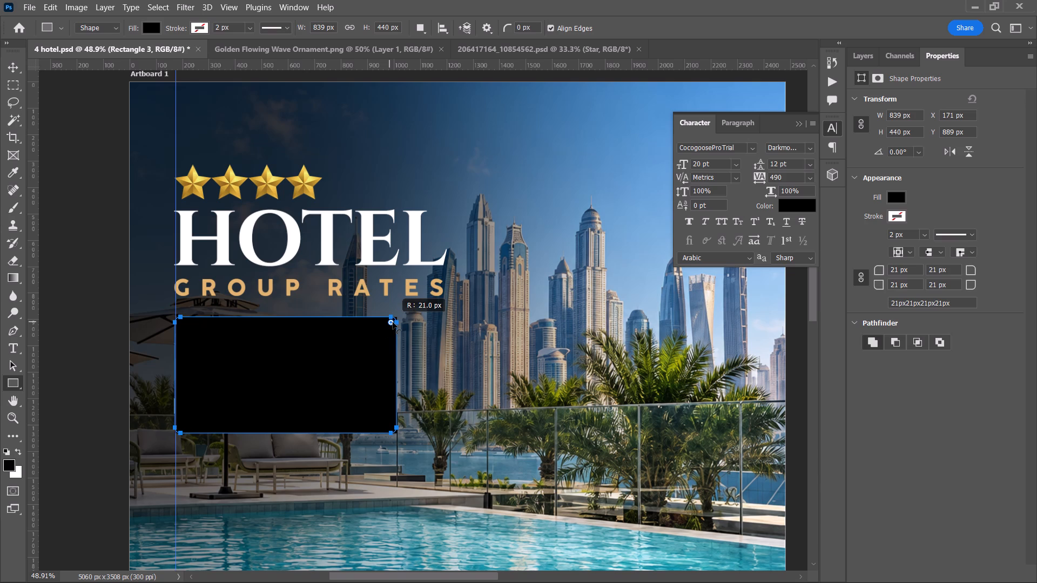
left_click_drag(393, 322, 395, 322)
left_click_drag(395, 322, 400, 315)
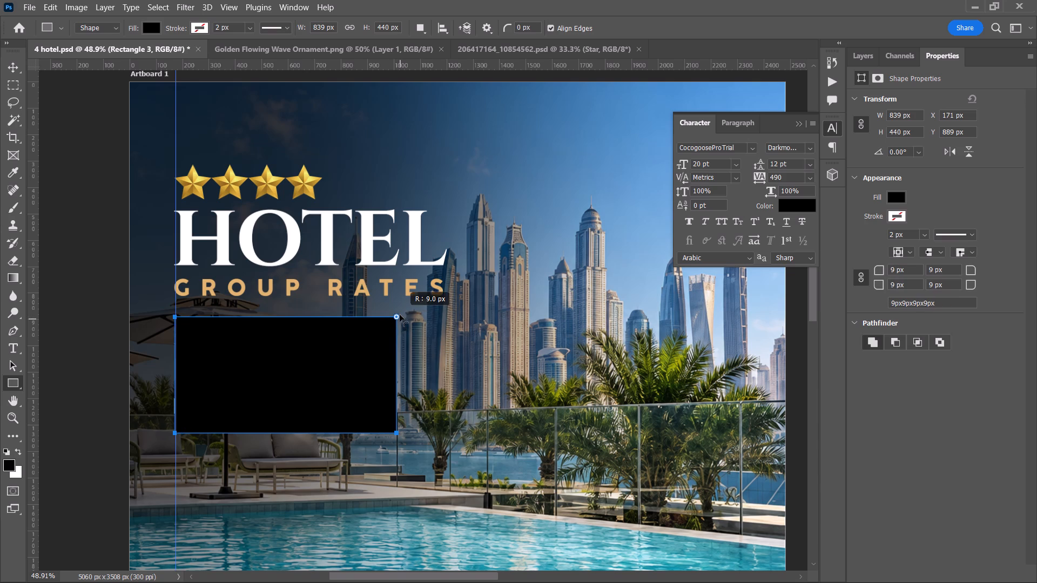
left_click_drag(400, 315, 392, 316)
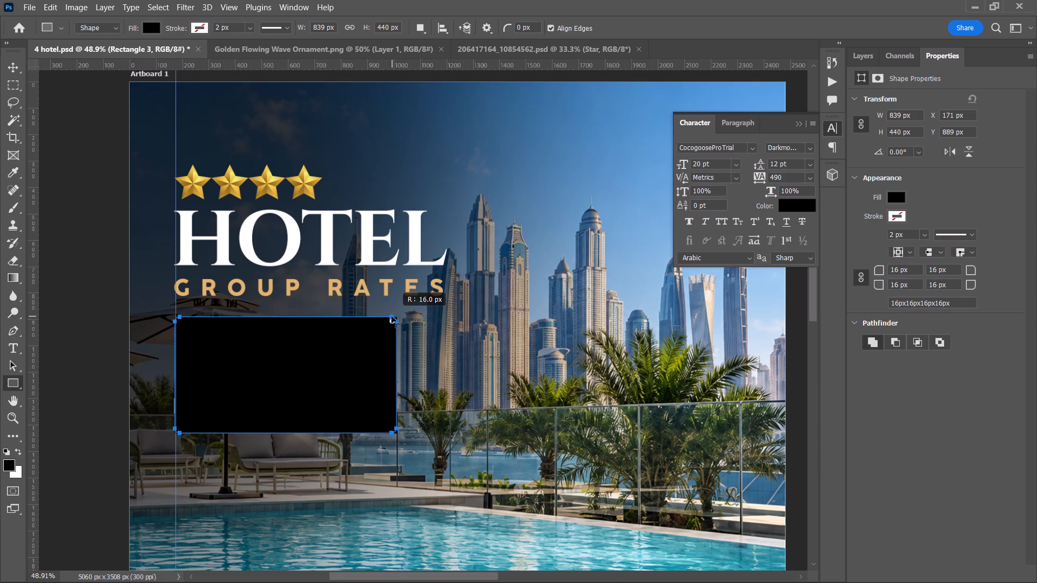
left_click_drag(392, 316, 392, 318)
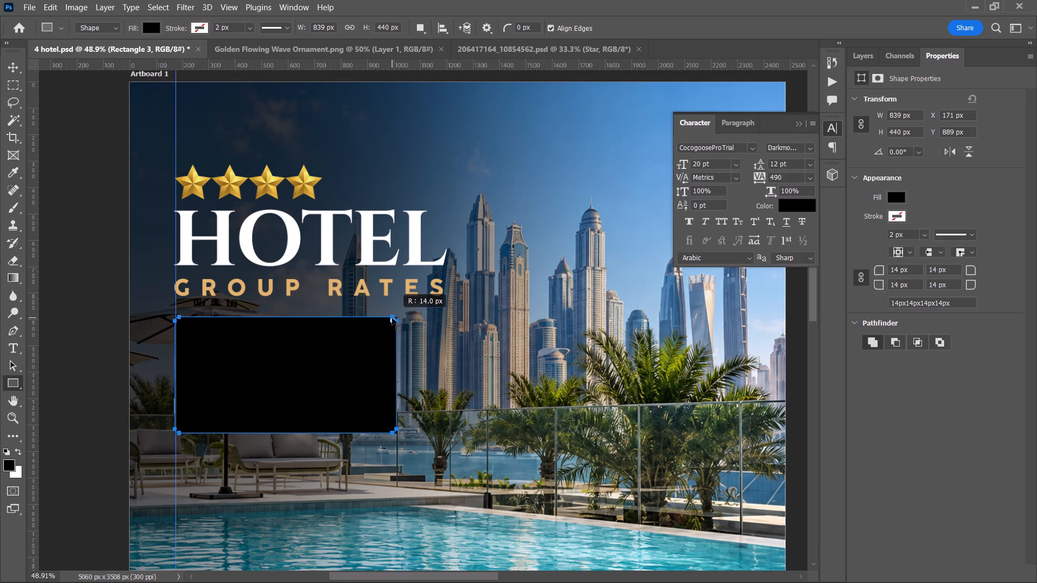
left_click_drag(392, 318, 392, 318)
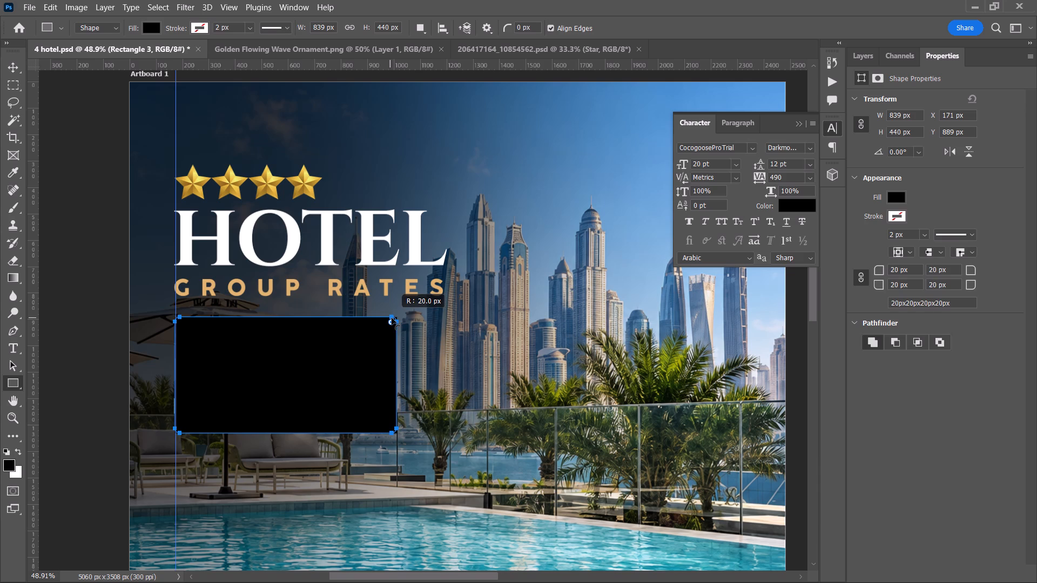
left_click_drag(392, 318, 390, 318)
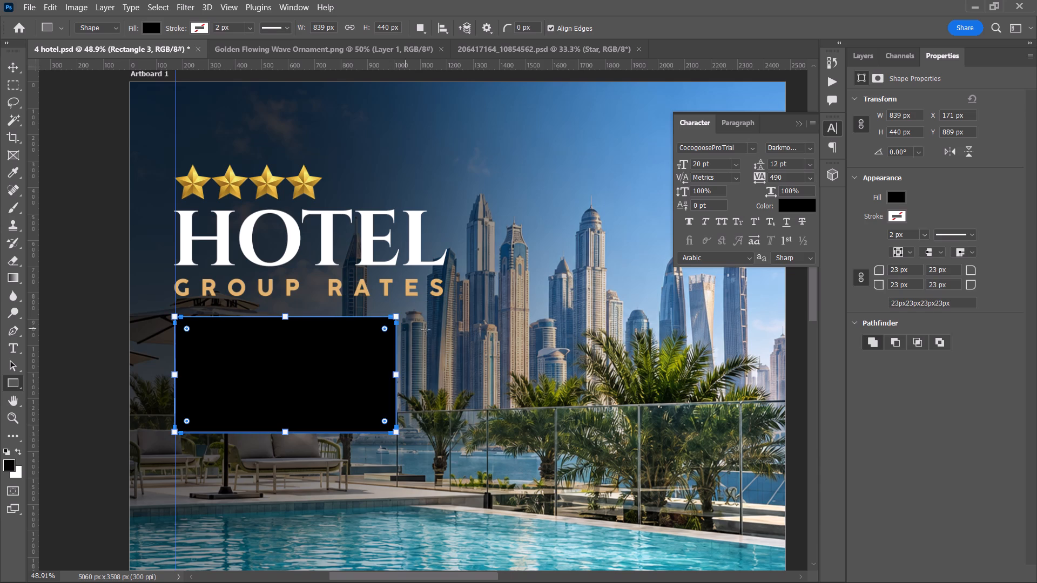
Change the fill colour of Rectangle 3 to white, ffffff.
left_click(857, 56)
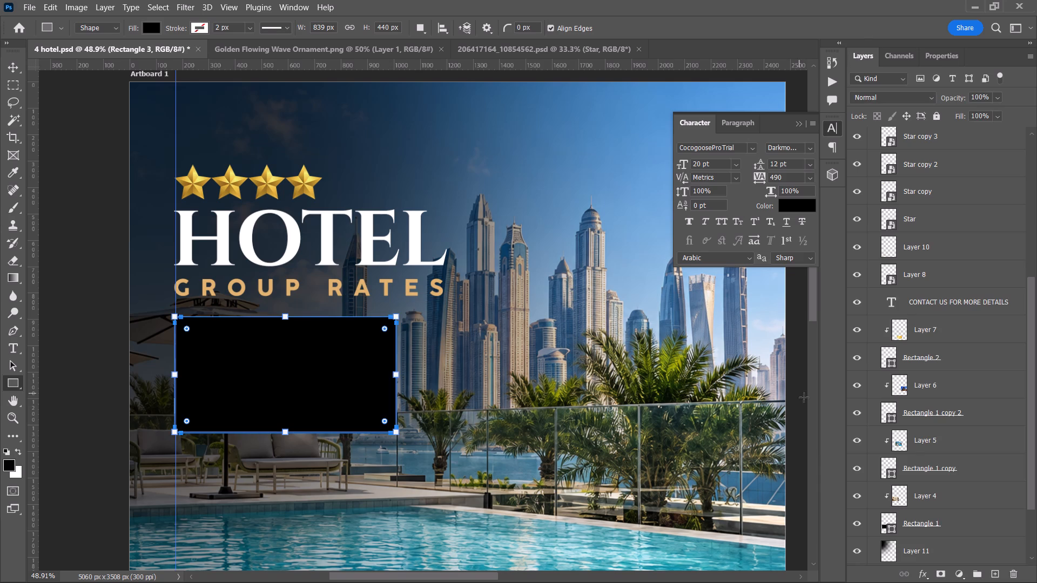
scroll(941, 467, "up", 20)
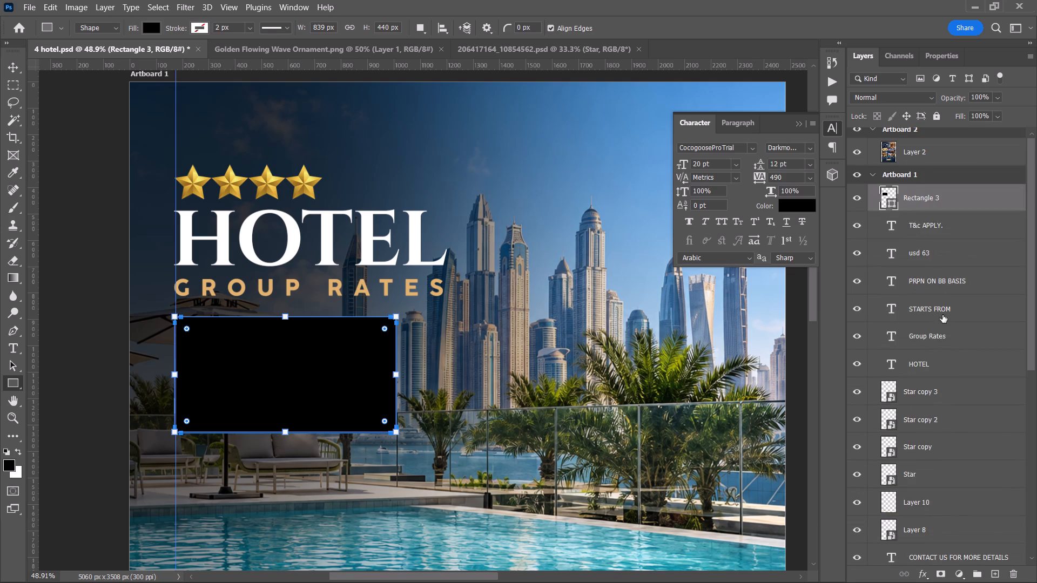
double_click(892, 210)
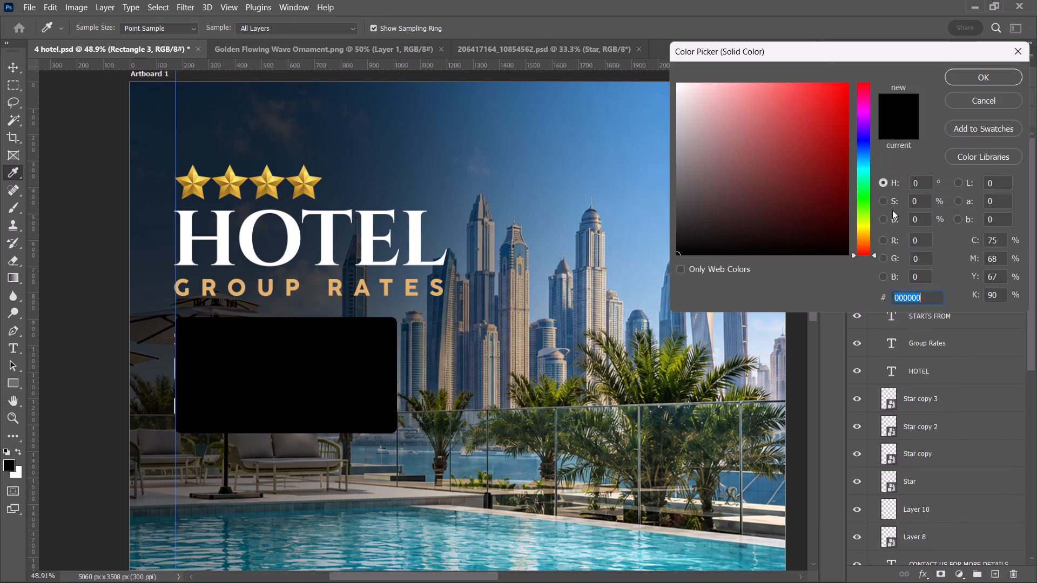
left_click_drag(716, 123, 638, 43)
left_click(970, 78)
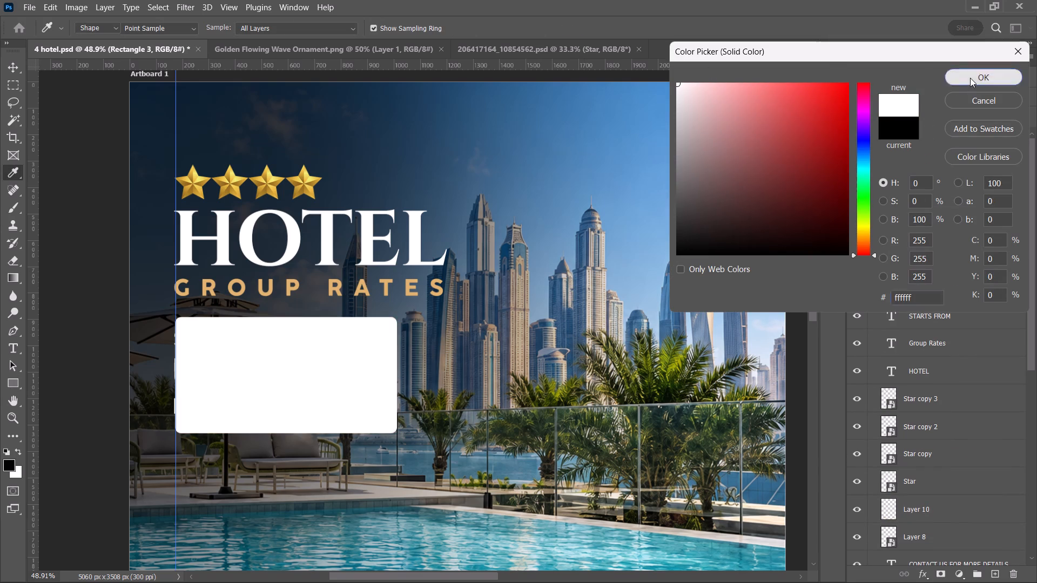
Place Rectangle 3 directly beneath the STARTS FROM layer, above Group Rates, and lower its opacity to 38%.
left_click_drag(961, 204, 971, 367)
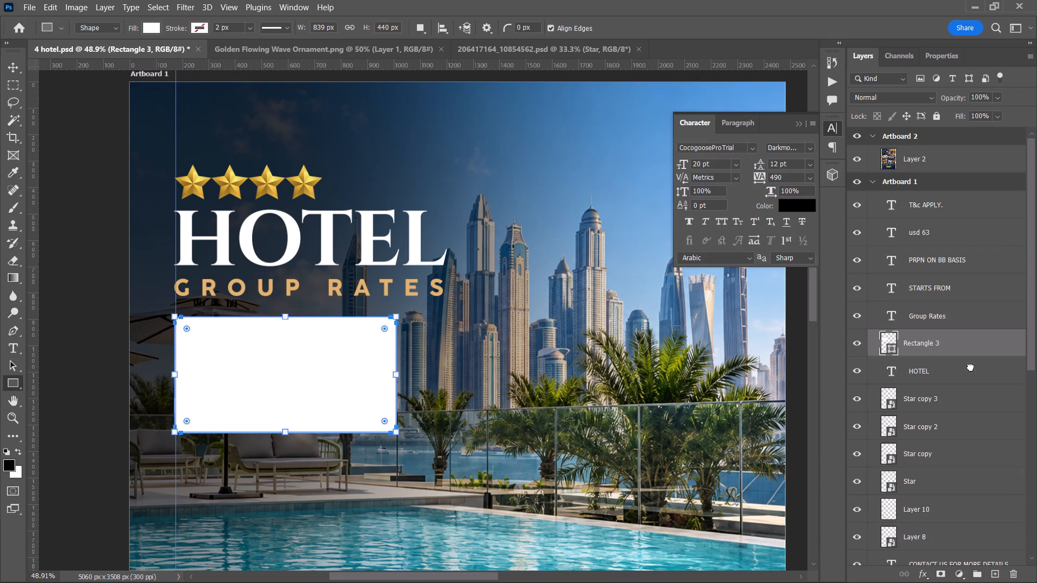
left_click(999, 99)
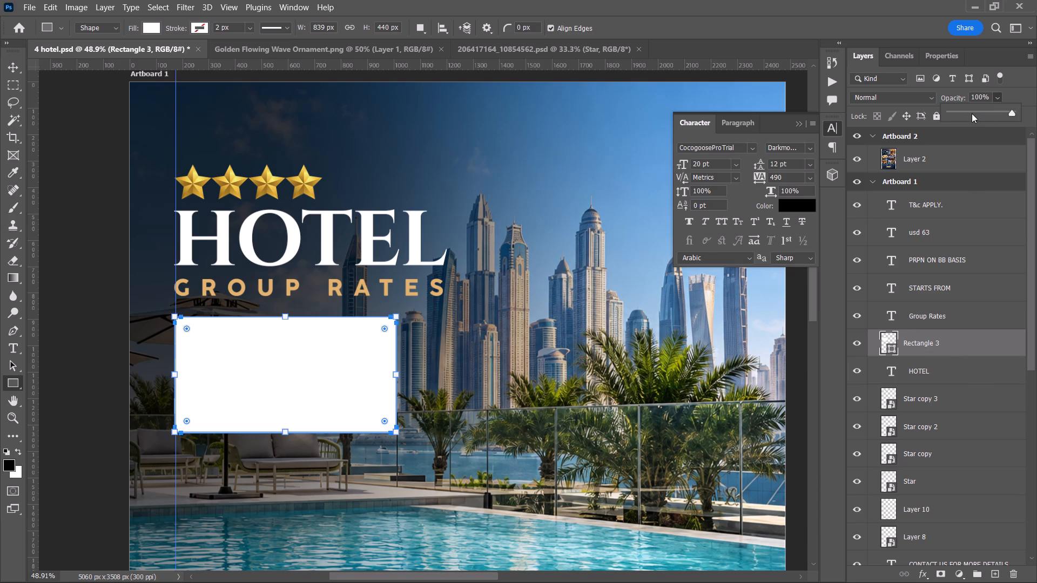
left_click(973, 113)
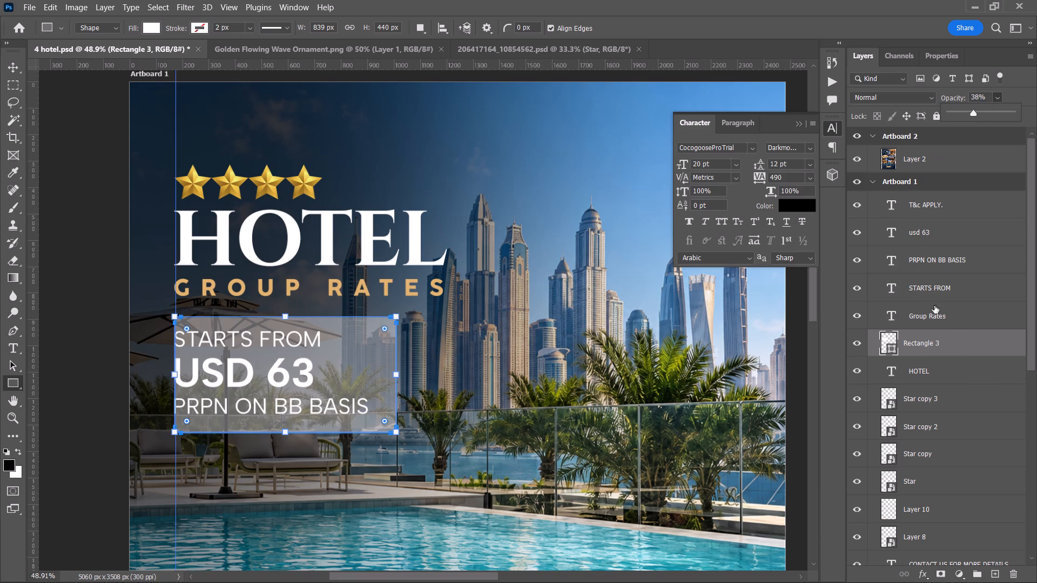
left_click(10, 68)
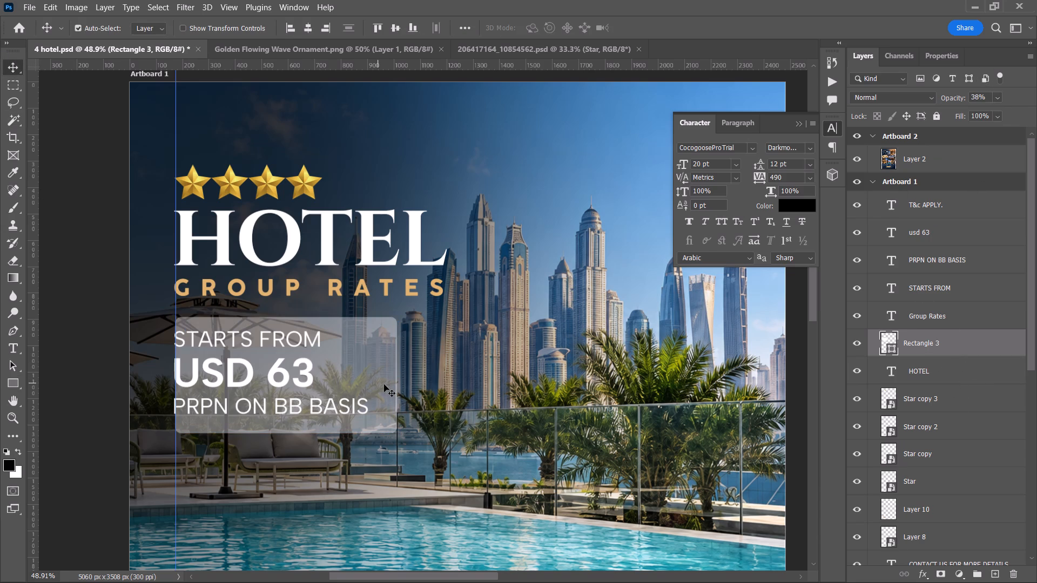
left_click(384, 384)
left_click_drag(964, 344, 968, 297)
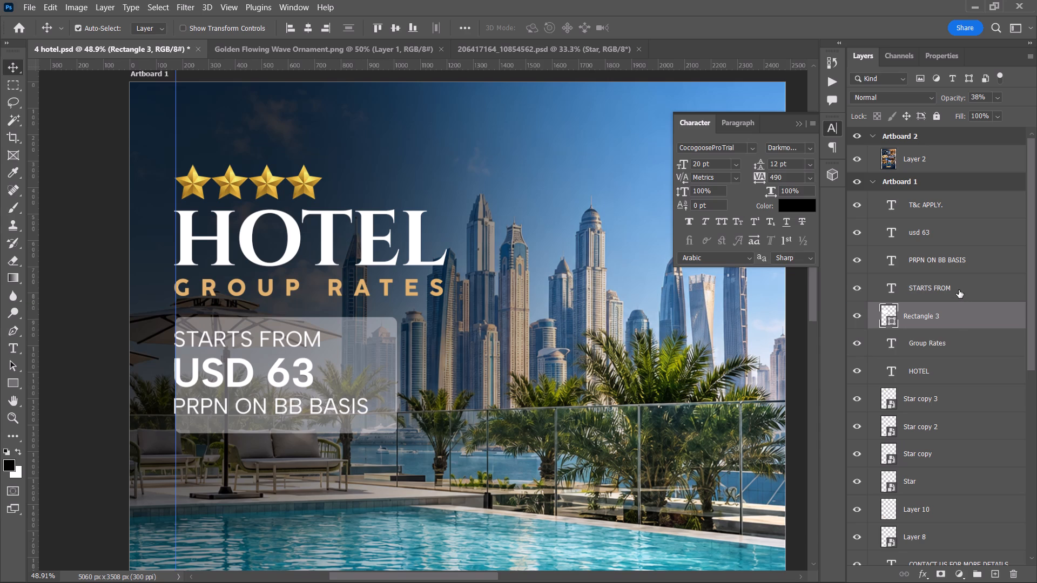
Shift the STARTS FROM, PRPN ON BB BASIS and usd 63 text layers 70 px to the right inside the rectangle.
left_click(959, 290)
left_click(955, 257, "shift")
left_click(945, 228, "shift")
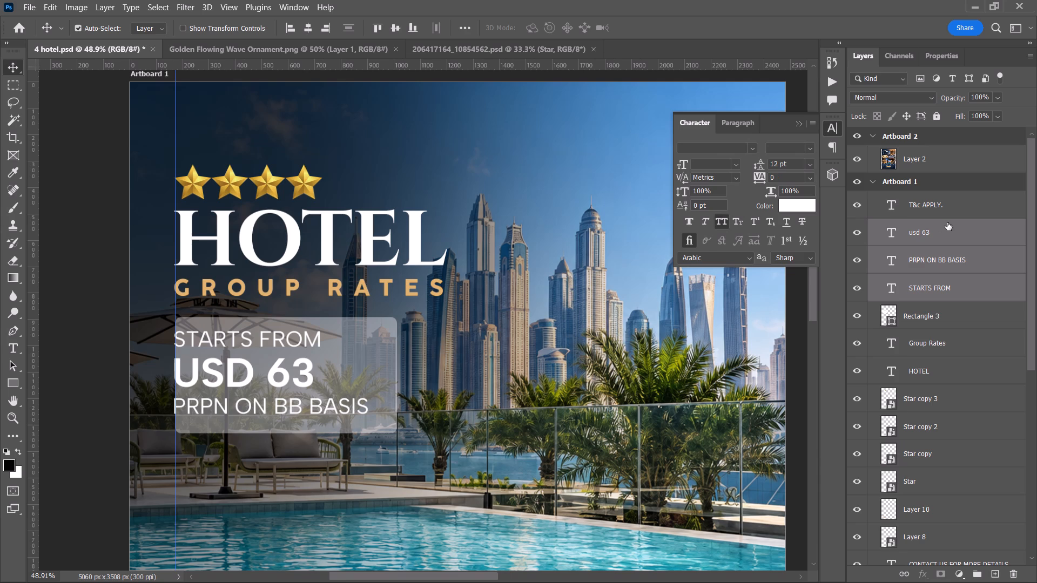
key("shift+Right")
key("shift+Right")
key("shift+Right")
key("shift+Right")
key("shift+Right")
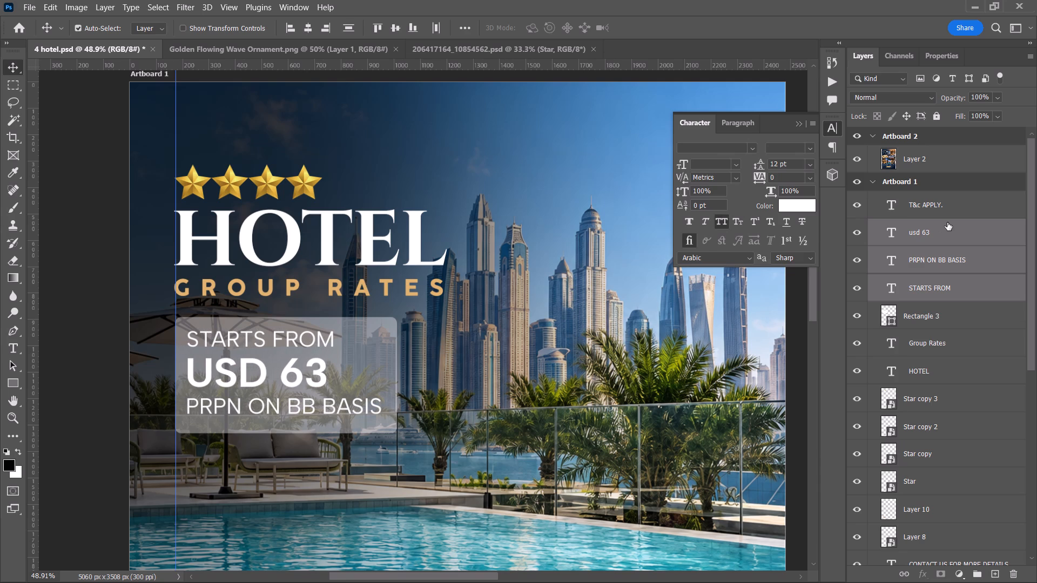
key("shift+Right")
key("shift+Right")
Move Rectangle 3 and the three price text layers down together by 50 px below GROUP RATES, then deselect them.
left_click(977, 313)
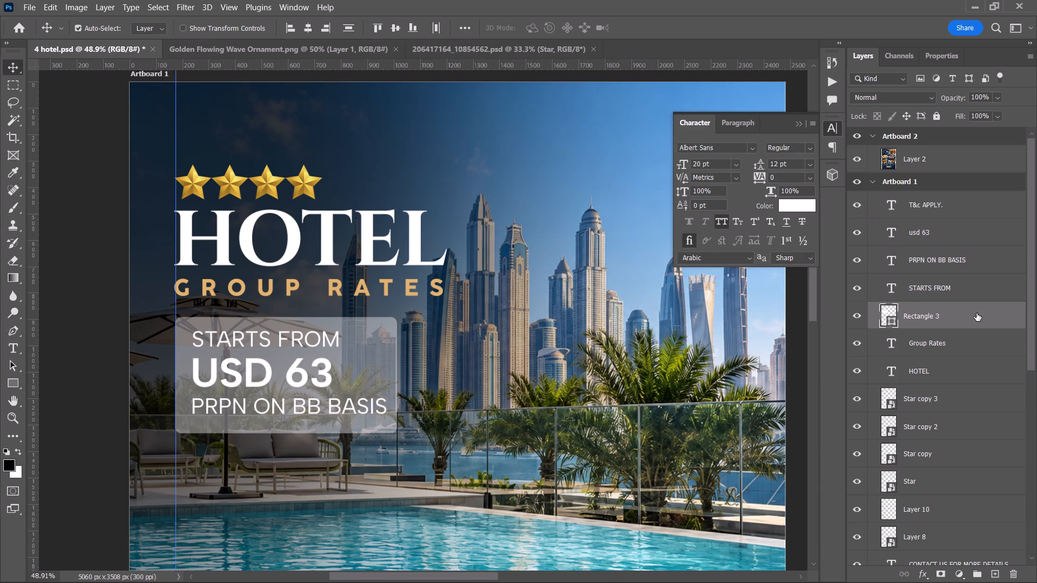
scroll(696, 391, "down", 5, "alt")
key("space")
key("space")
key("space")
key("space")
key("space")
key("space")
key("space")
key("space")
key("space")
key("space")
key("space")
key("space")
key("space")
left_click_drag(691, 392, 528, 390)
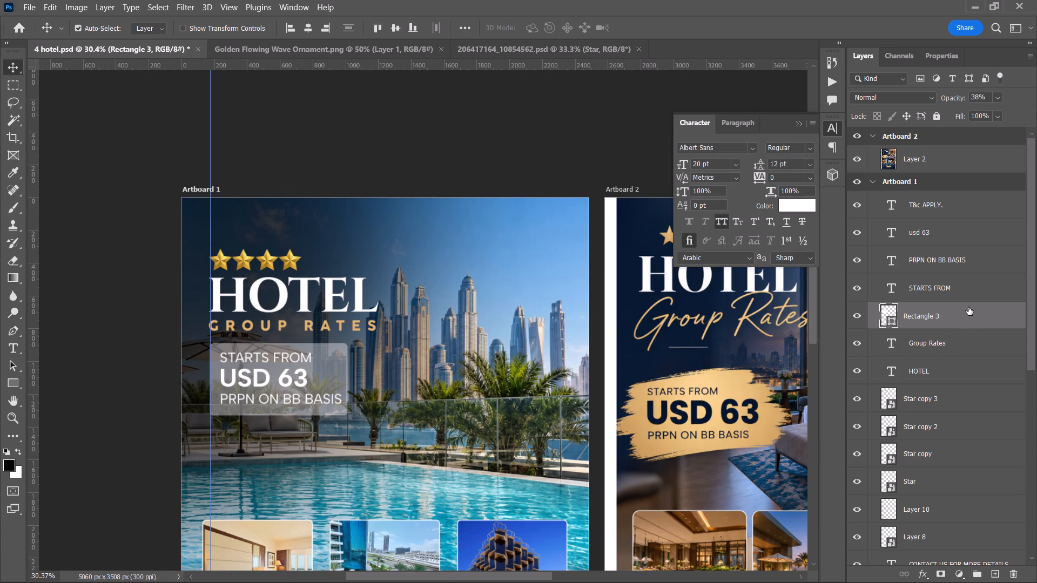
left_click(963, 233, "shift")
key("shift+Down")
key("shift+Down")
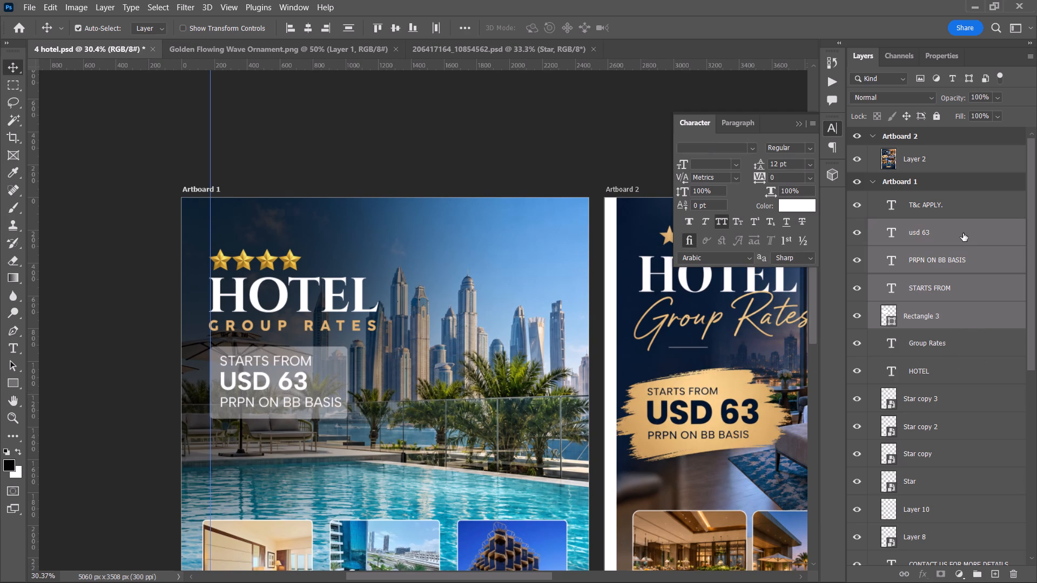
key("shift+Down")
key("shift+Down")
key("shift+Down")
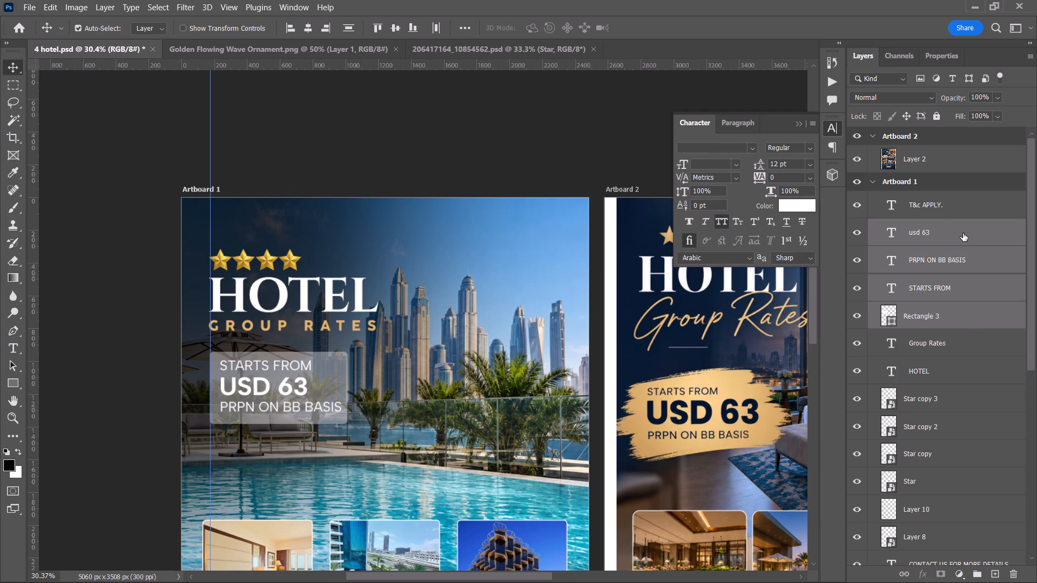
scroll(961, 264, "down", 5)
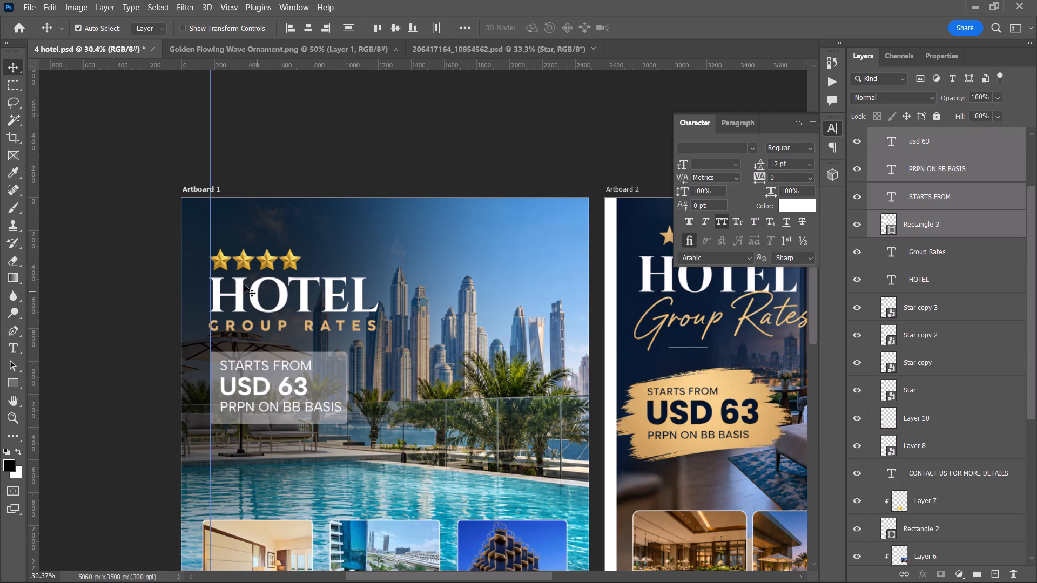
left_click(10, 67)
left_click(77, 211)
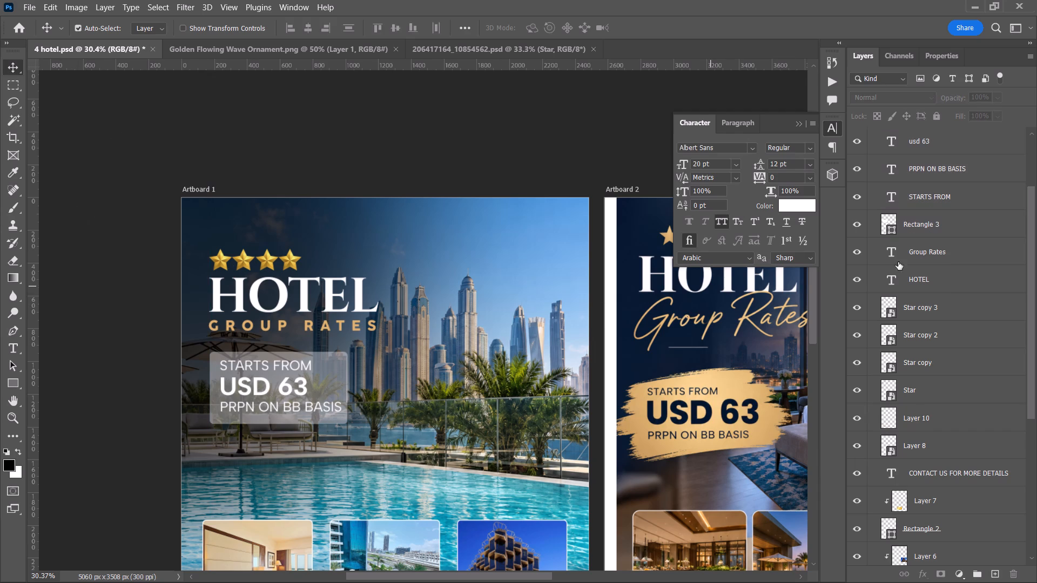
Set the fill colour of Rectangle 3 behind the price text to black, 000000.
double_click(888, 227)
left_click_drag(763, 178, 762, 179)
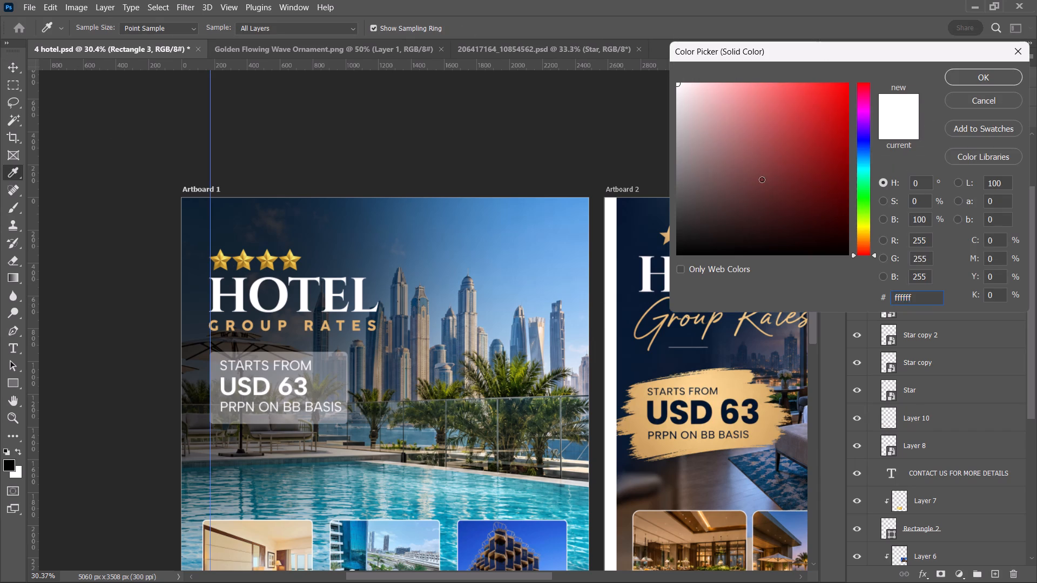
left_click_drag(762, 179, 589, 327)
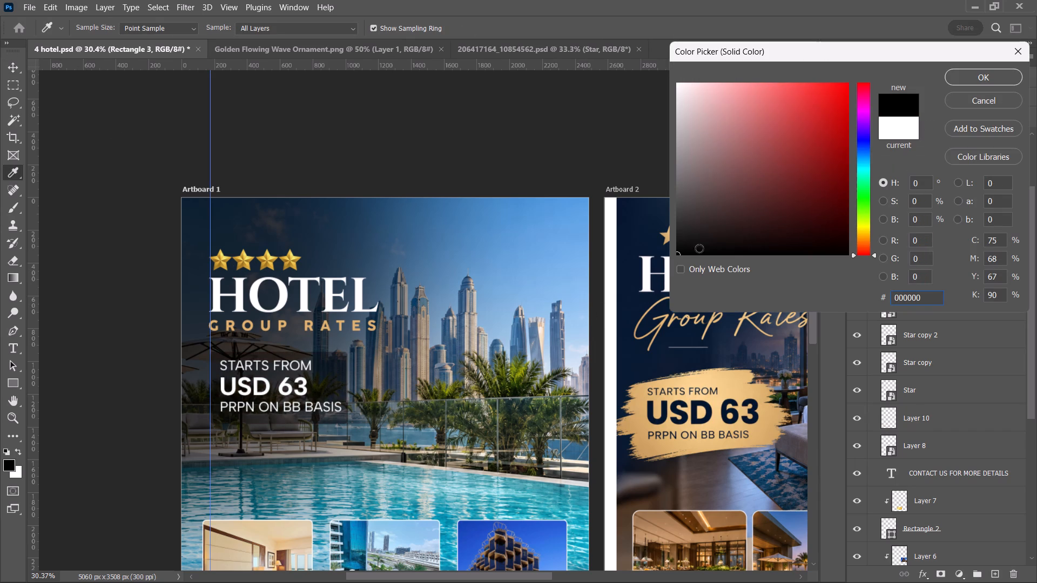
left_click(988, 77)
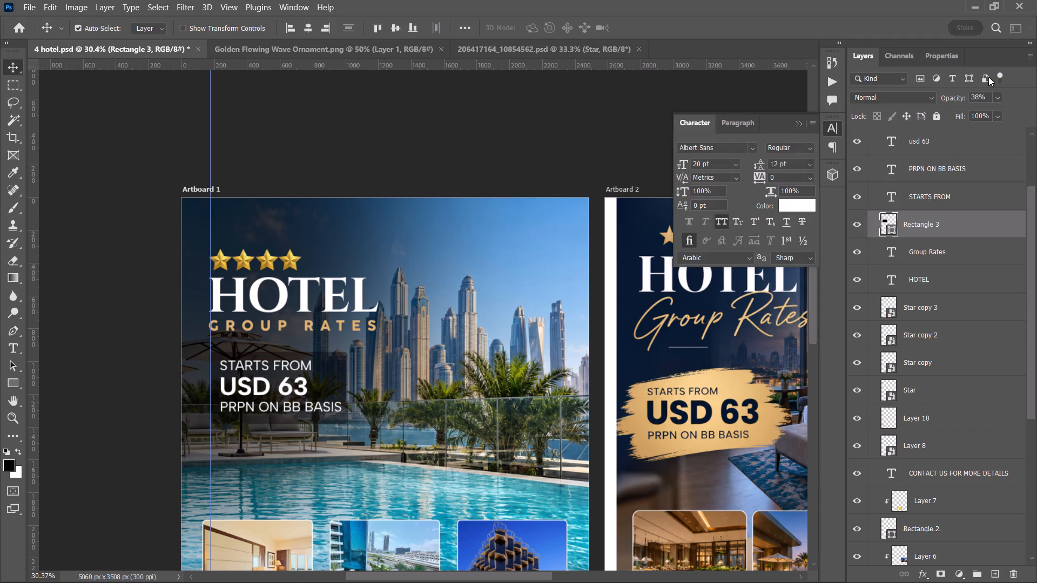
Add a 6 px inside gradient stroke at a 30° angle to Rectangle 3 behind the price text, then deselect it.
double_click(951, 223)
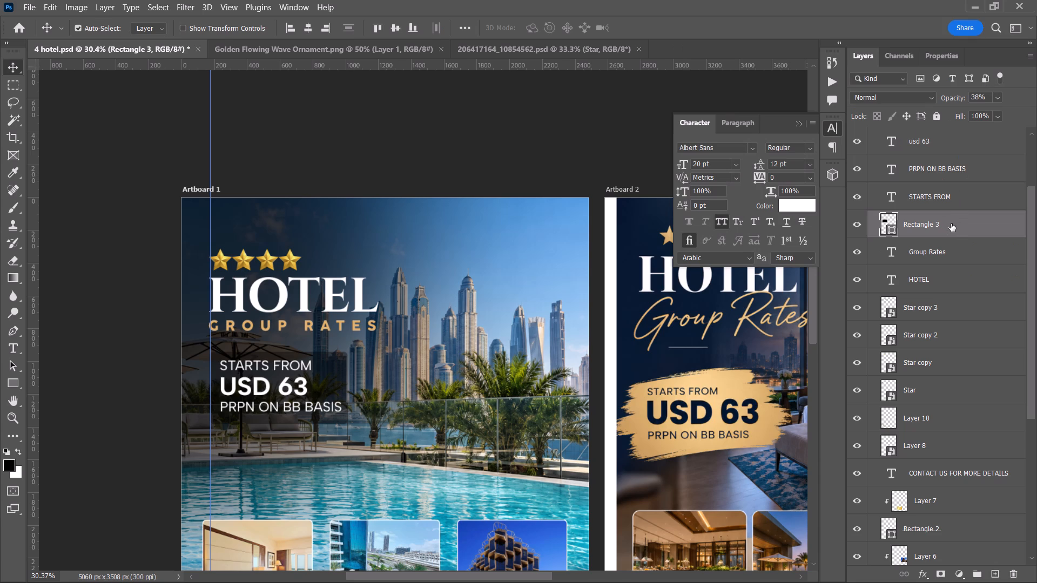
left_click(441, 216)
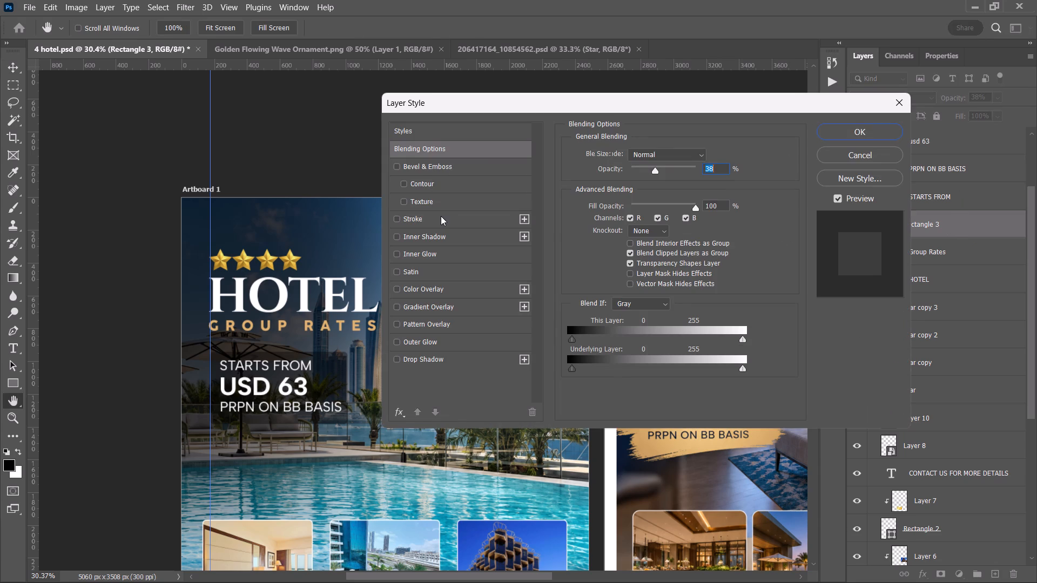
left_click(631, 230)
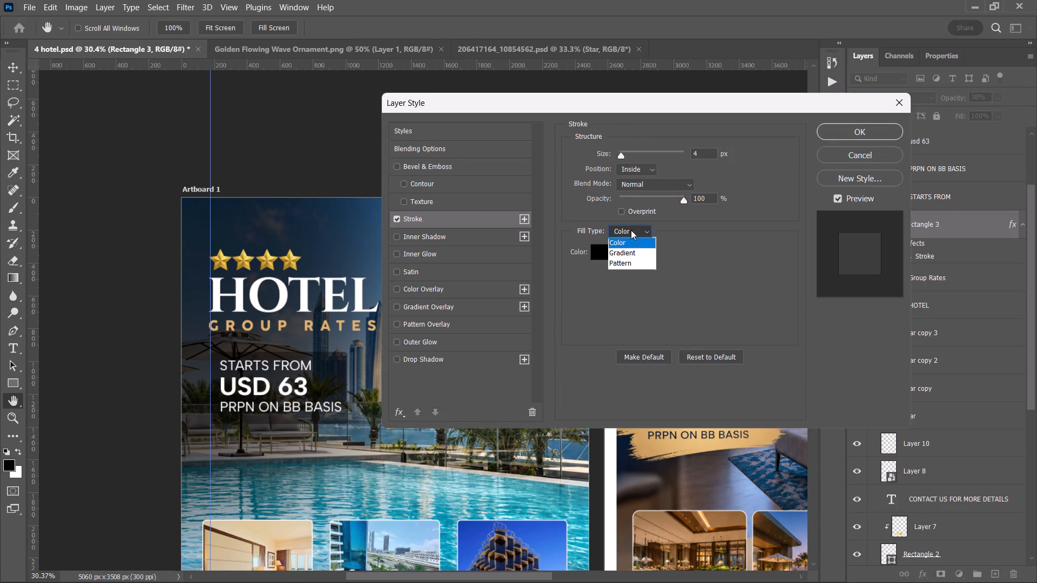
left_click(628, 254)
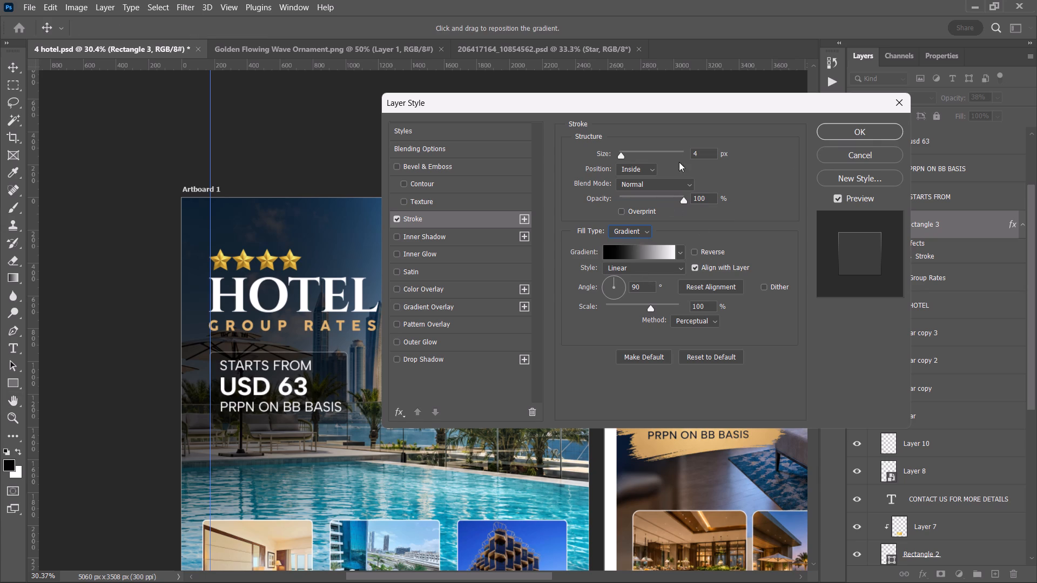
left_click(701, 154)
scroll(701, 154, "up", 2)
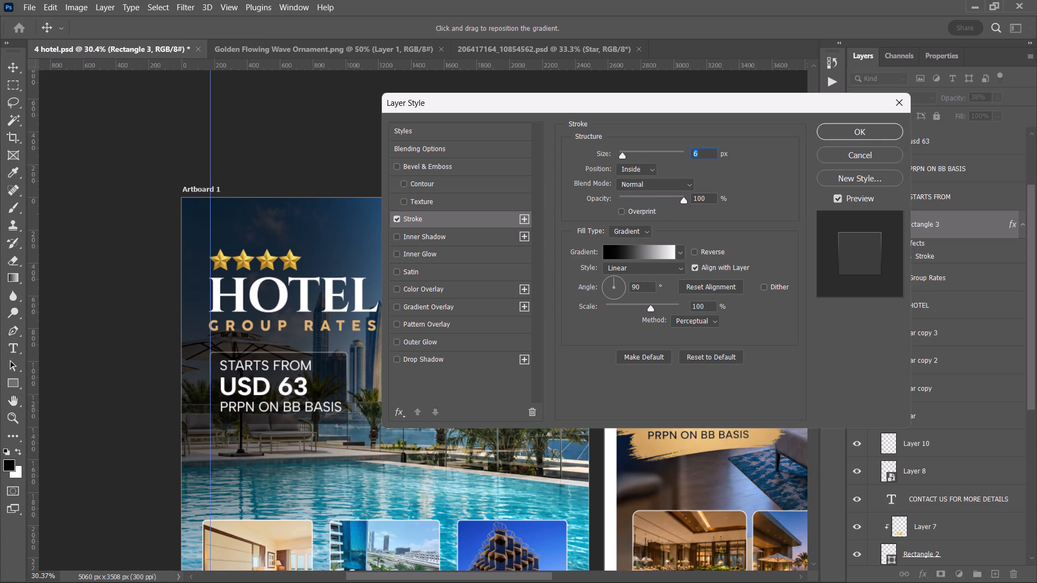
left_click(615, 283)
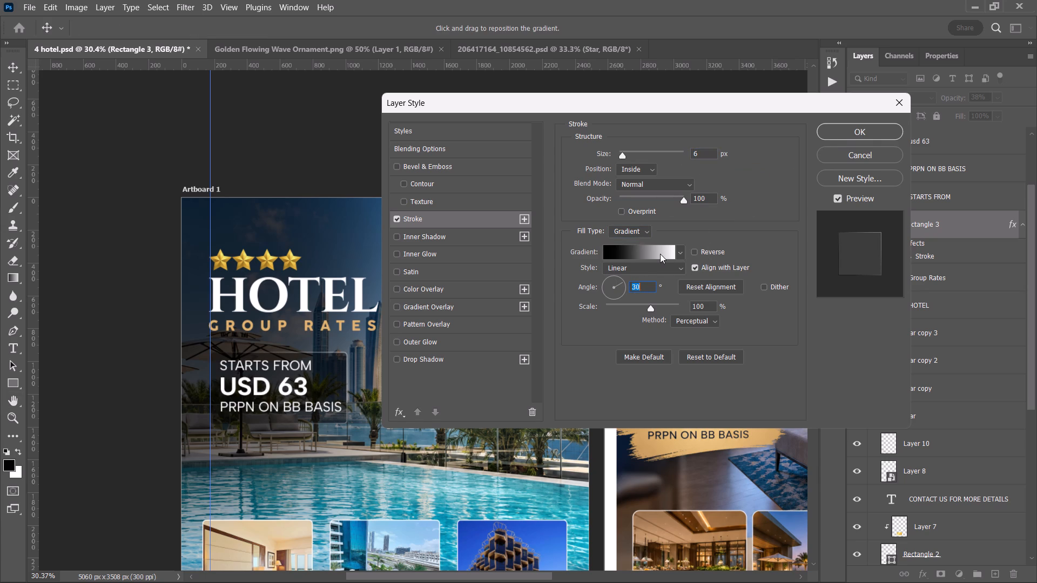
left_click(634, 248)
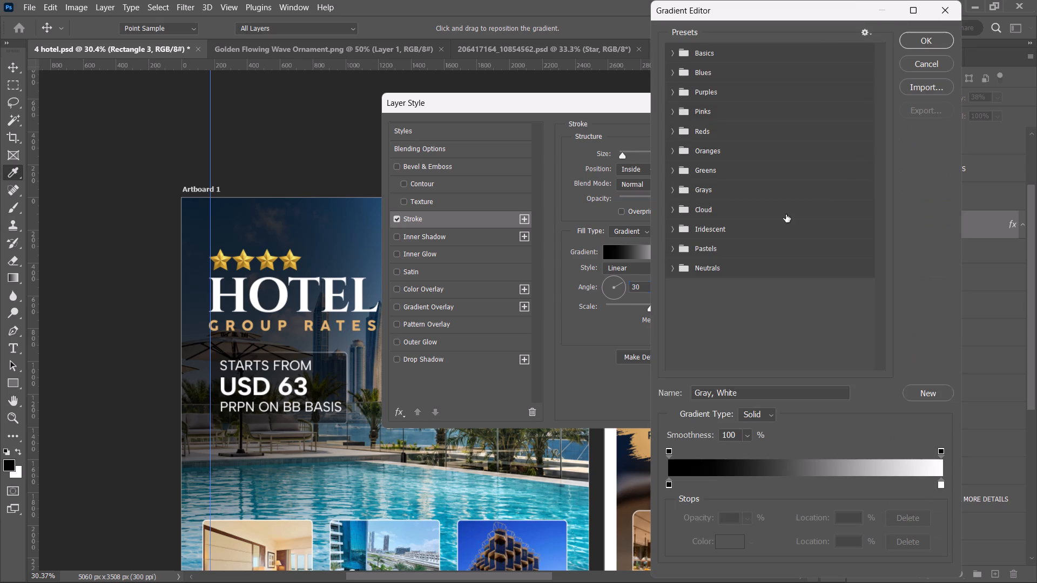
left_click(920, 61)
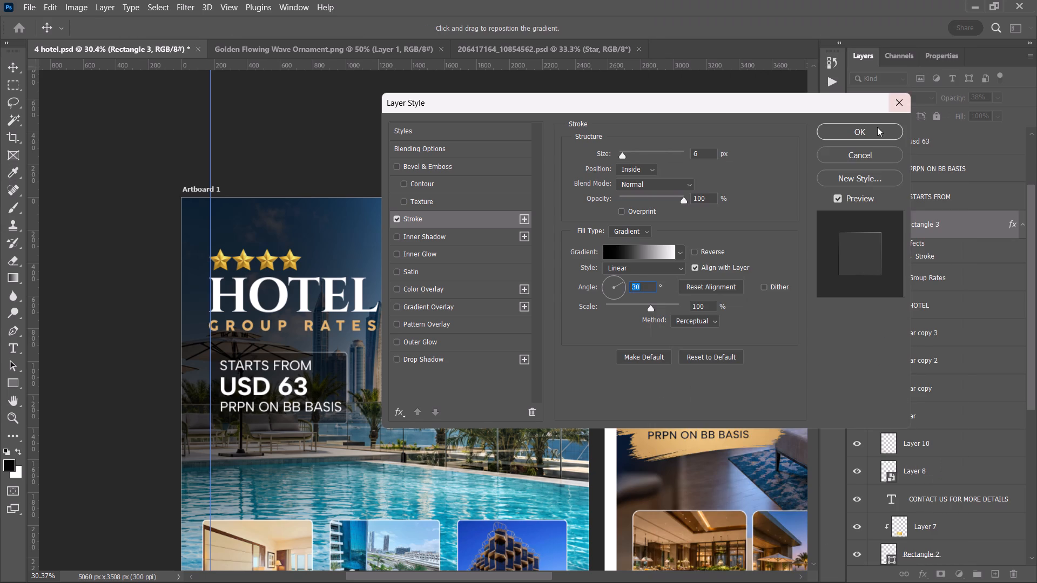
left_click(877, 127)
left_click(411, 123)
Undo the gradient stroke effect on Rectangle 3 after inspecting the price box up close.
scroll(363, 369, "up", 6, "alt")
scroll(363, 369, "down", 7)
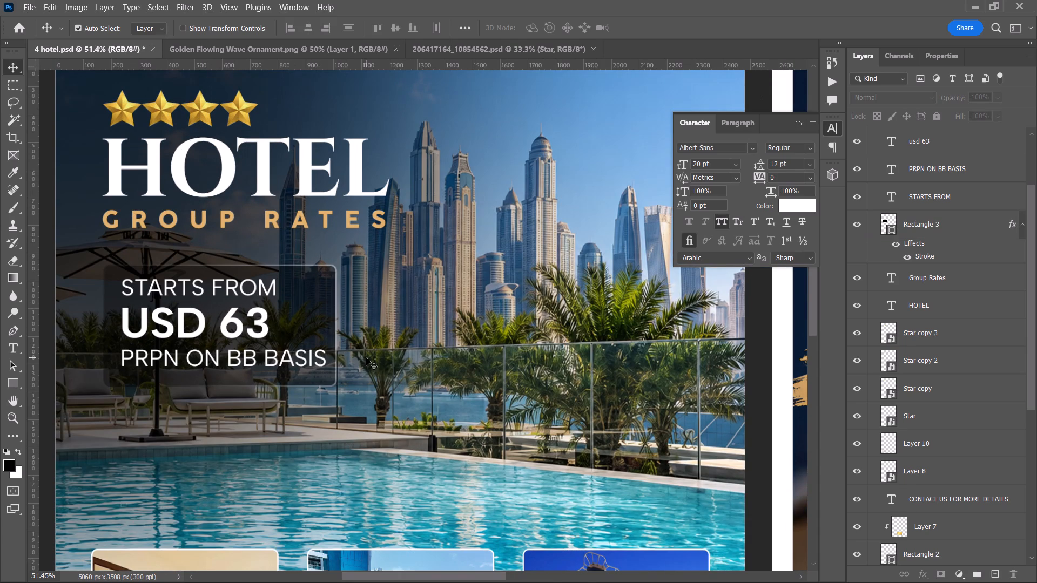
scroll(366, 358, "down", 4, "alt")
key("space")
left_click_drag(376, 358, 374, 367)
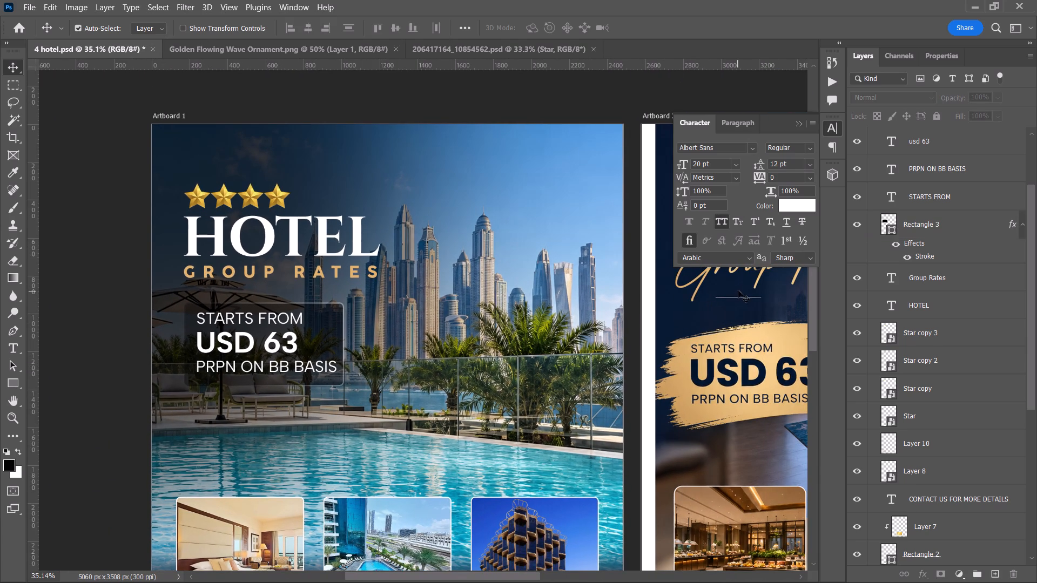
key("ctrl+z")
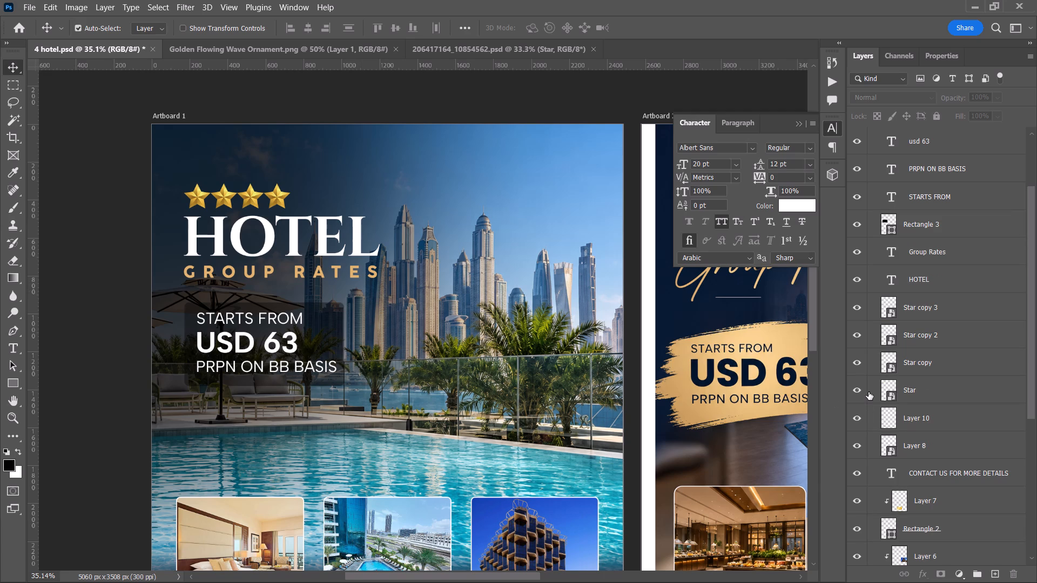
Duplicate Rectangle 3 behind the price text.
left_click(330, 324)
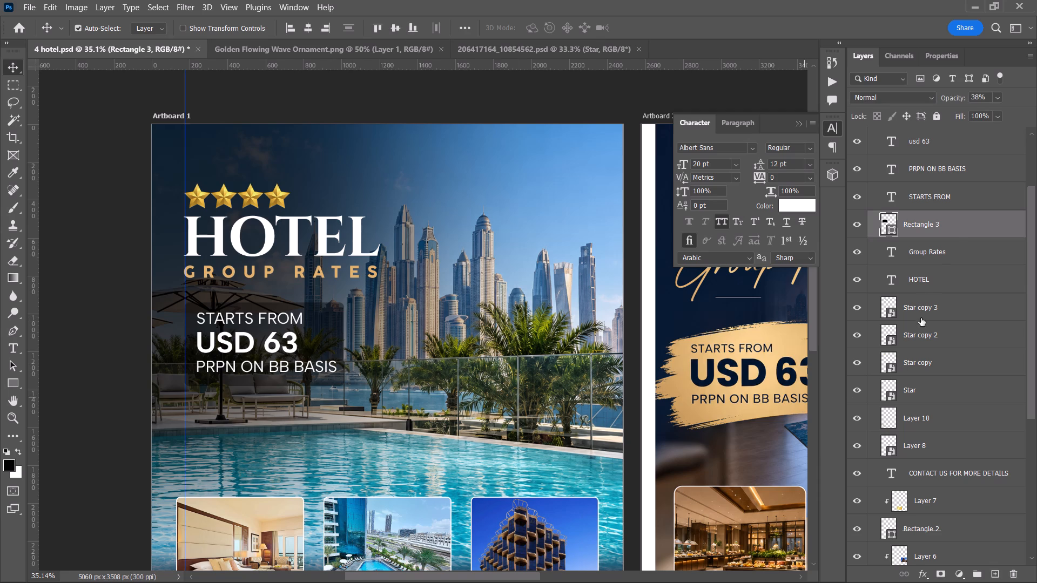
key("ctrl+j")
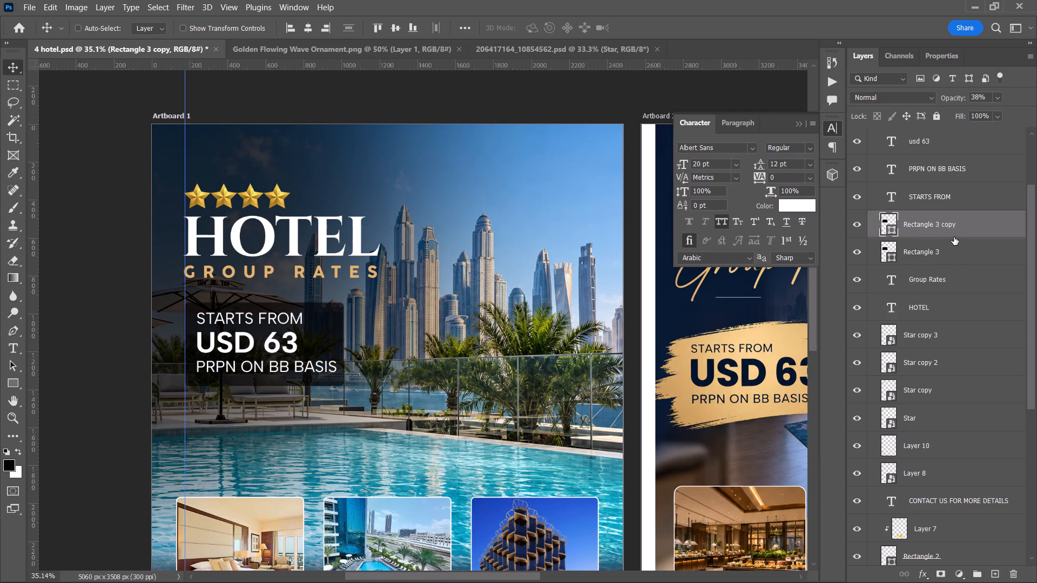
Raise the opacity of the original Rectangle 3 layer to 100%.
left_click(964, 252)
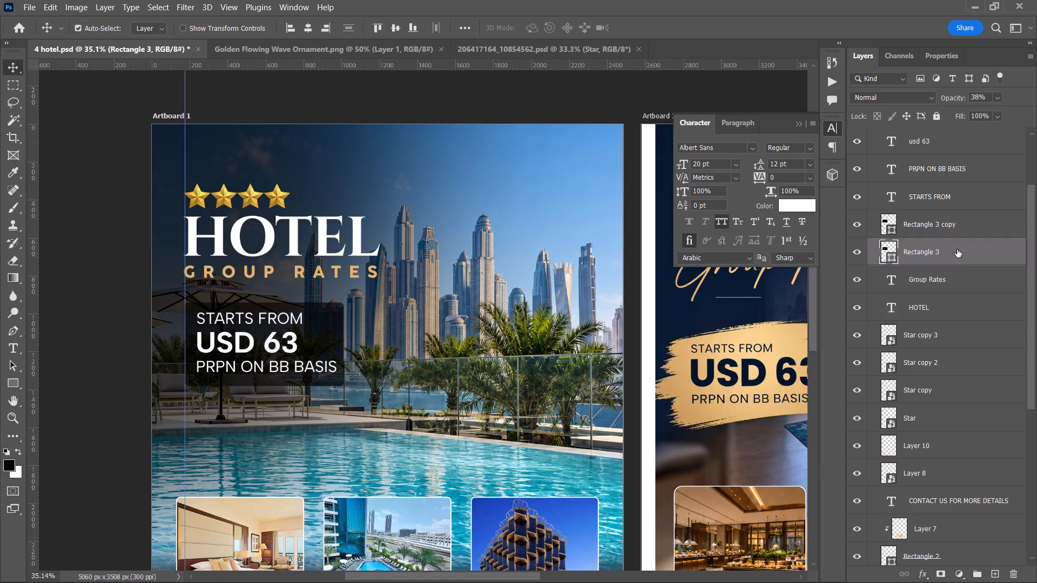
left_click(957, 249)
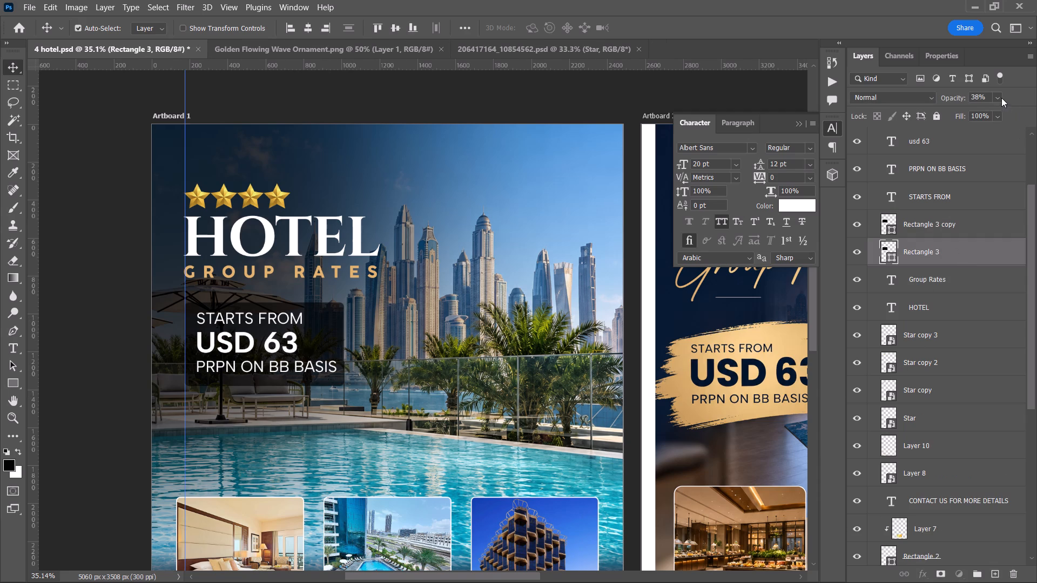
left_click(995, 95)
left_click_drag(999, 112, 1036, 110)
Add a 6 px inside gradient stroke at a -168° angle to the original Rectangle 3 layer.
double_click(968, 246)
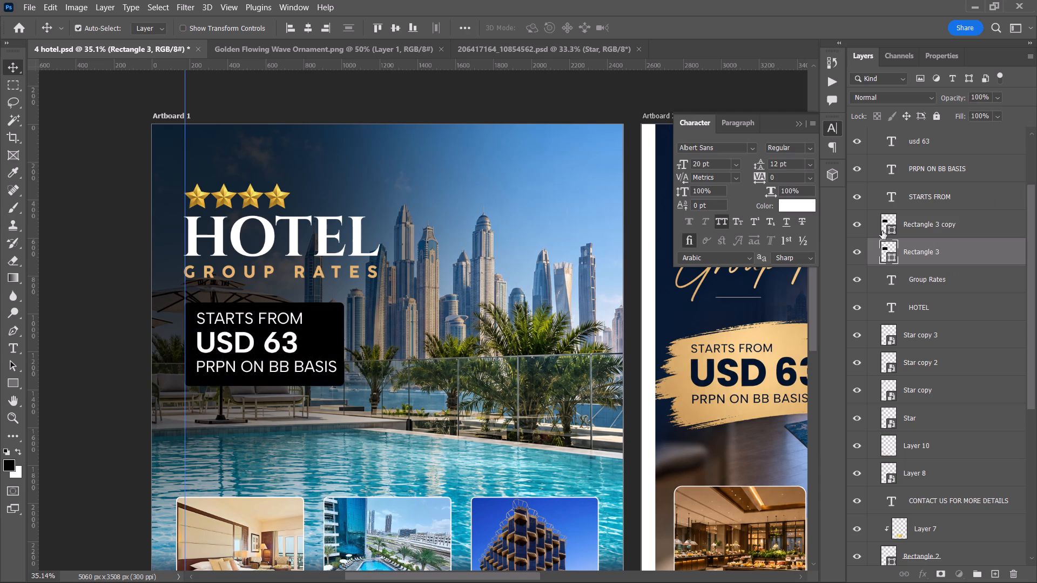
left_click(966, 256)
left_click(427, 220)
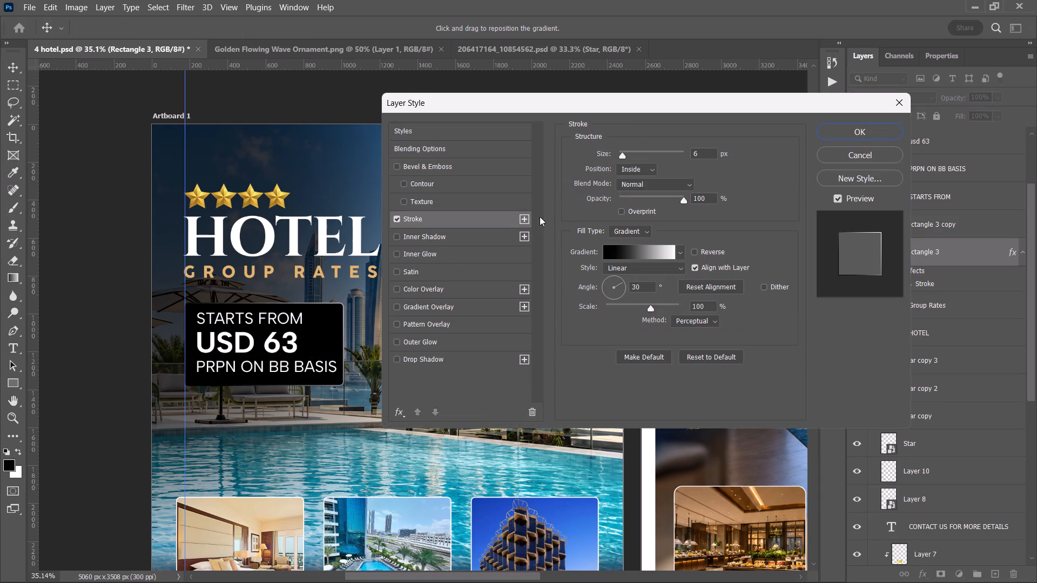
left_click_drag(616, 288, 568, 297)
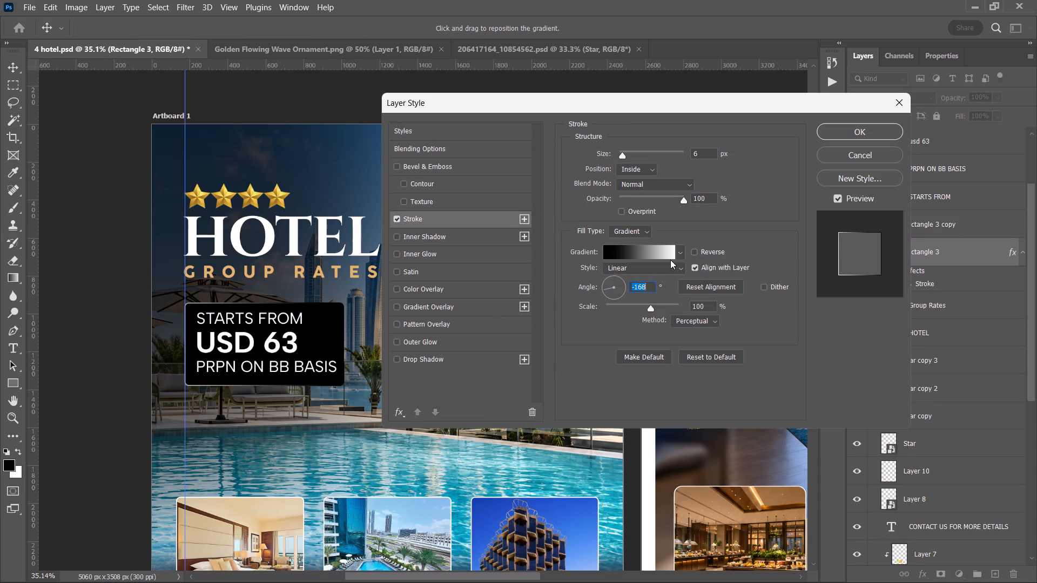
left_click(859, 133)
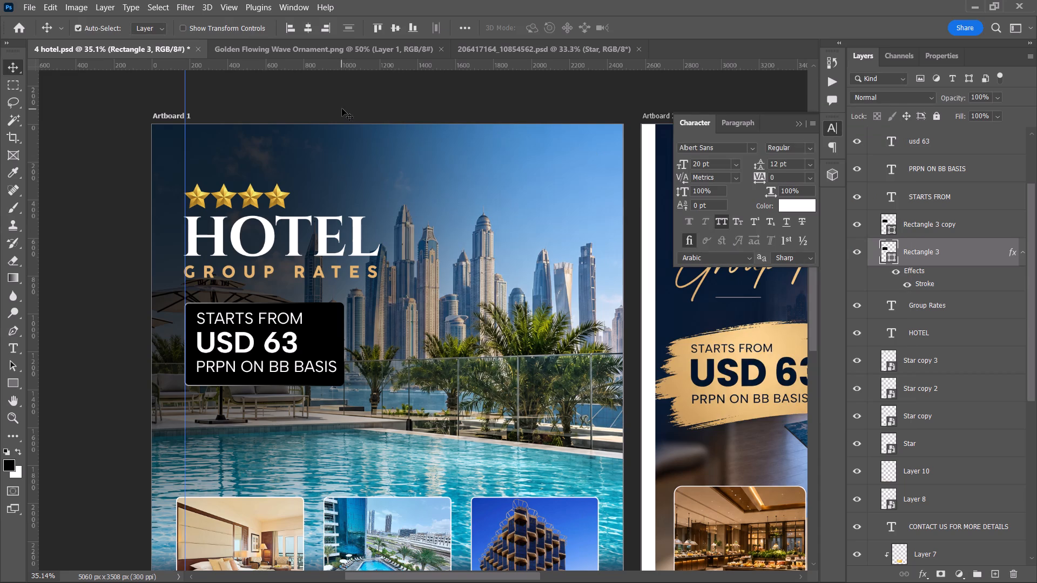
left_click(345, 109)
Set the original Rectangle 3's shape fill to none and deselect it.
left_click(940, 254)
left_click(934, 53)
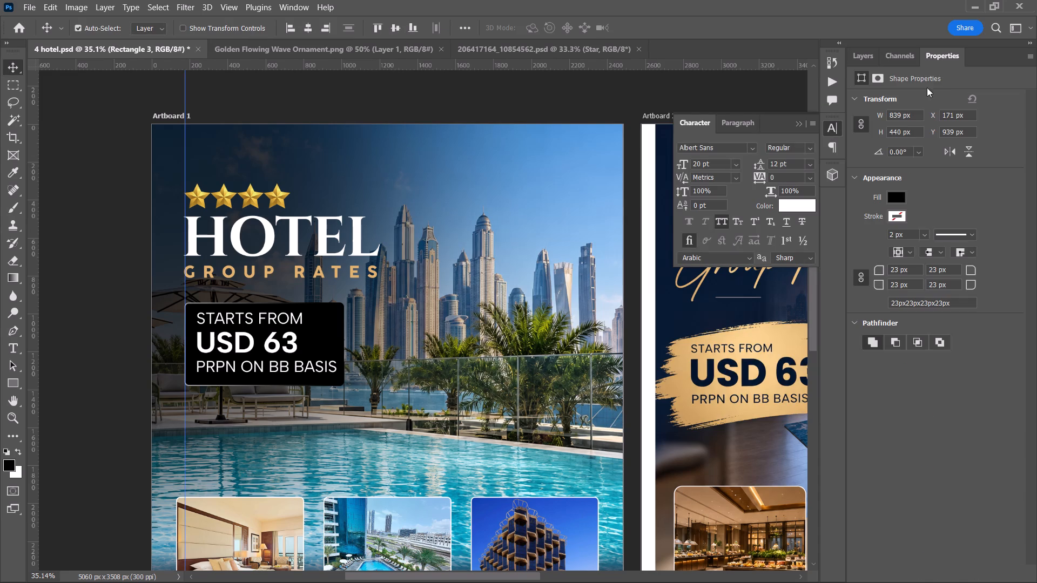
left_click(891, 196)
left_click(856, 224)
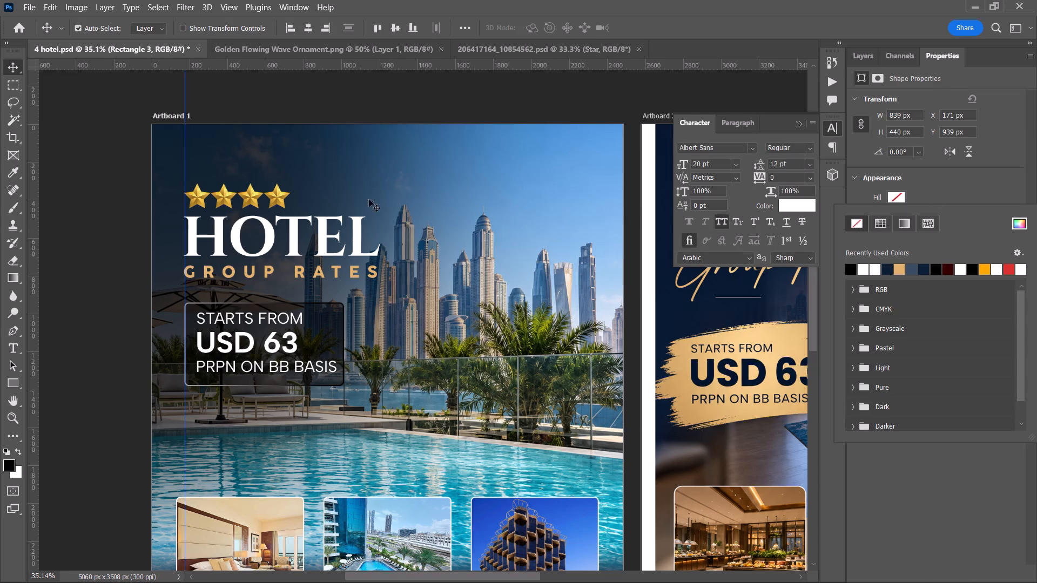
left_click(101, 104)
Examine the outlined price box within the whole poster, comparing it with Artboard 2.
scroll(547, 327, "down", 2, "alt")
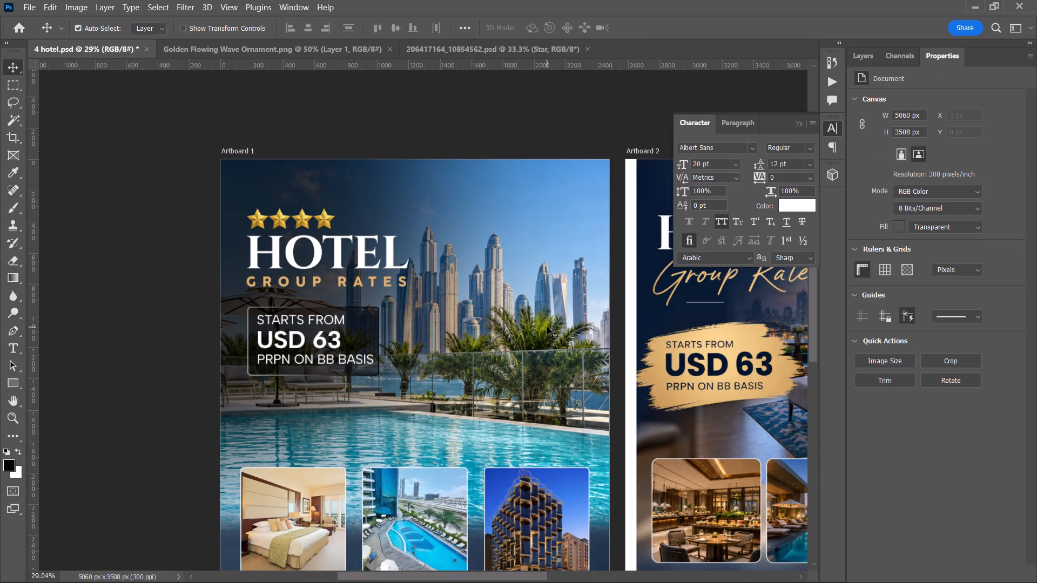
scroll(547, 327, "down", 1, "alt")
key("space")
key("space")
key("space")
key("space")
key("space")
key("space")
key("space")
left_click_drag(531, 334, 495, 334)
scroll(464, 335, "down", 5)
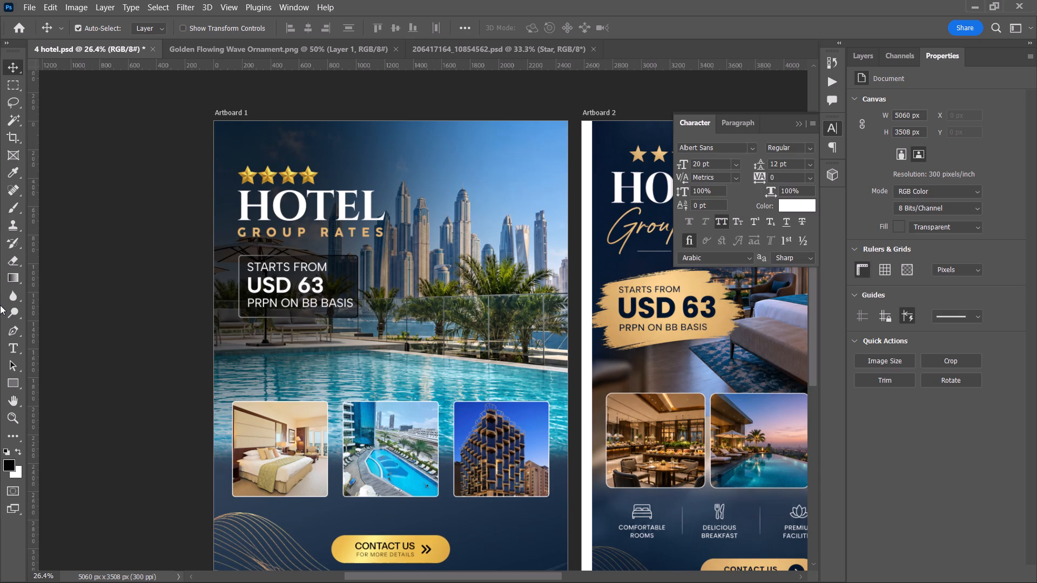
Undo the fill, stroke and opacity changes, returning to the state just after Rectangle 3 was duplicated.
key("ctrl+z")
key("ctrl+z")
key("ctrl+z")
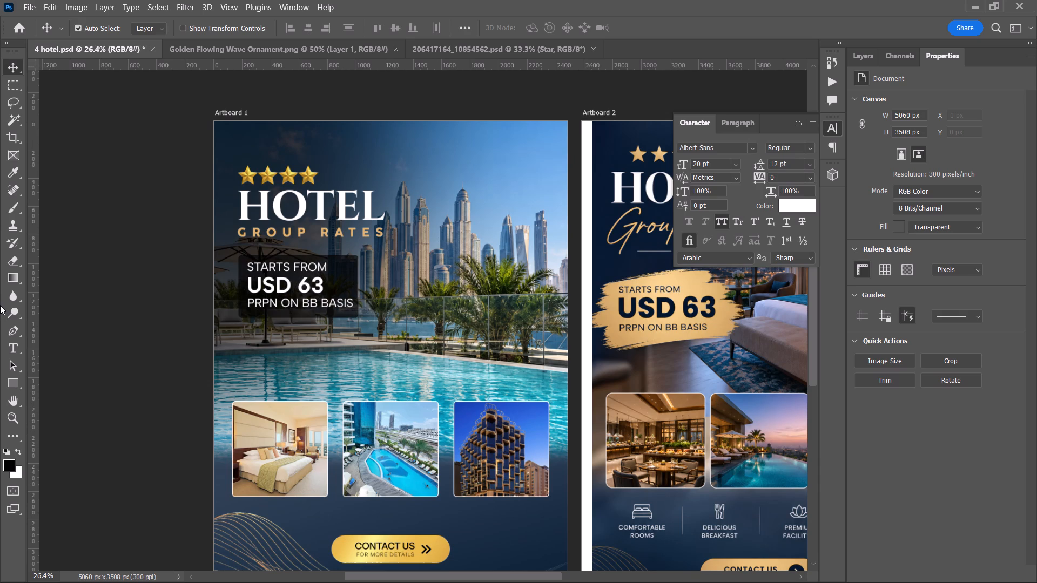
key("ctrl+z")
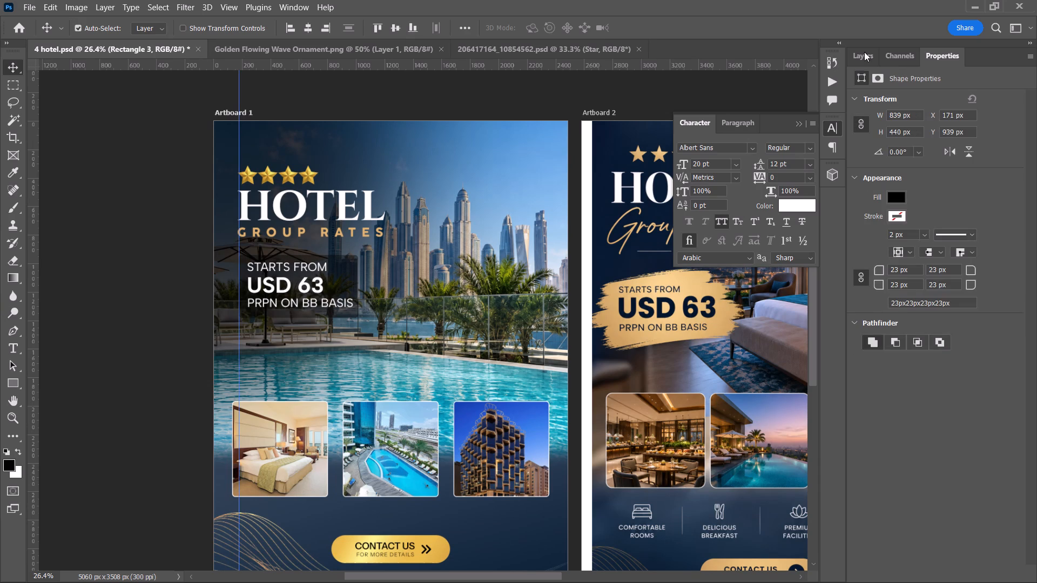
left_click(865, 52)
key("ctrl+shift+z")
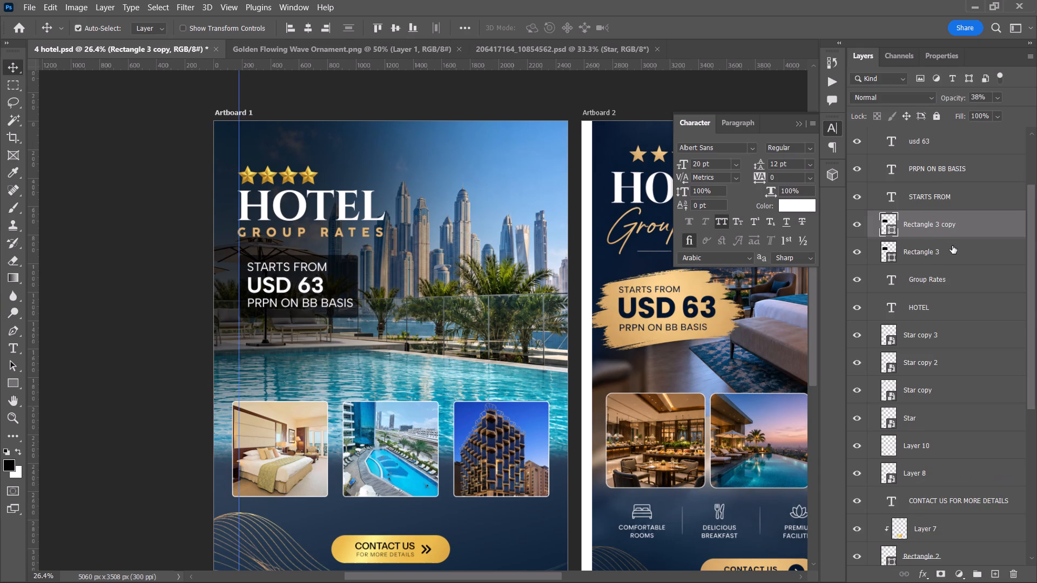
Set the fill colour of the Rectangle 3 copy layer to white.
double_click(891, 228)
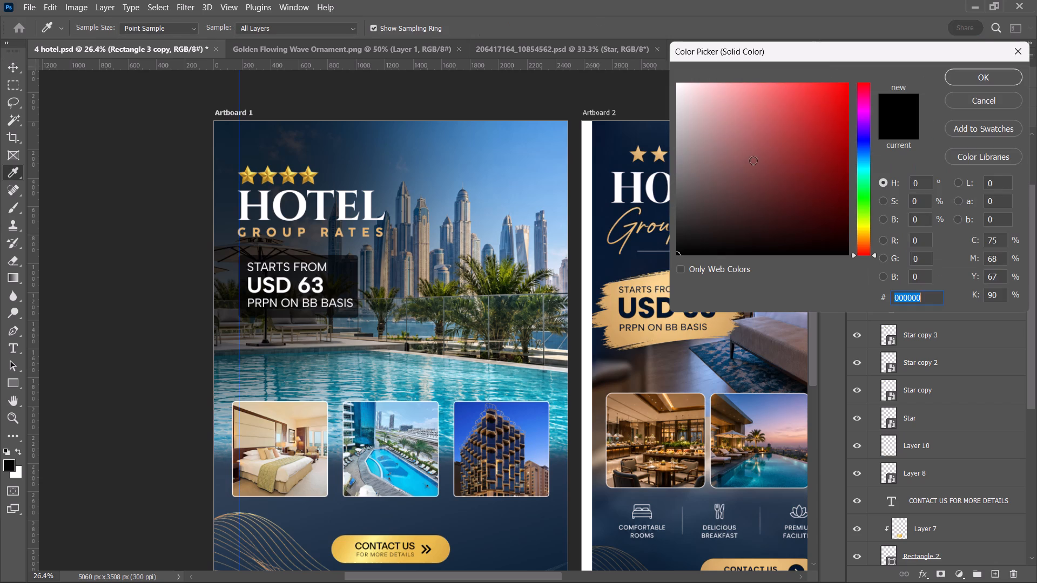
left_click_drag(751, 159, 621, 24)
left_click(976, 71)
Set the original Rectangle 3's shape fill to none and give it a 2 px white stroke.
left_click(945, 253)
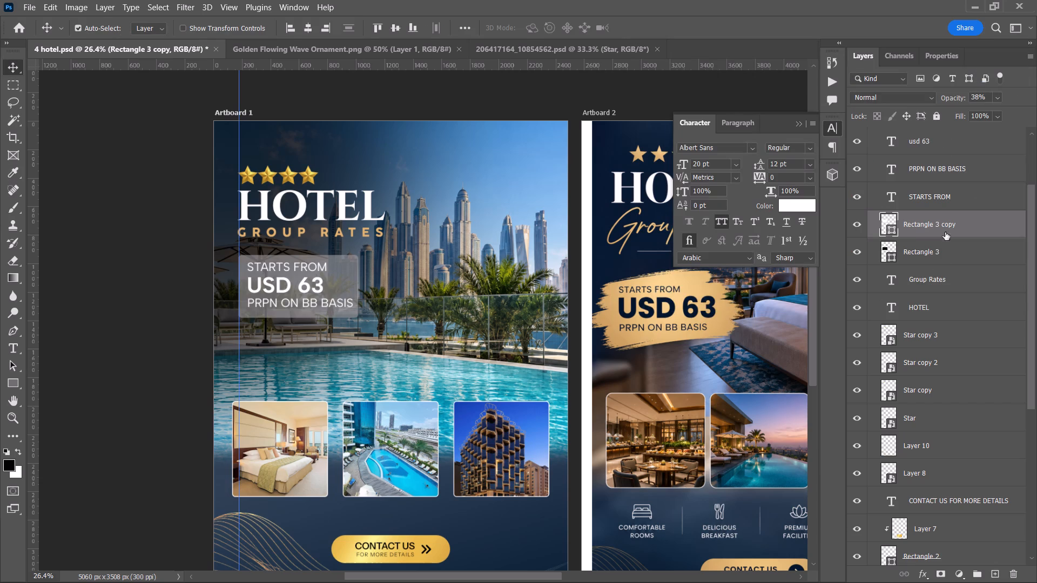
left_click(943, 52)
left_click(893, 199)
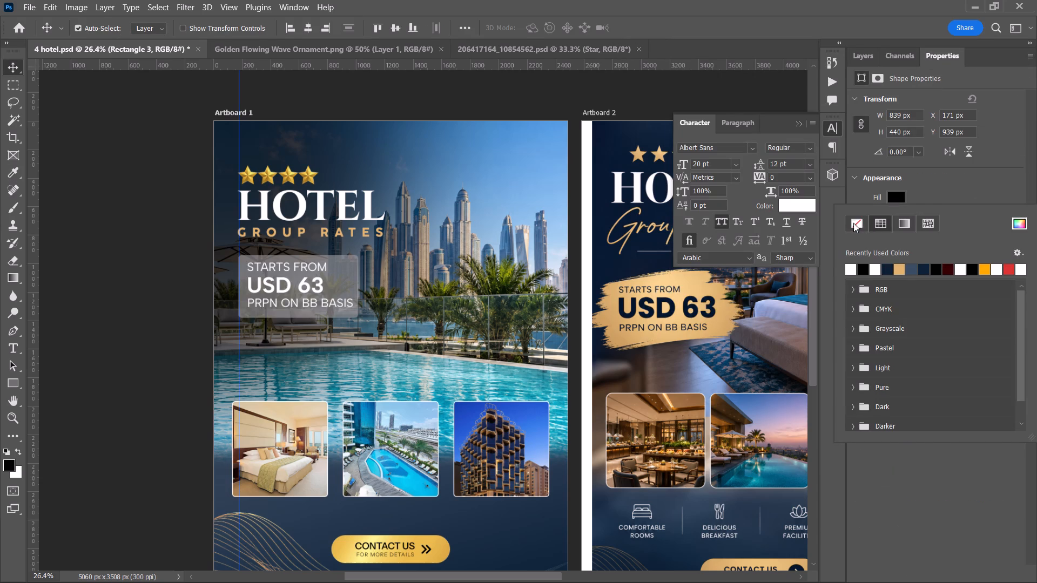
left_click(853, 222)
left_click(932, 192)
left_click(897, 220)
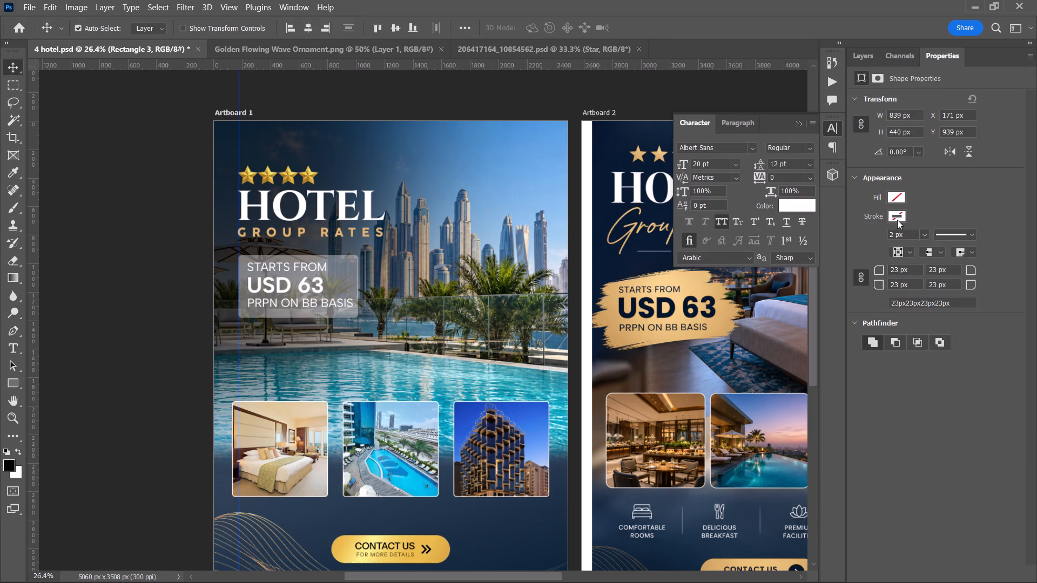
left_click(850, 286)
scroll(850, 286, "down", 1)
left_click(943, 201)
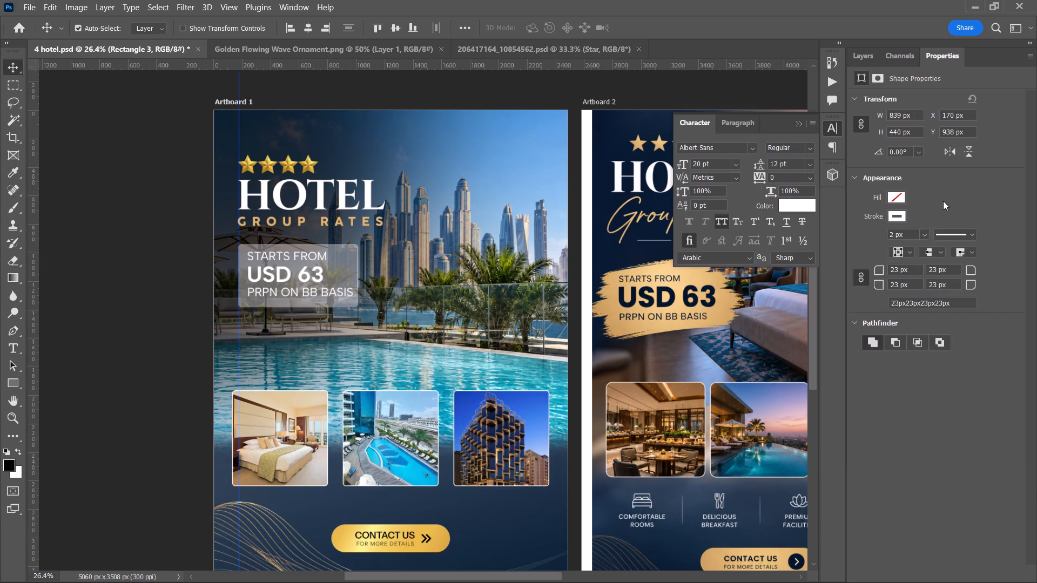
Raise the outlined Rectangle 3 layer's opacity to 100%, deselect it and inspect the price box up close.
left_click(864, 59)
left_click(1000, 98)
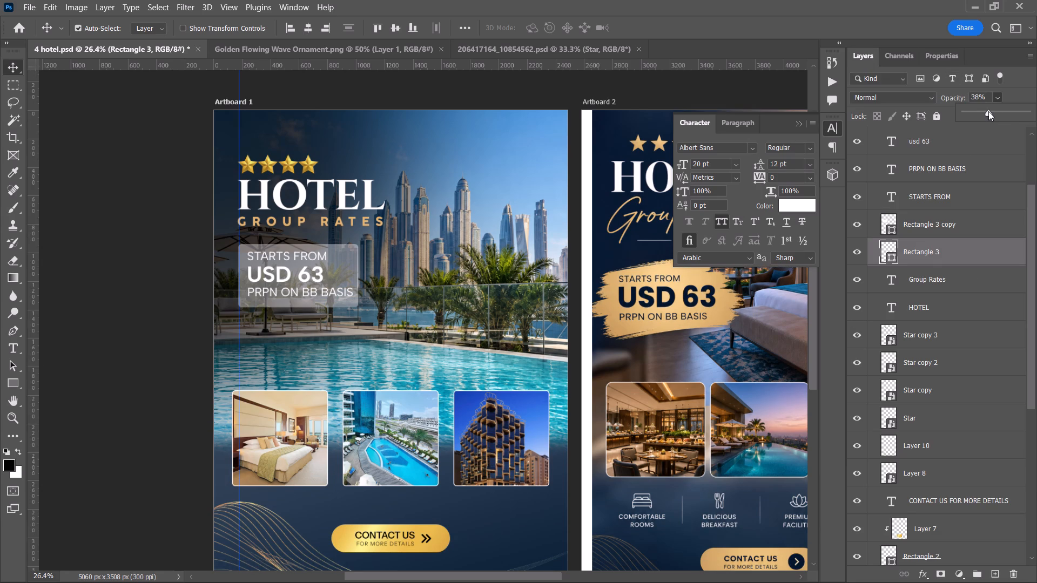
left_click_drag(988, 111, 1036, 110)
left_click(95, 191)
scroll(226, 290, "up", 4, "alt")
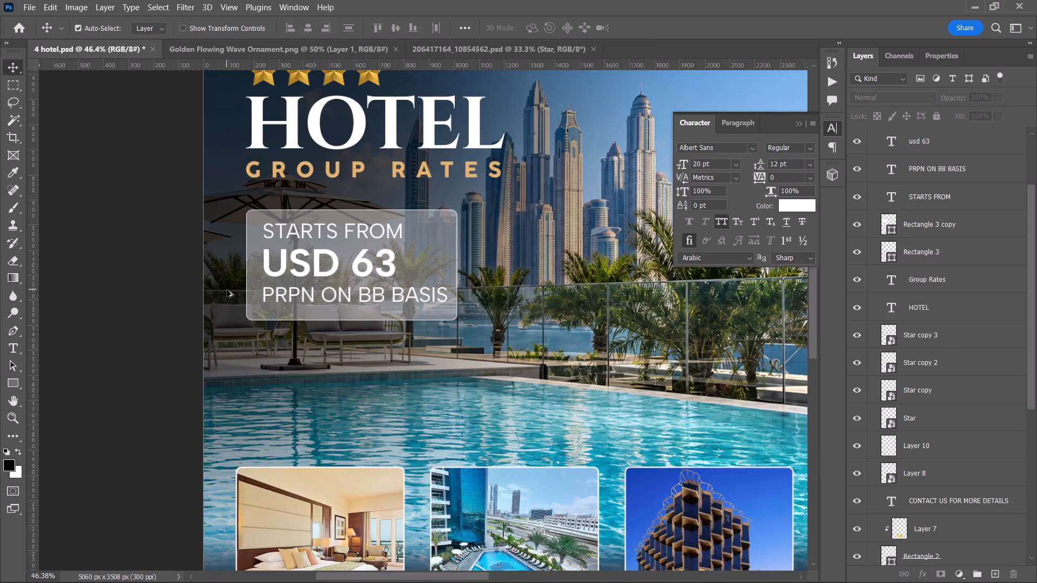
scroll(227, 290, "up", 7, "alt")
scroll(291, 271, "up", 2, "alt")
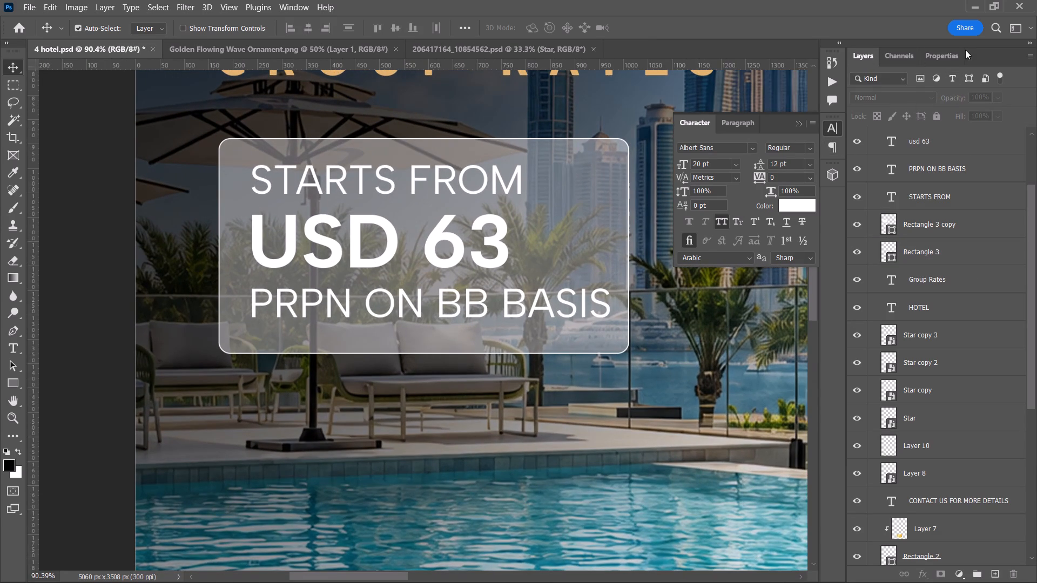
Set the stroke width of the outlined Rectangle 3 around the price text to 4 px and deselect it.
left_click(951, 248)
left_click(947, 48)
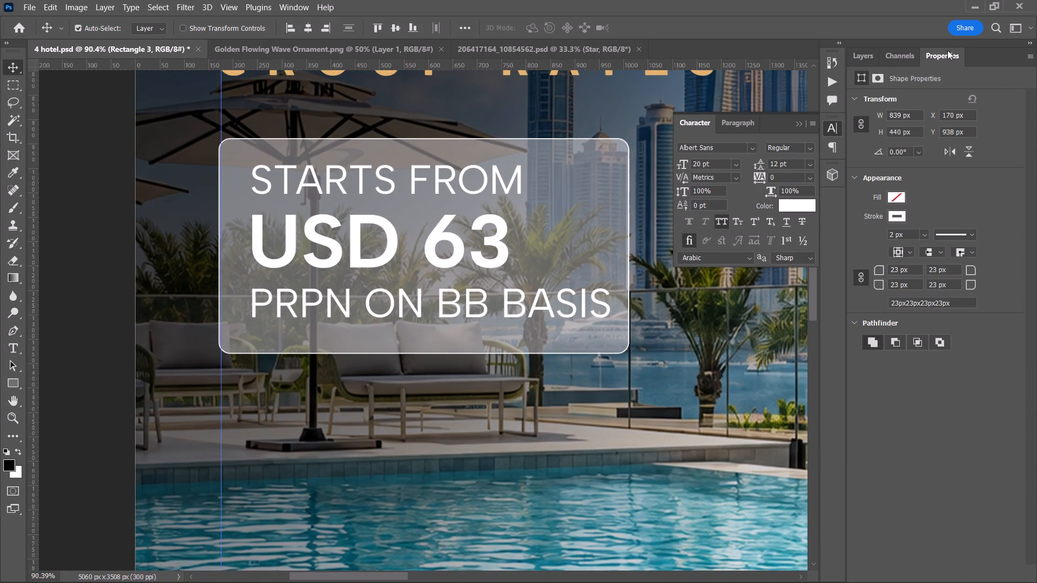
left_click(899, 228)
left_click(904, 231)
scroll(904, 231, "up", 2)
key("Return")
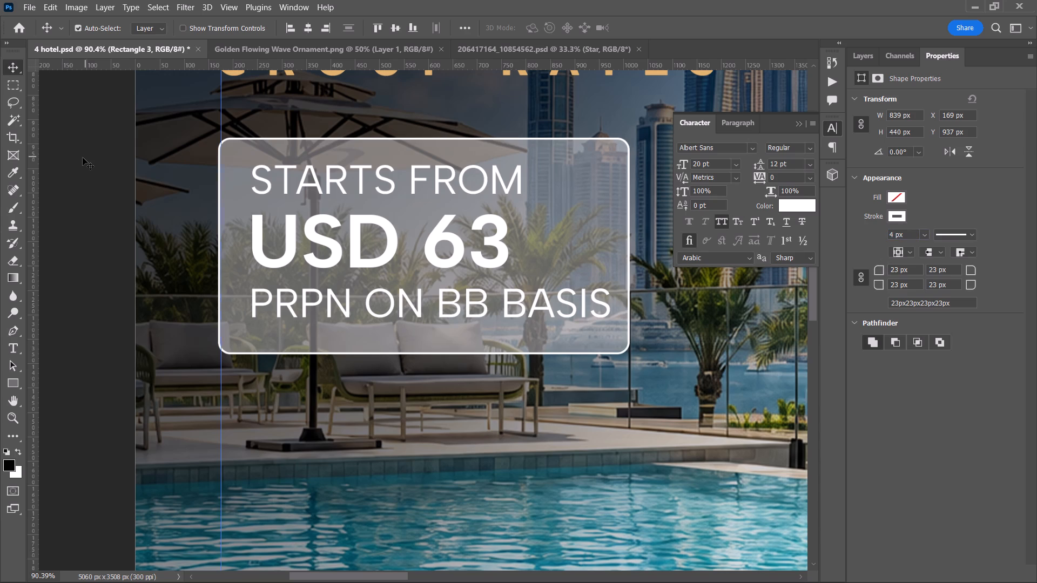
left_click(83, 158)
Left-align the STARTS FROM, USD 63 and PRPN ON BB BASIS text lines with one another.
scroll(83, 158, "down", 9, "alt")
key("space")
key("space")
left_click_drag(111, 173, 72, 187)
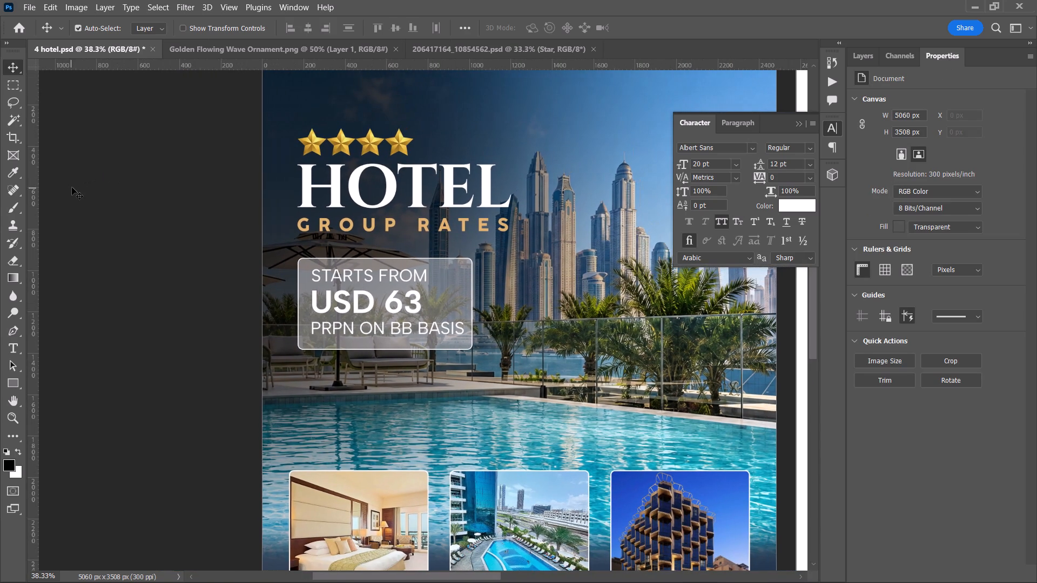
scroll(72, 187, "down", 2, "alt")
scroll(359, 301, "up", 7, "alt")
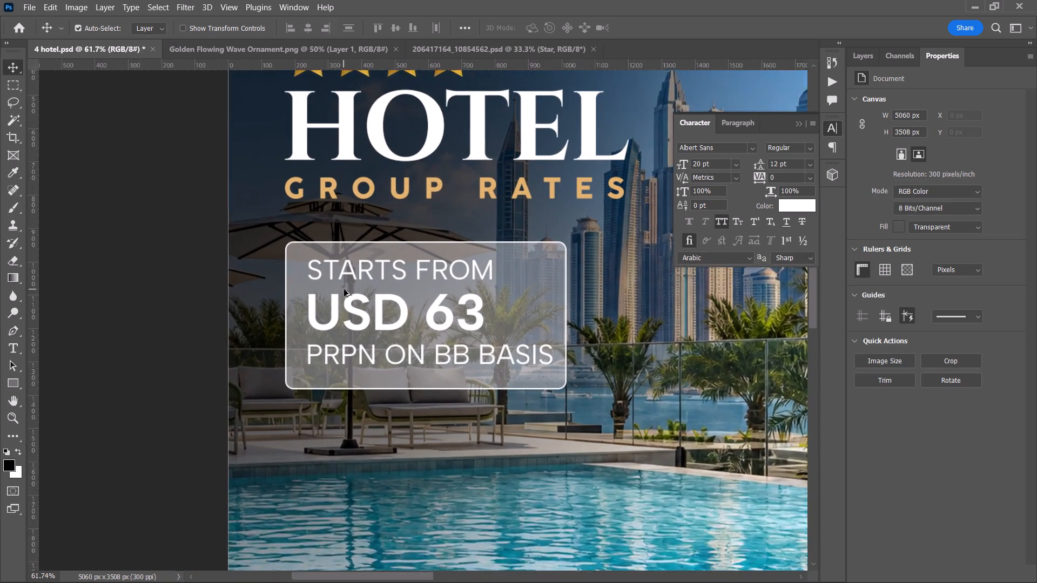
scroll(344, 289, "up", 1, "alt")
left_click(315, 270)
left_click(334, 311, "shift")
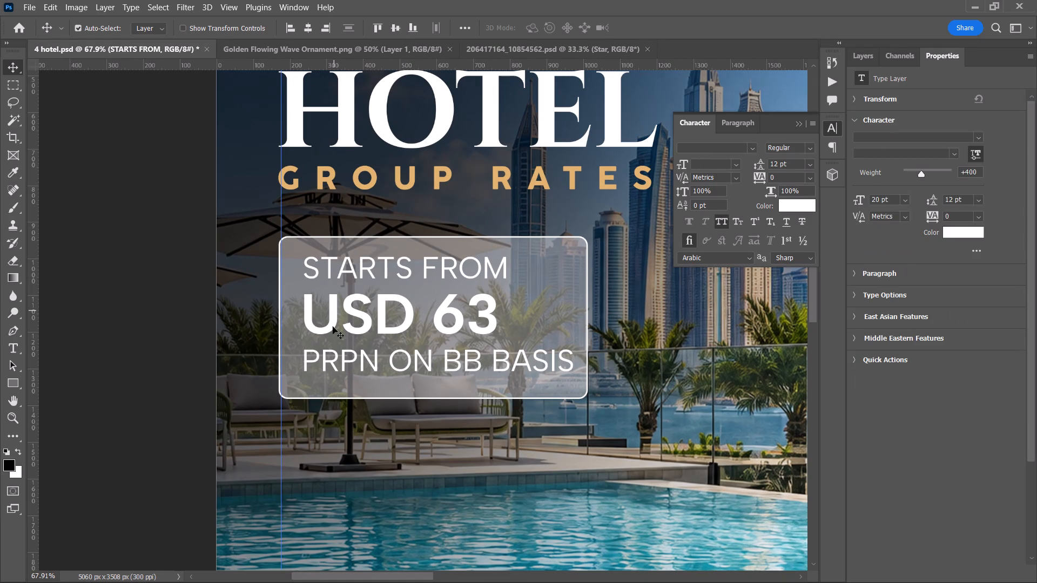
left_click(336, 358, "shift")
left_click(287, 31)
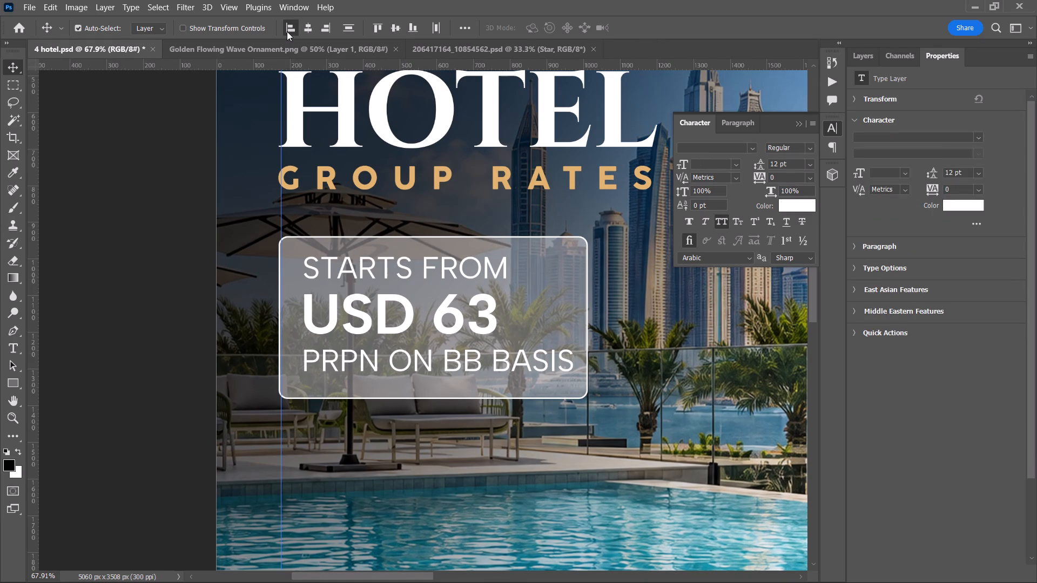
left_click(287, 31)
Move the three price text lines together about 15 px left and 26 px down inside the white-outlined box.
left_click_drag(317, 358, 311, 356)
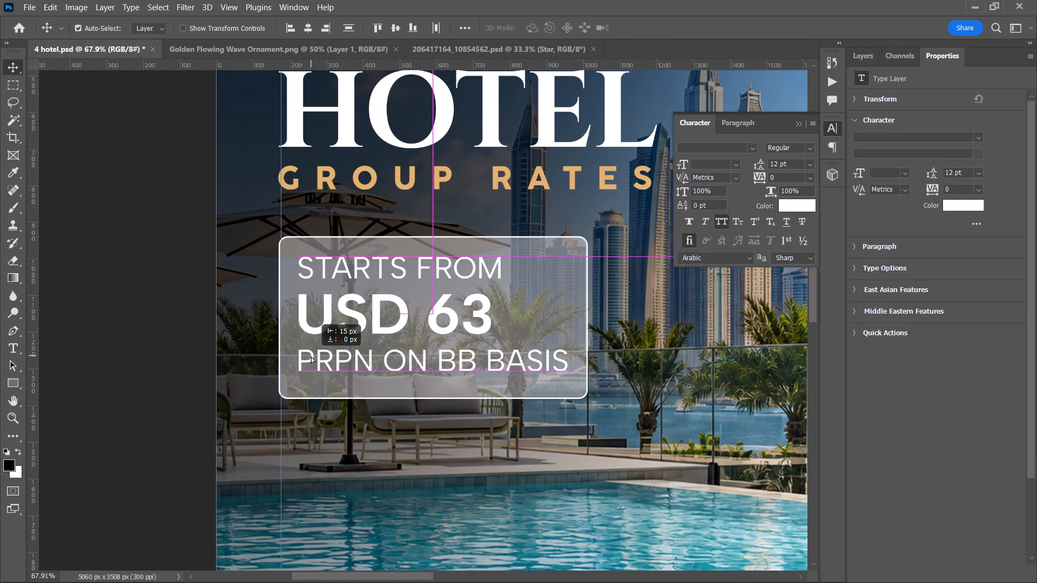
left_click_drag(311, 356, 310, 356)
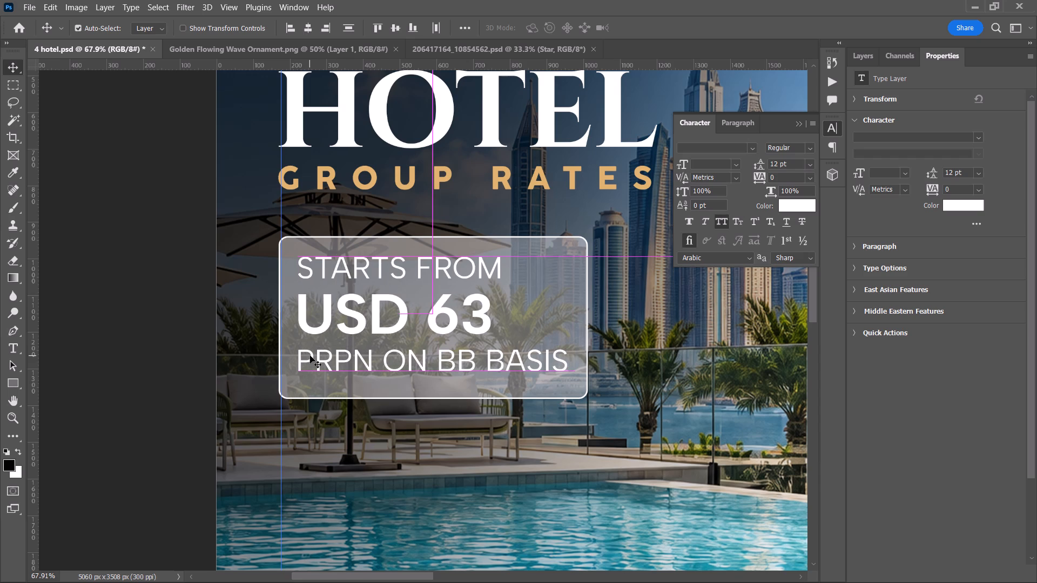
left_click_drag(310, 356, 310, 362)
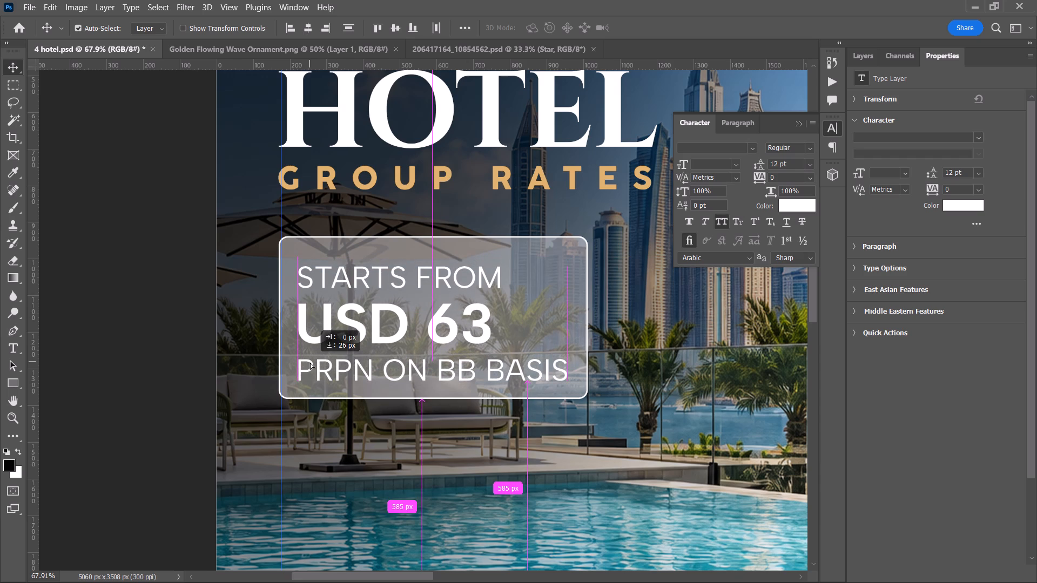
left_click_drag(310, 362, 310, 362)
left_click(164, 329)
Save the hotel poster document.
scroll(165, 329, "down", 3, "alt")
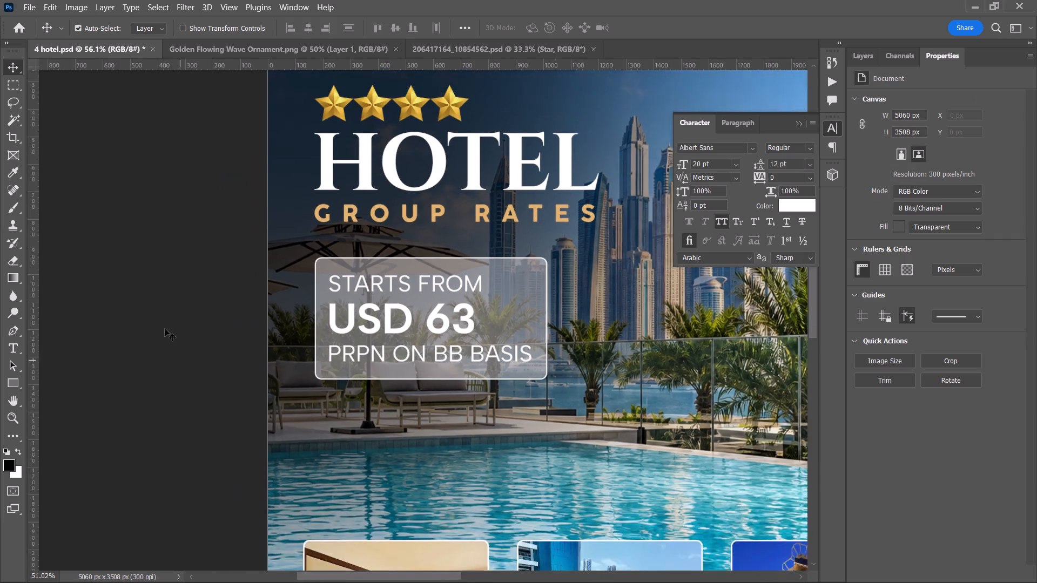
scroll(165, 329, "down", 5, "alt")
key("space")
left_click_drag(165, 329, 143, 330)
key("ctrl+s")
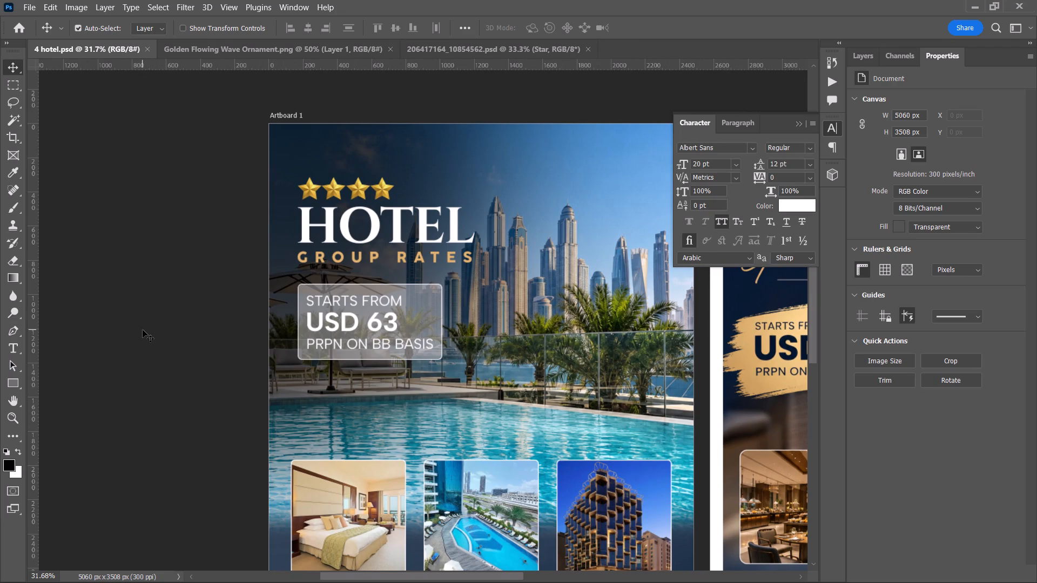
key("ctrl+s")
Examine the full Artboard 1 layout alongside the Artboard 2 reference.
key("space")
key("space")
key("space")
left_click_drag(143, 330, 95, 335)
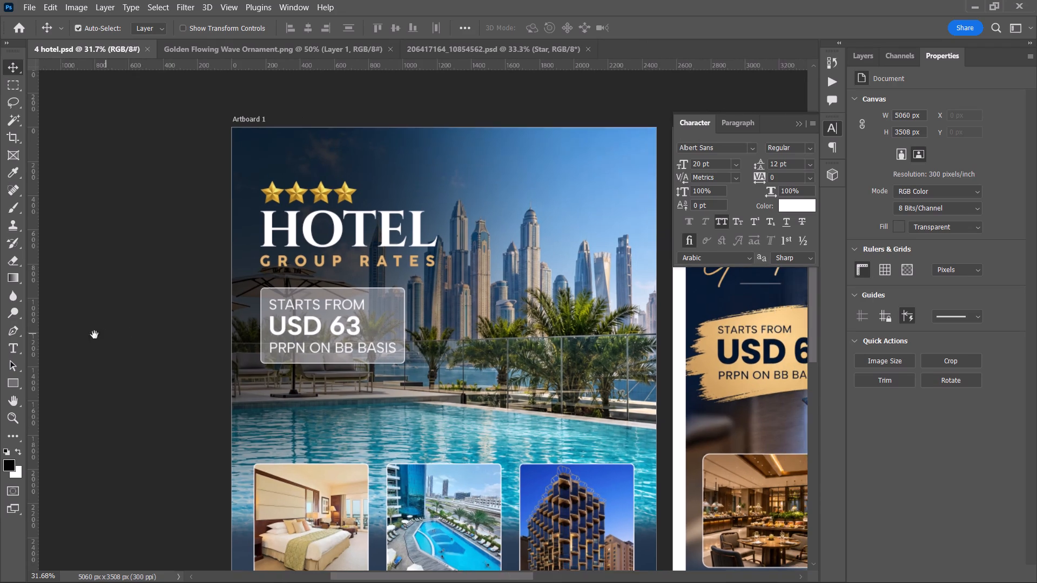
left_click_drag(95, 335, 80, 336)
scroll(80, 336, "down", 3, "alt")
scroll(179, 349, "down", 10)
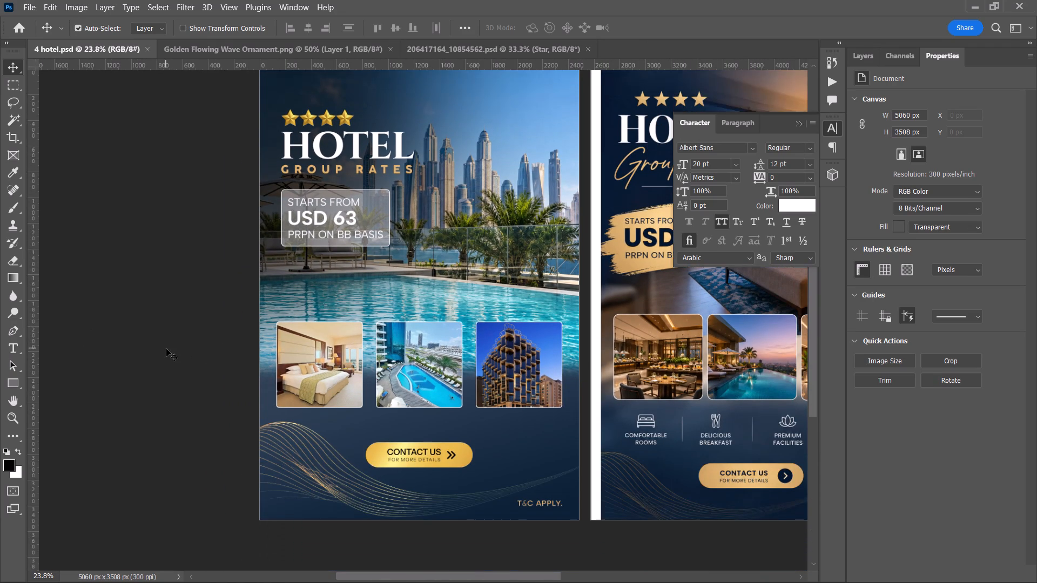
key("space")
key("space")
key("space")
key("space")
key("space")
key("space")
key("space")
left_click_drag(166, 349, 117, 360)
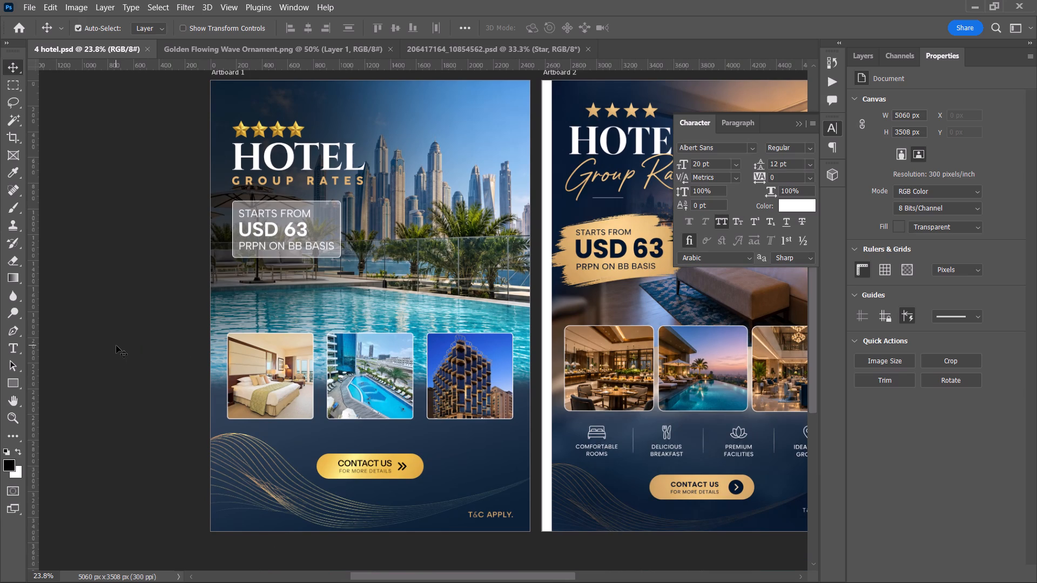
Move the three framed photos up about 40 px together, covering the layers from Rectangle 1 to Layer 6.
left_click(292, 379)
left_click(864, 55)
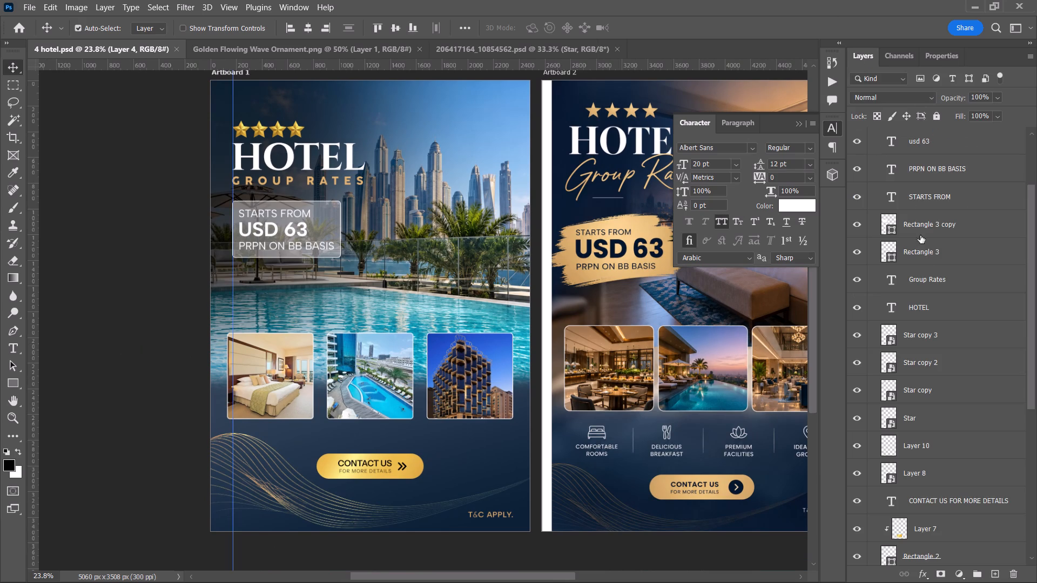
scroll(926, 464, "down", 15)
left_click(948, 457)
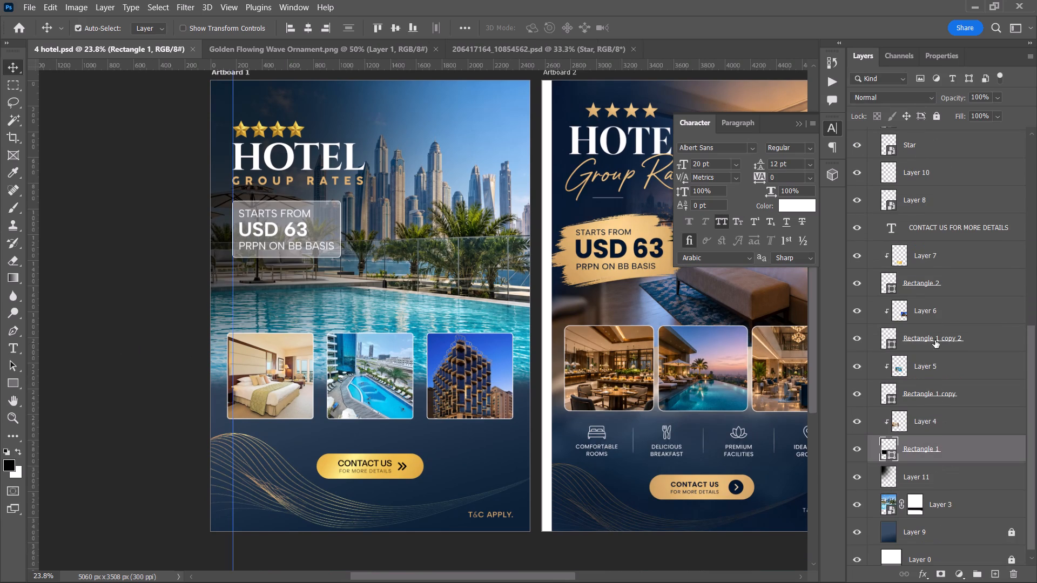
left_click(942, 317, "shift")
key("shift+Up")
key("shift+Up")
key("shift+Up")
key("shift+Up")
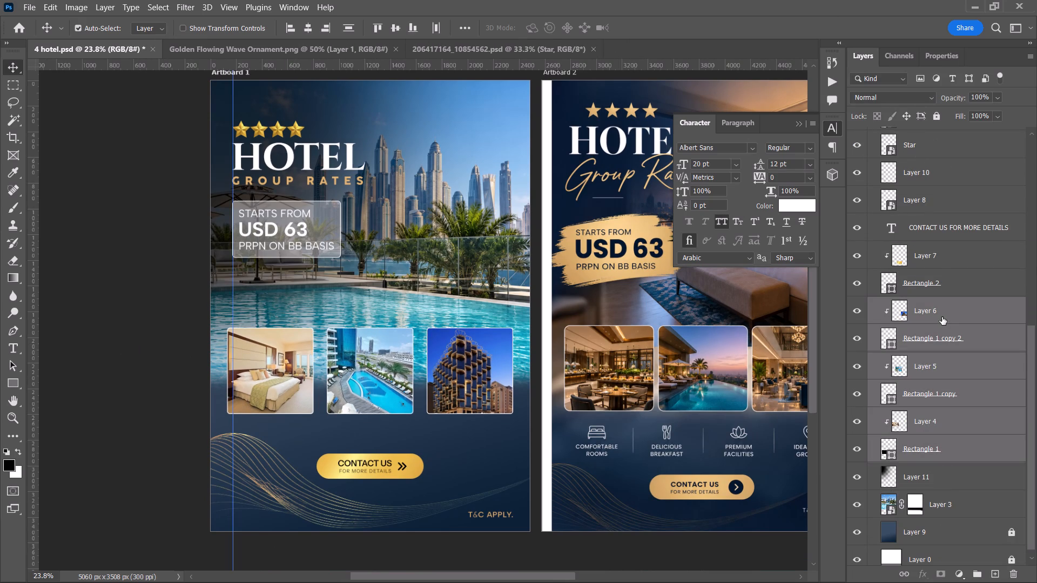
Hide Artboard 2.
scroll(910, 147, "up", 15)
scroll(910, 147, "up", 11)
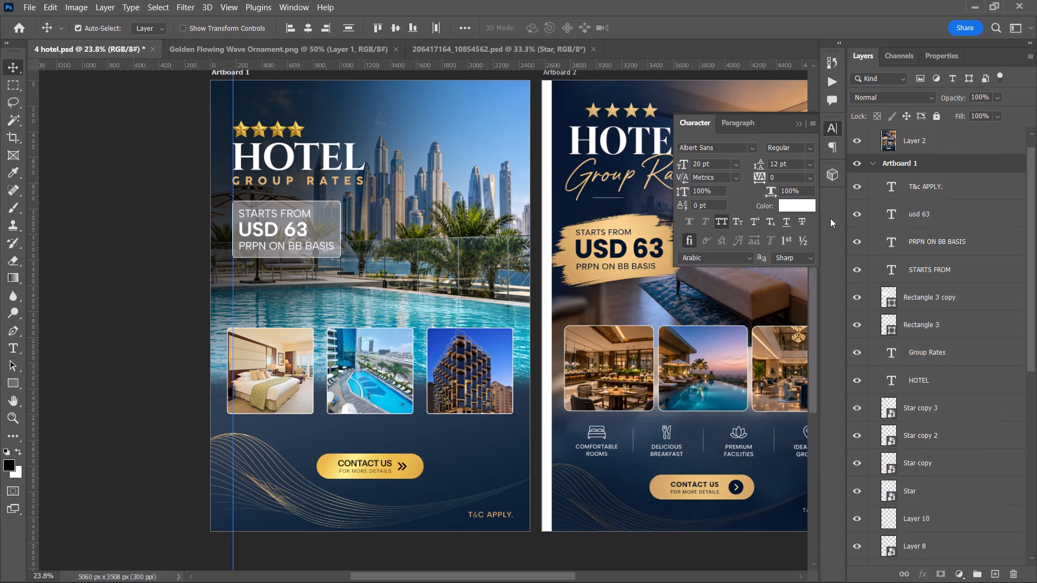
left_click(859, 133)
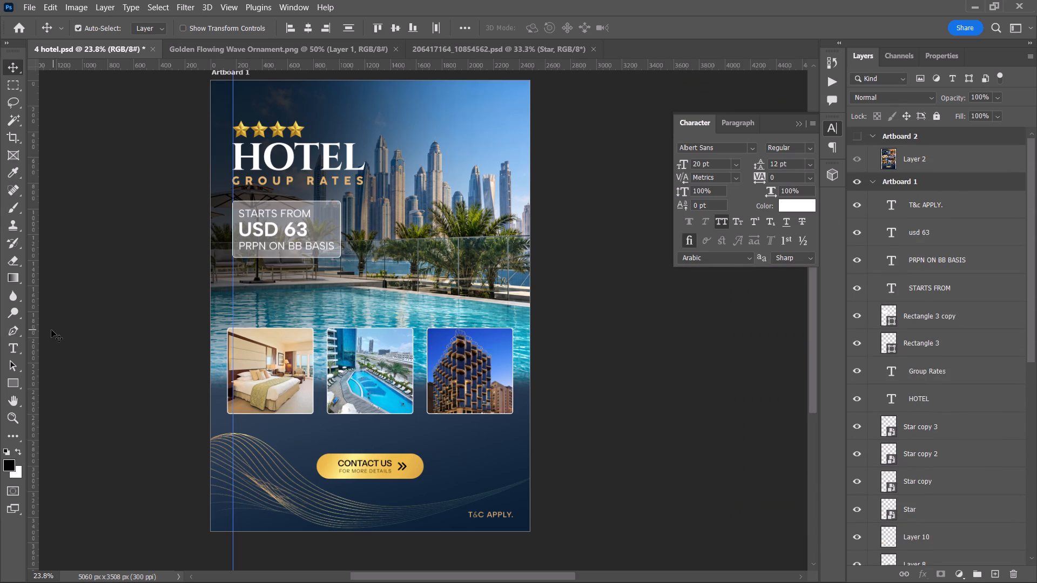
Enlarge the golden wave on Layer 10 to 118.66% and reposition it across the poster's bottom.
left_click(273, 493)
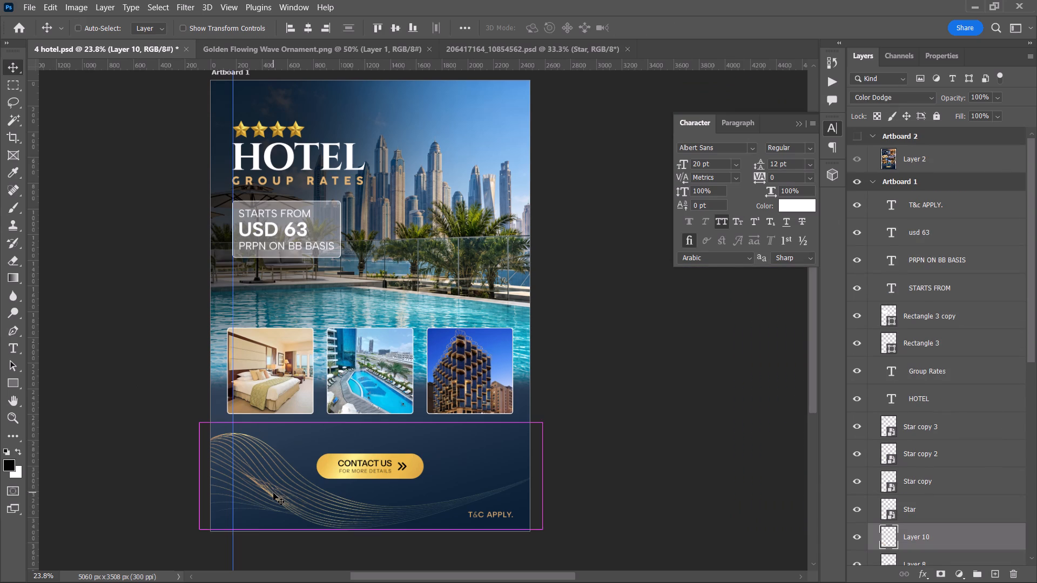
key("ctrl+t")
left_click_drag(374, 418, 374, 398)
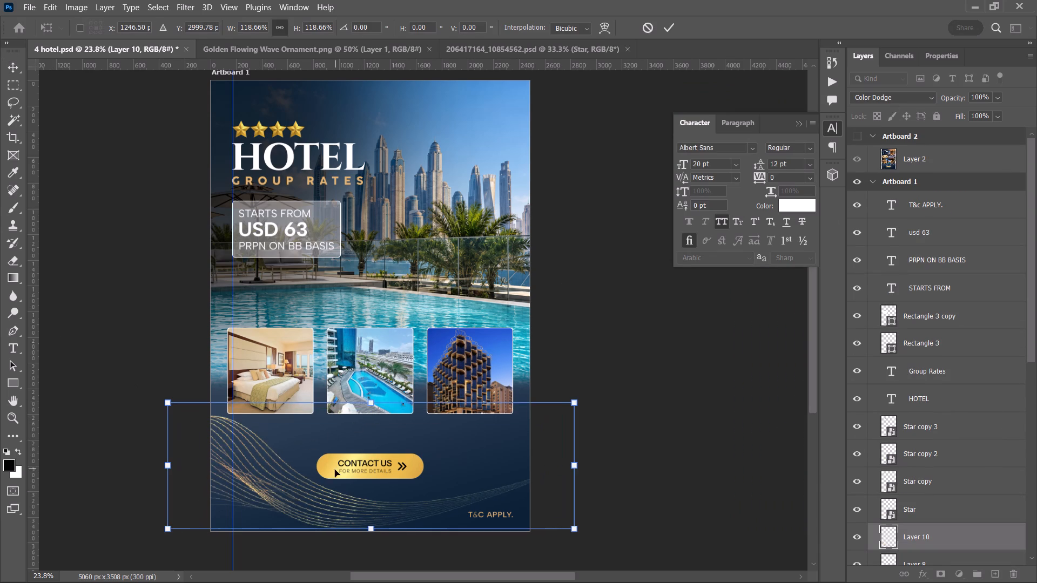
left_click_drag(292, 486, 294, 492)
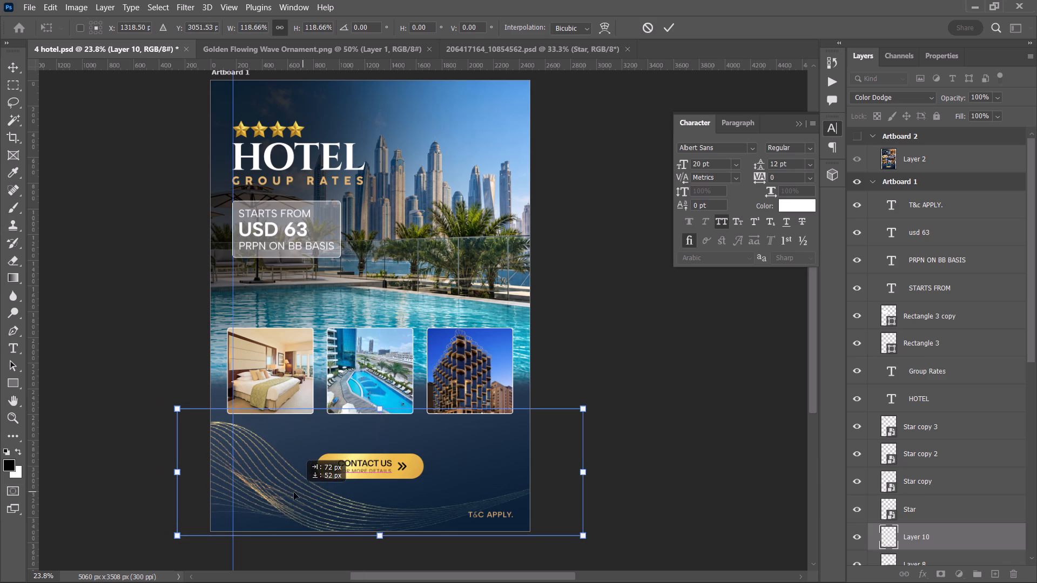
left_click_drag(294, 492, 281, 491)
left_click(670, 25)
left_click(650, 364)
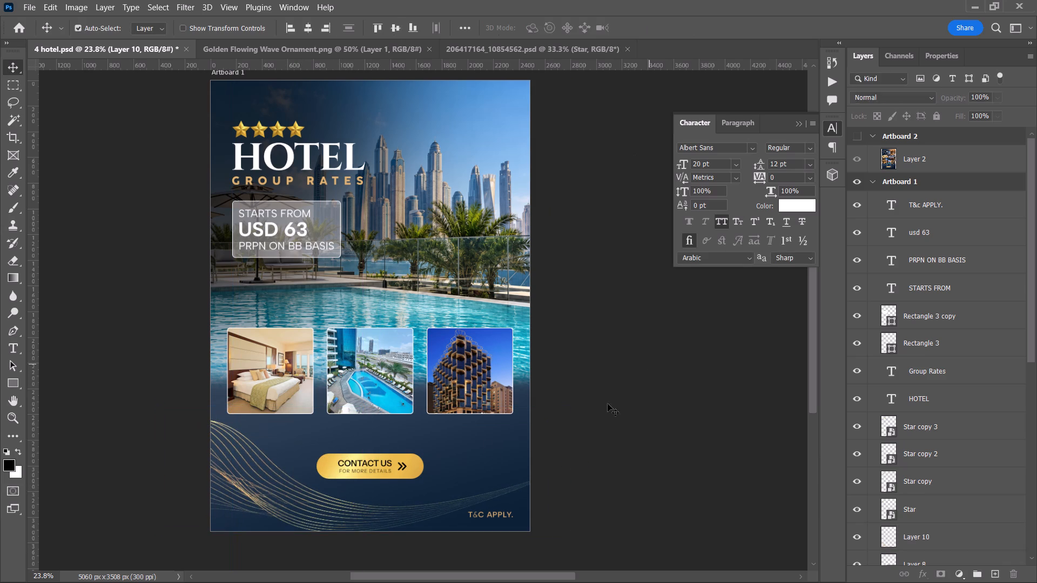
Move the whole CONTACT US button up about 40 px, covering the layers from Rectangle 2 to Layer 8.
left_click(414, 459)
scroll(957, 523, "down", 6)
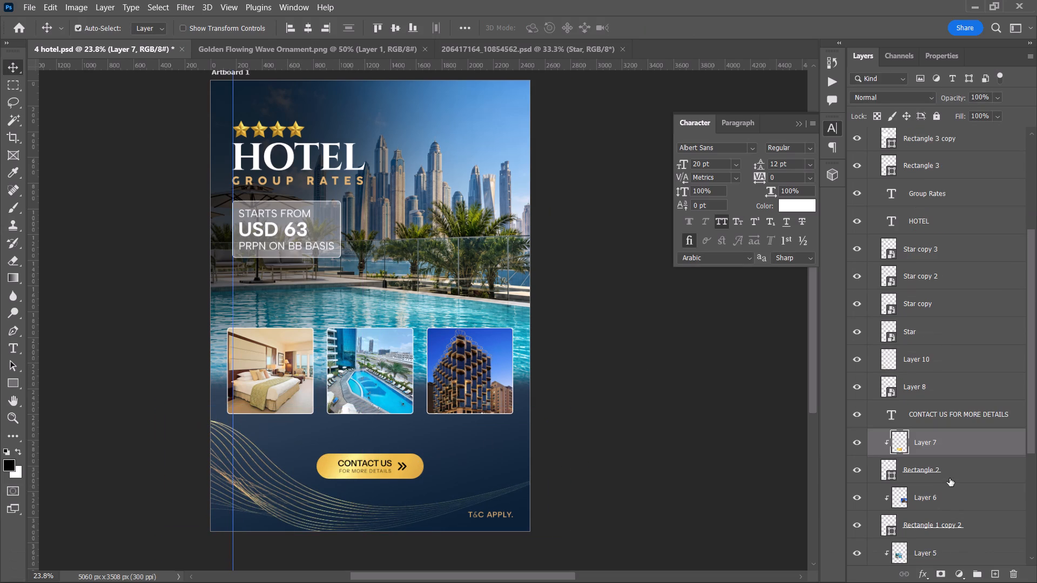
left_click(954, 467)
left_click(952, 385, "shift")
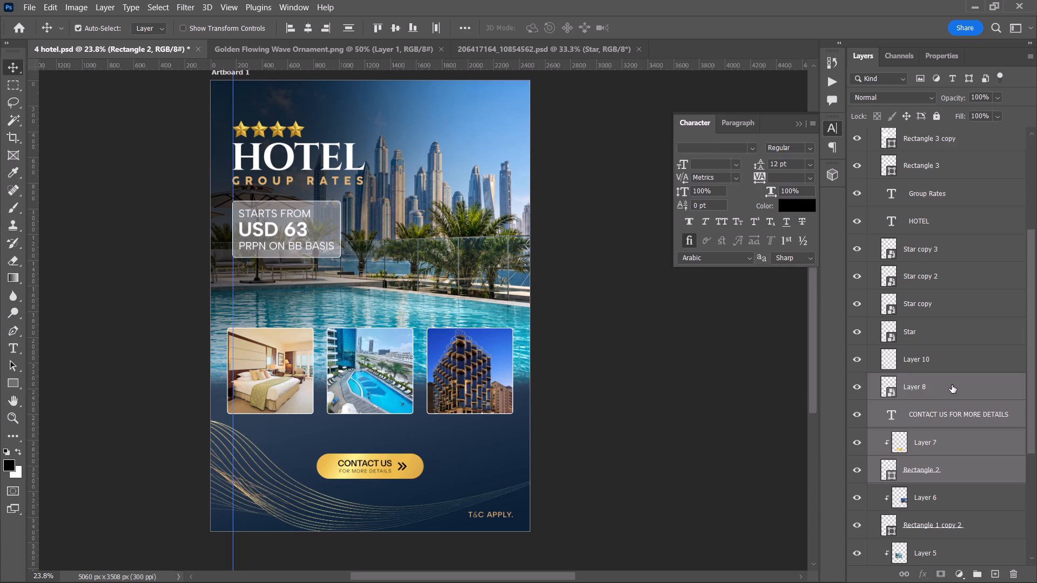
key("shift+Up")
key("shift+Up")
key("shift+Up")
key("shift+Up")
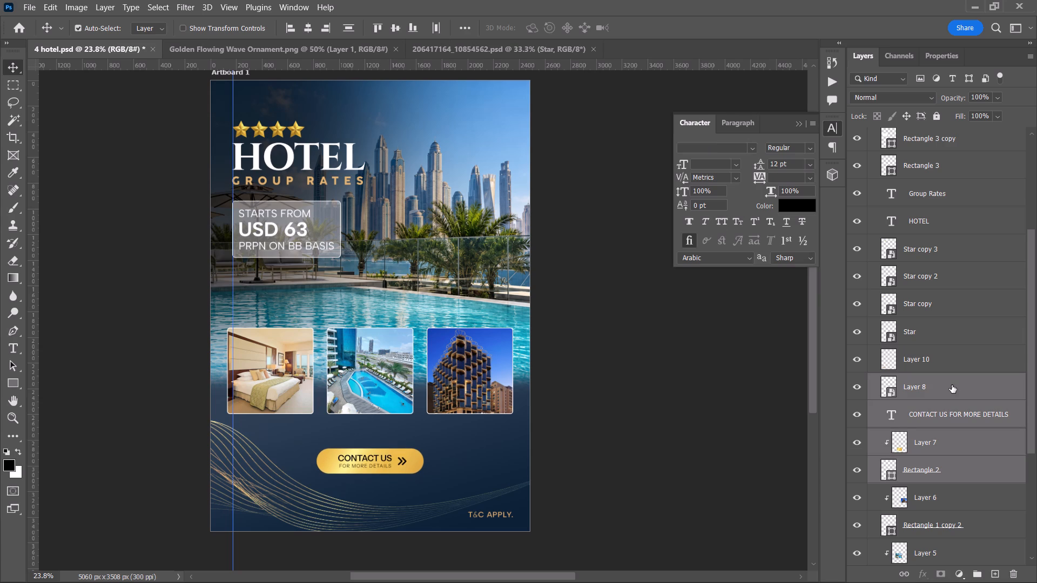
left_click(674, 439)
Add a layer mask to Layer 11, the dark gradient over the hotel photo.
scroll(682, 439, "up", 5)
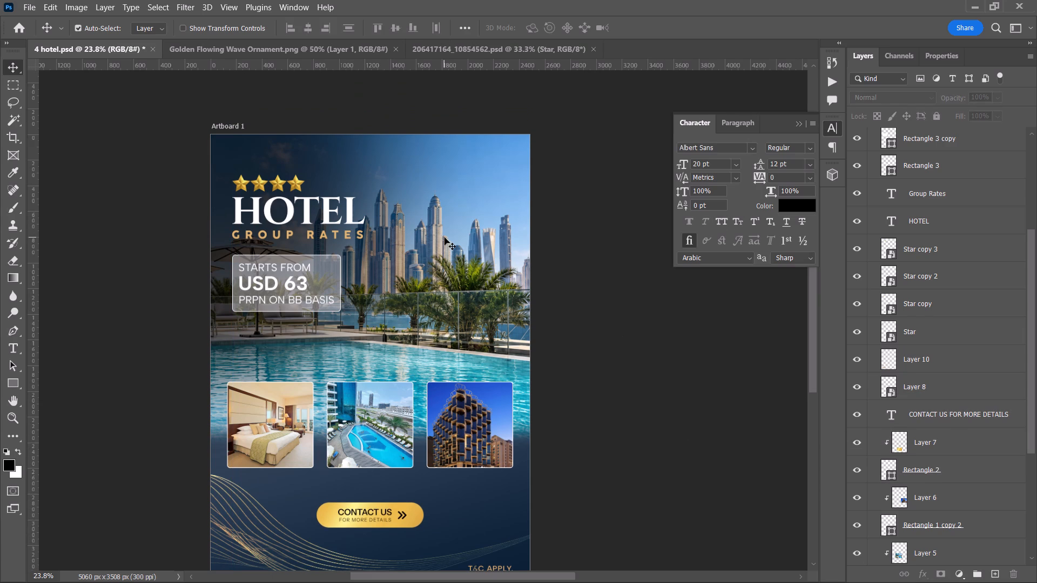
left_click(445, 238)
left_click(942, 570)
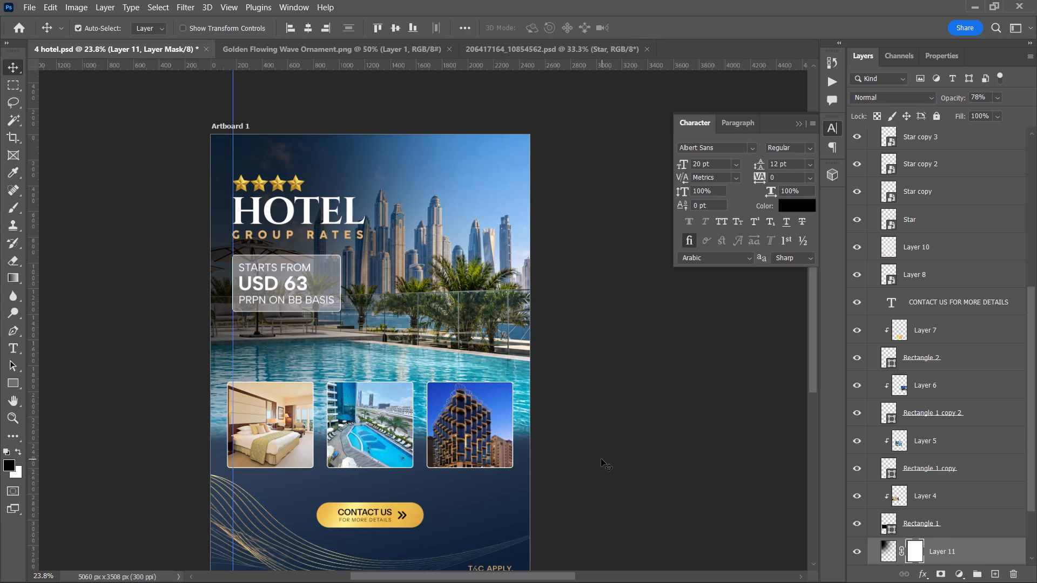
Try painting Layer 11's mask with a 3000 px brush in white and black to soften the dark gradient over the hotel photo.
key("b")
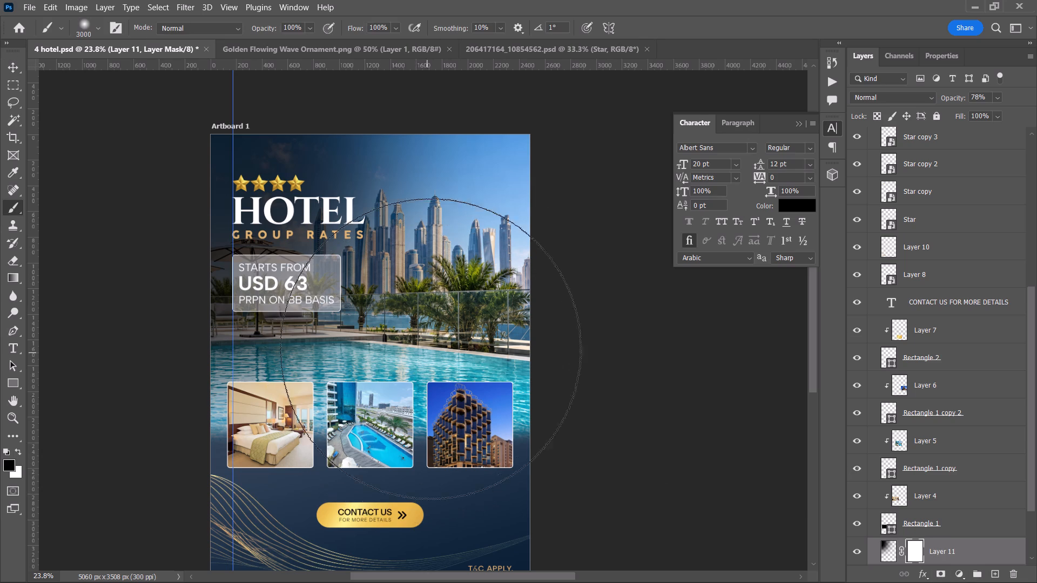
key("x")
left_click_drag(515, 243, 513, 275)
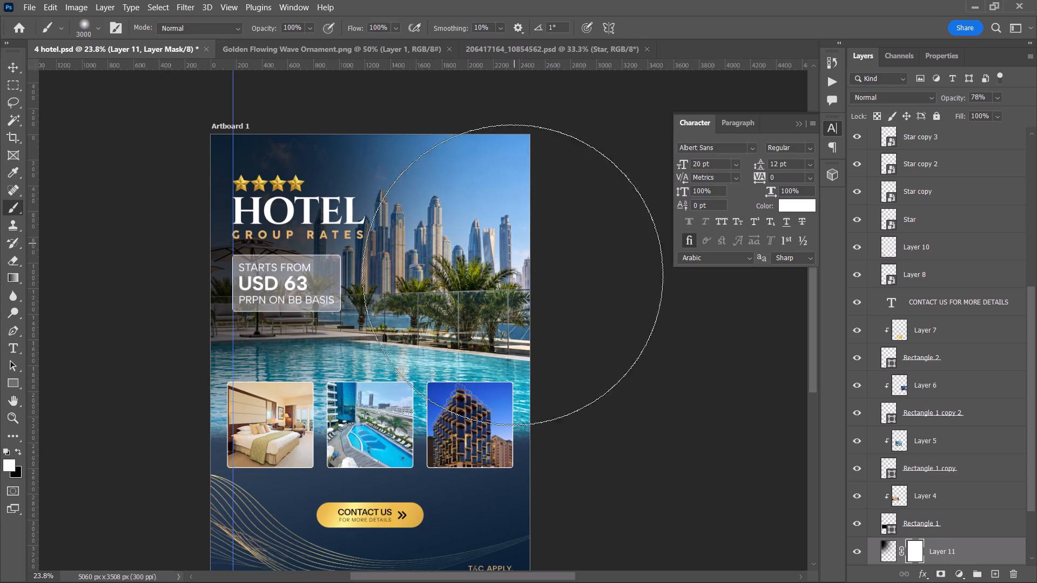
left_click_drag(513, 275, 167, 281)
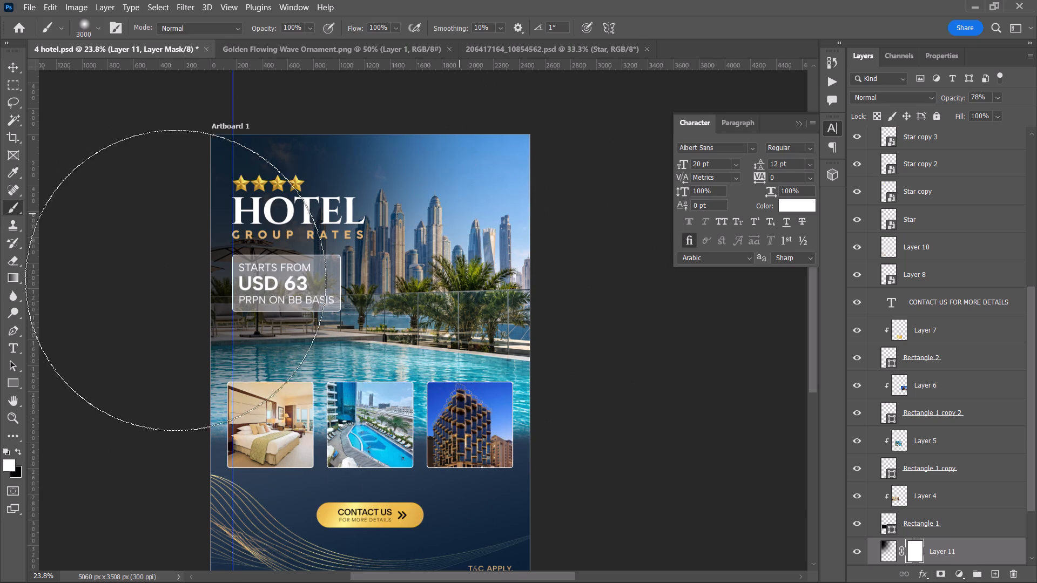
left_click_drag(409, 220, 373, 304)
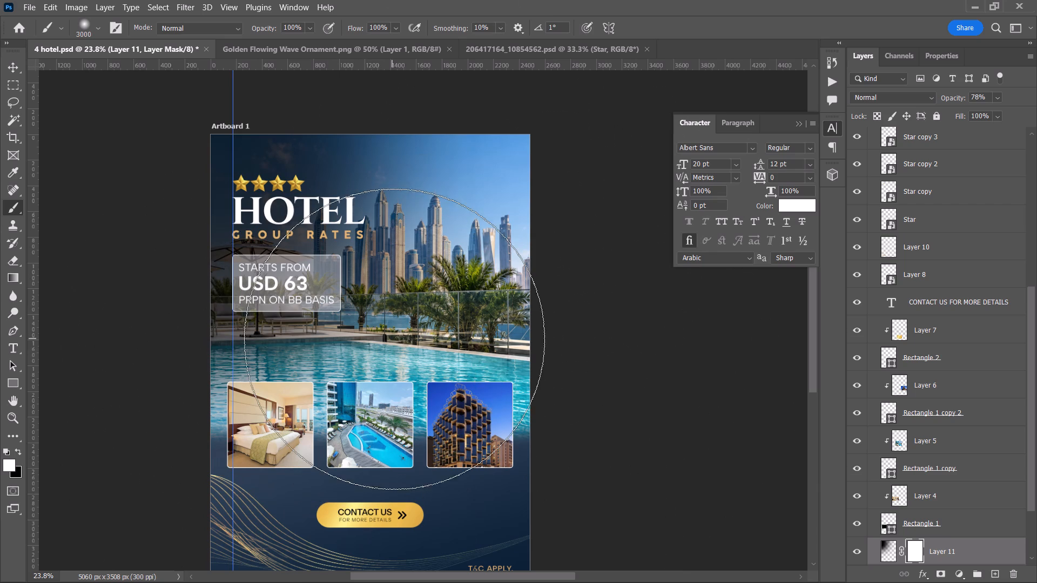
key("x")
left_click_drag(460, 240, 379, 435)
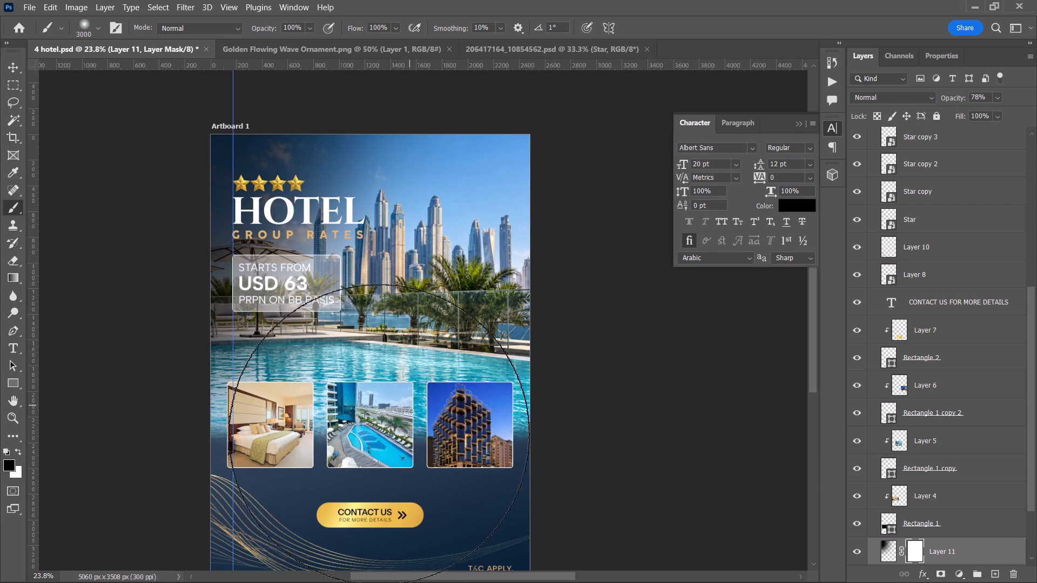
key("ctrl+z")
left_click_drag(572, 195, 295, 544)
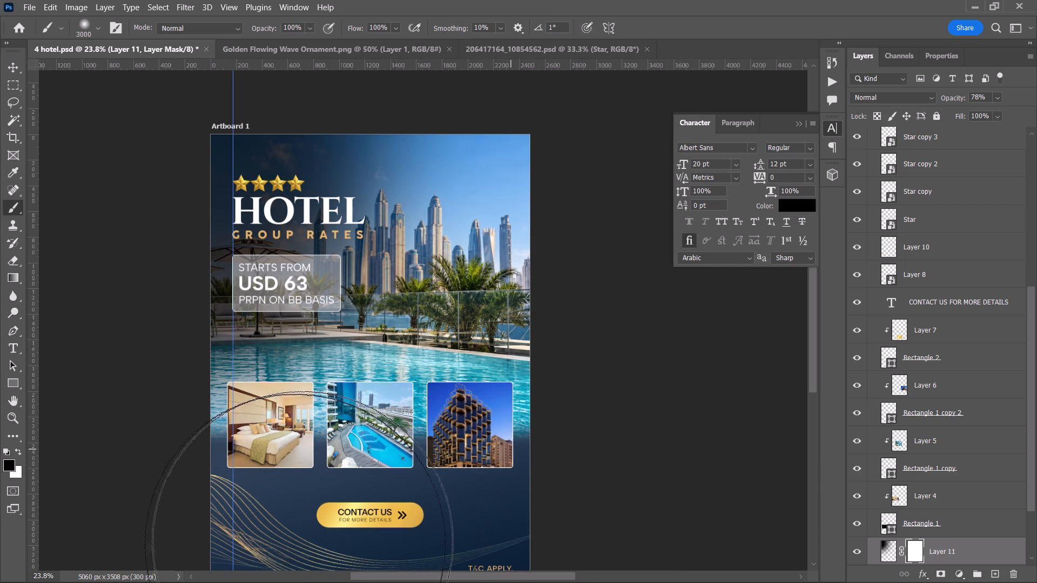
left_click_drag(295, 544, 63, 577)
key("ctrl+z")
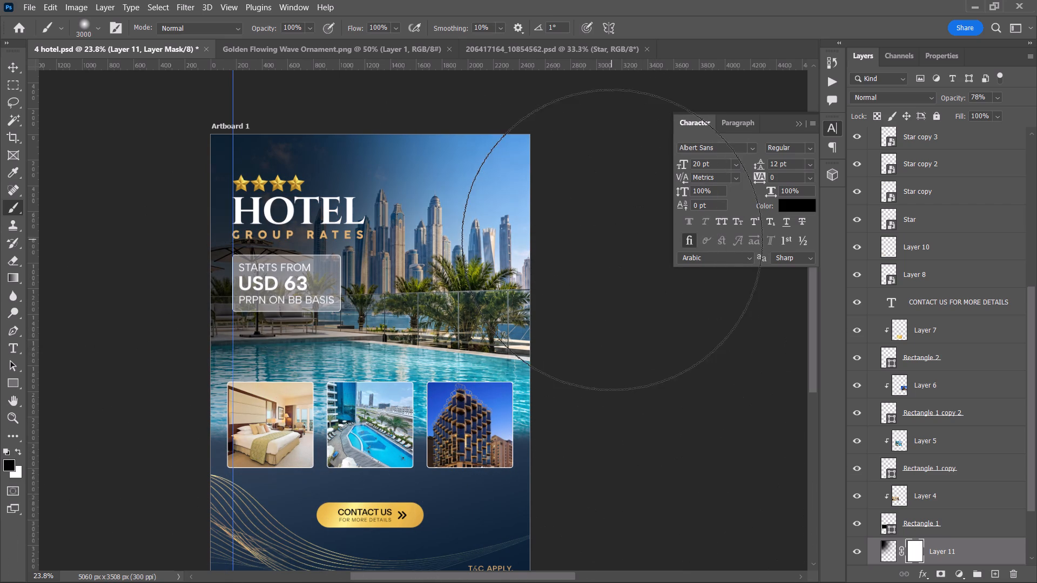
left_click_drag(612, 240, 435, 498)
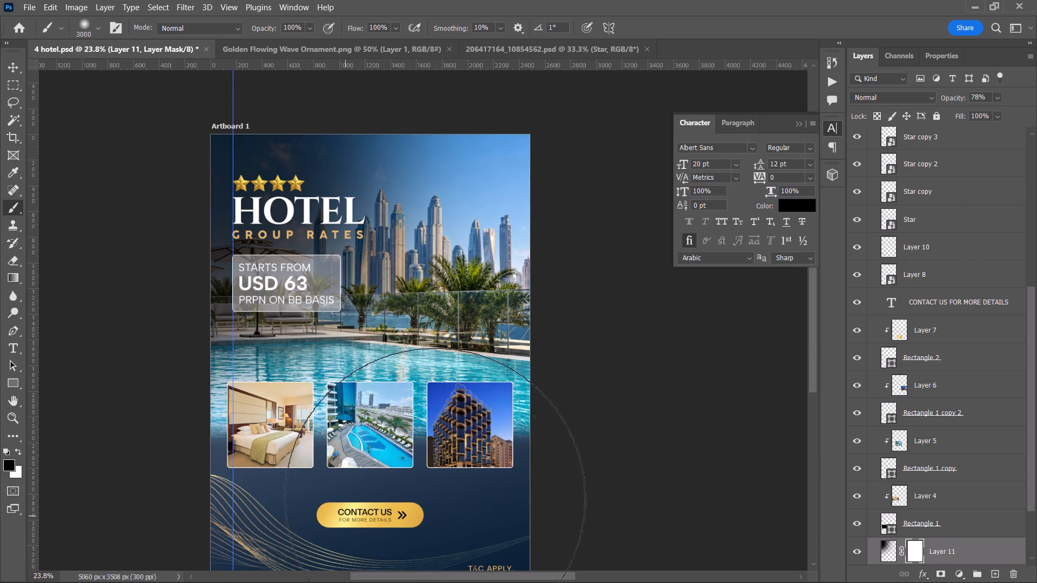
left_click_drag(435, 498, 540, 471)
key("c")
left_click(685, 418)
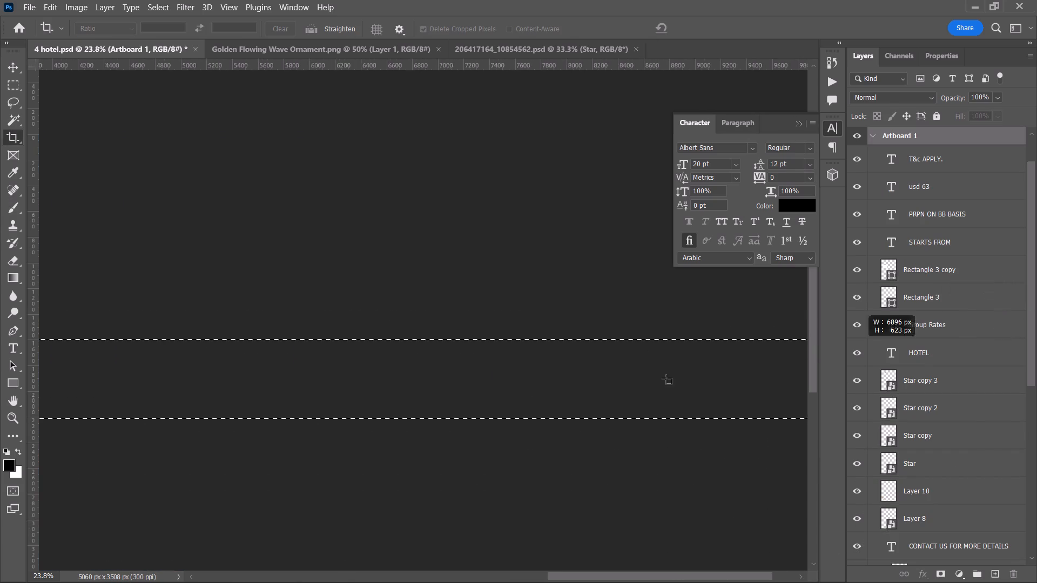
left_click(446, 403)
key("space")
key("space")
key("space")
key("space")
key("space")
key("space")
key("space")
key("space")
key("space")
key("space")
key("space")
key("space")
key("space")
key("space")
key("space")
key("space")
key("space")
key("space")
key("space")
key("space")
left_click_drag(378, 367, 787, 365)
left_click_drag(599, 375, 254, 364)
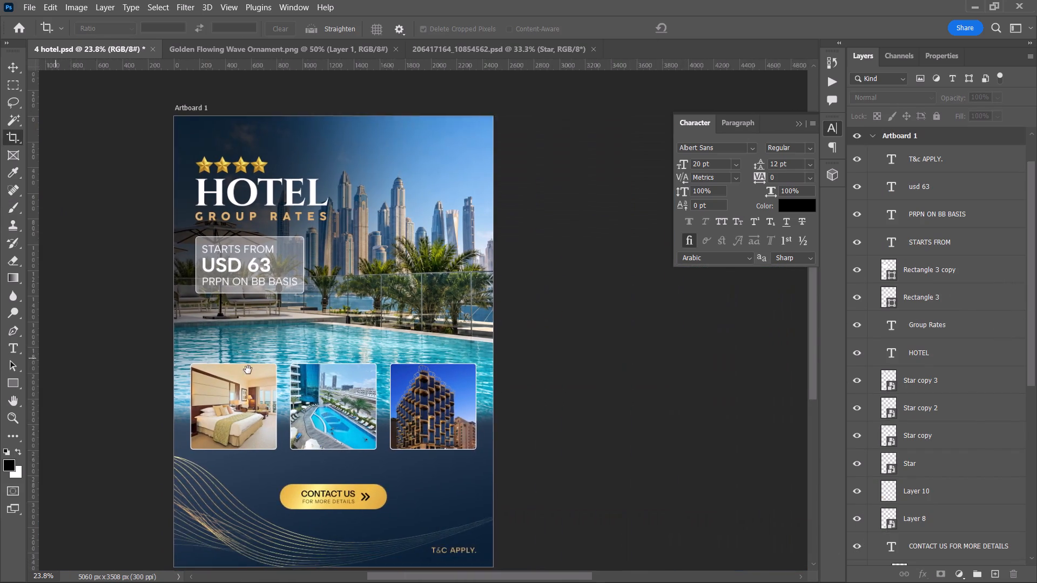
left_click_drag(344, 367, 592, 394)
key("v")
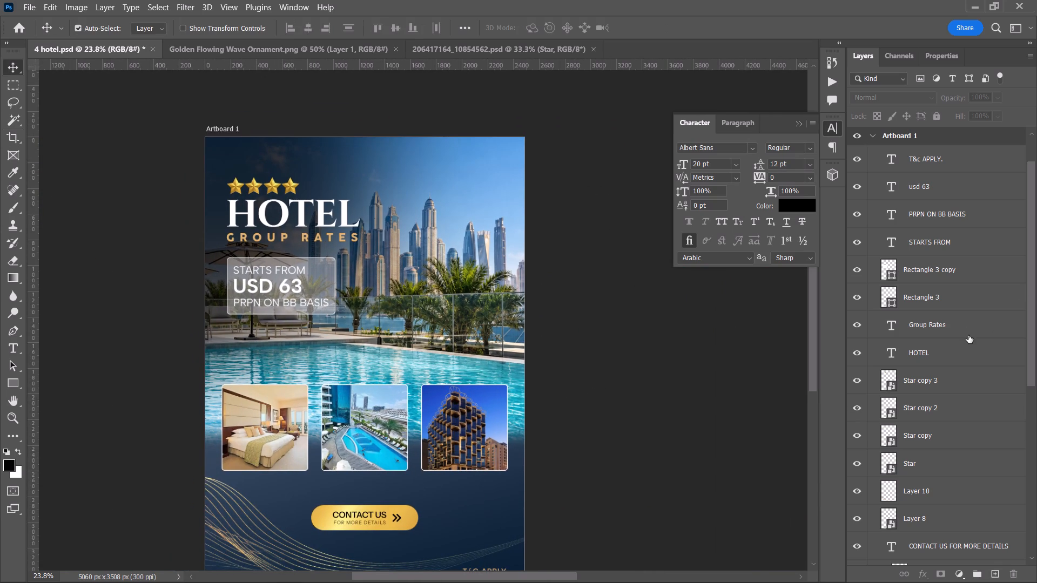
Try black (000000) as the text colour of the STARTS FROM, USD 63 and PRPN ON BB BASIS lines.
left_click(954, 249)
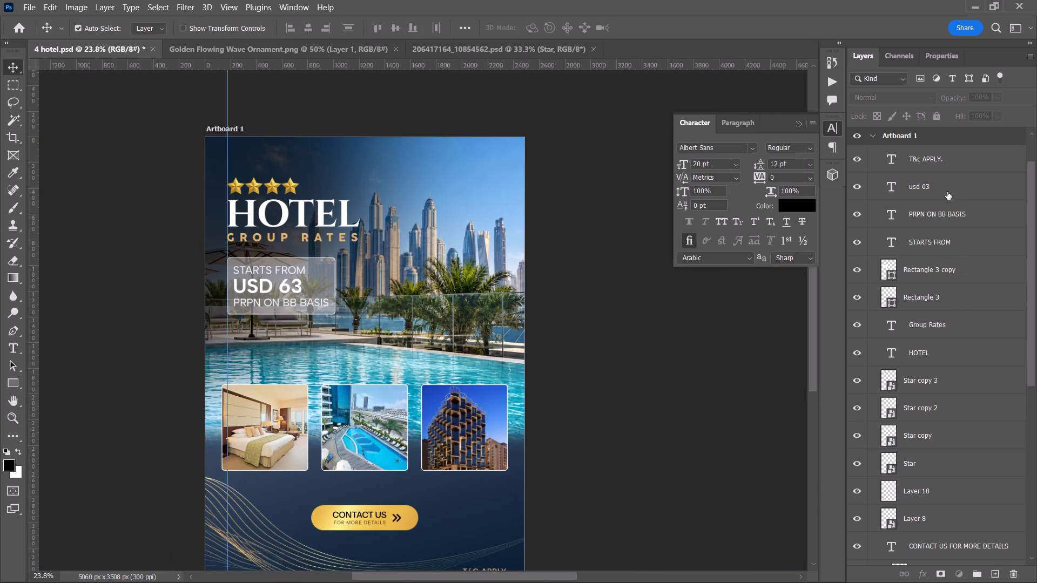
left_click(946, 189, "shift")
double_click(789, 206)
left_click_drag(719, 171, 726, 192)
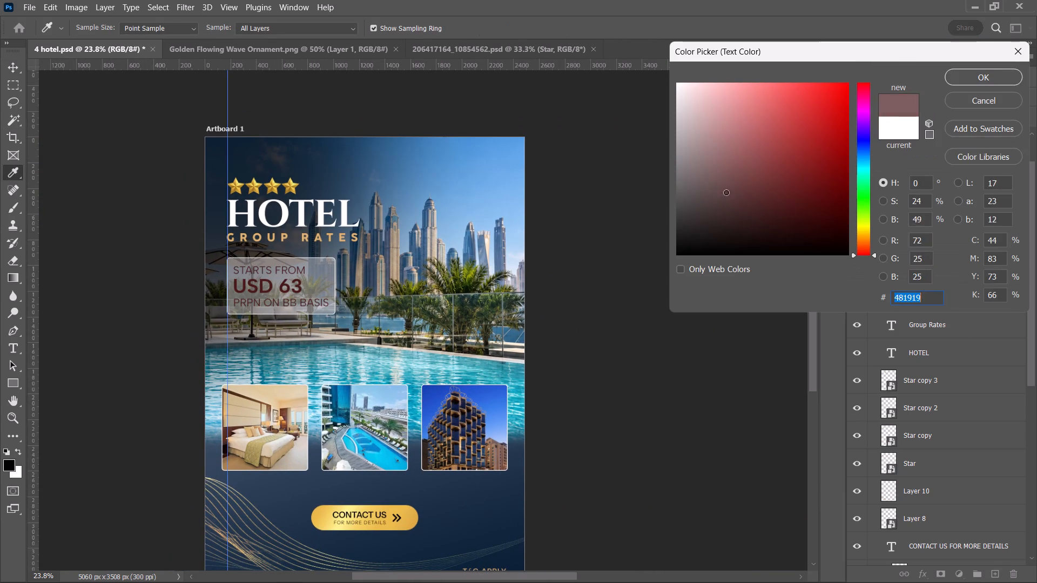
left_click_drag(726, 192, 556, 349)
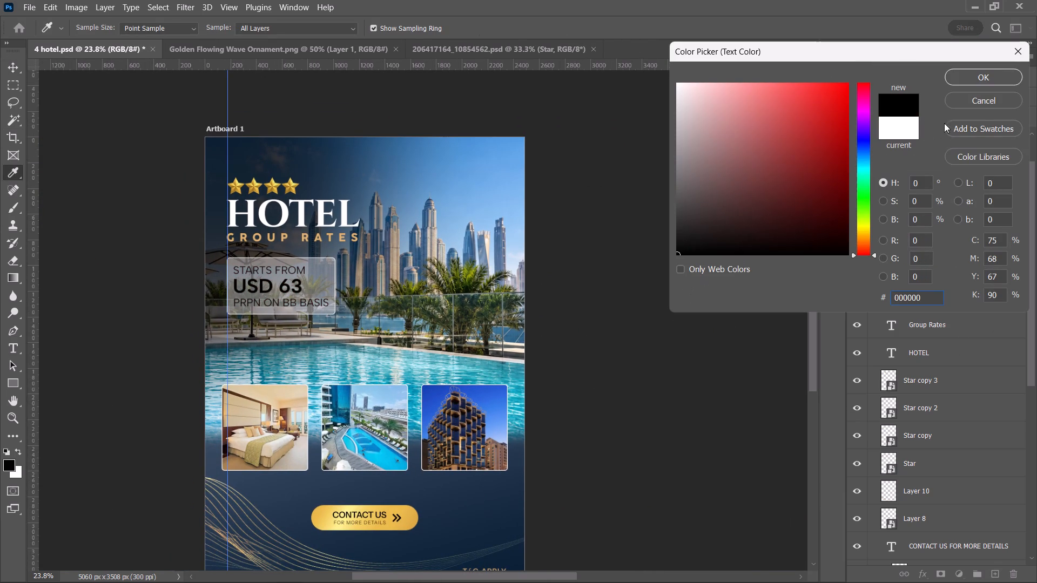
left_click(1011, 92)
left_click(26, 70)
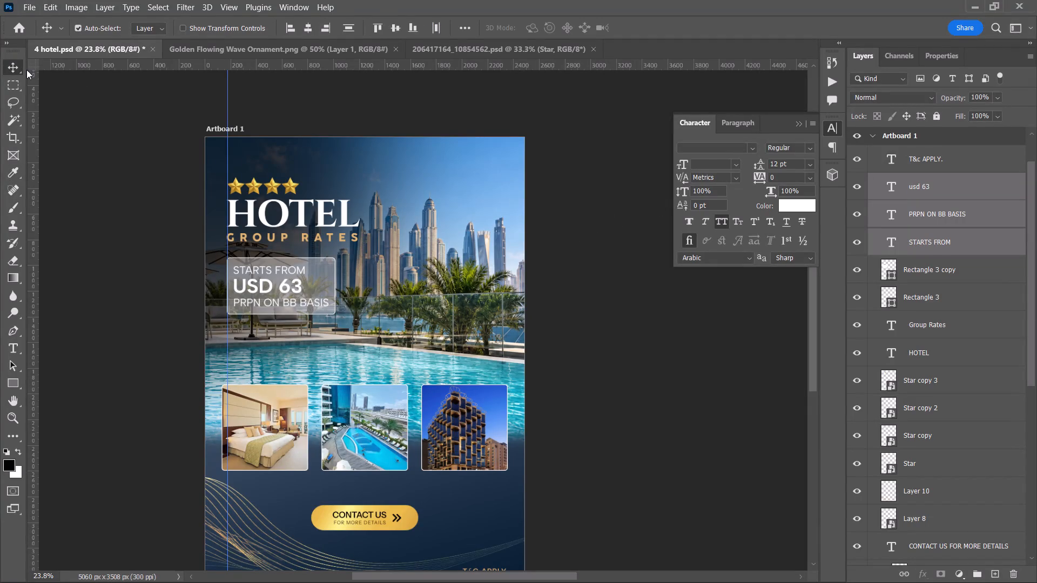
Deselect the price text layers and save 4 hotel.psd.
left_click(114, 179)
key("ctrl+s")
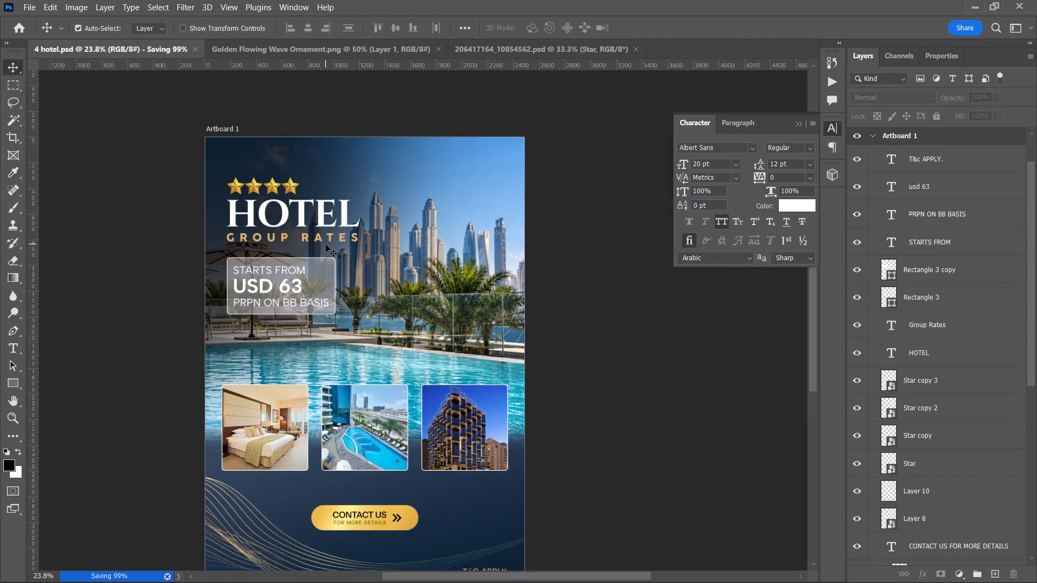
scroll(326, 245, "down", 6)
scroll(327, 246, "up", 2)
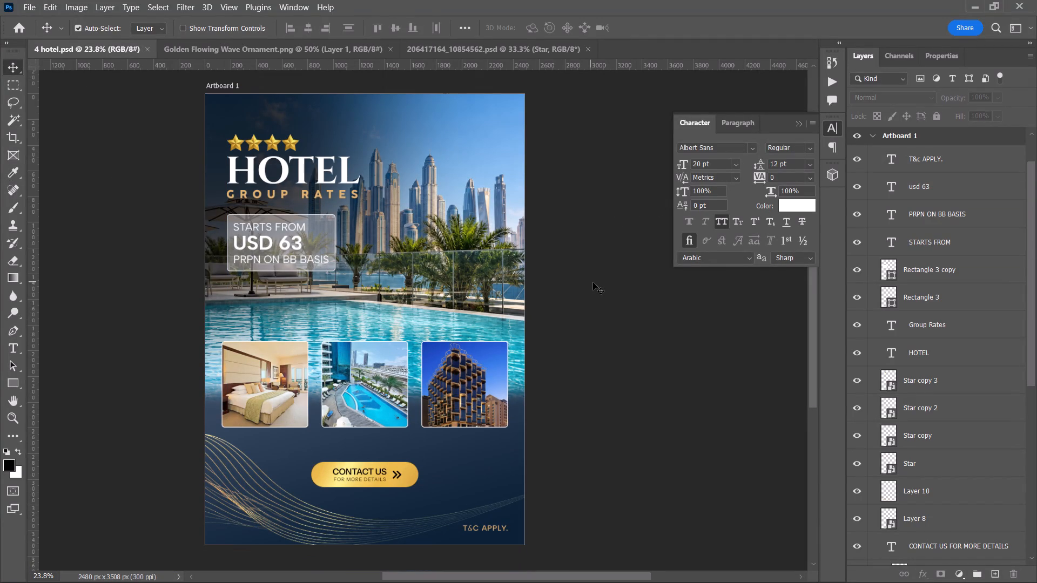
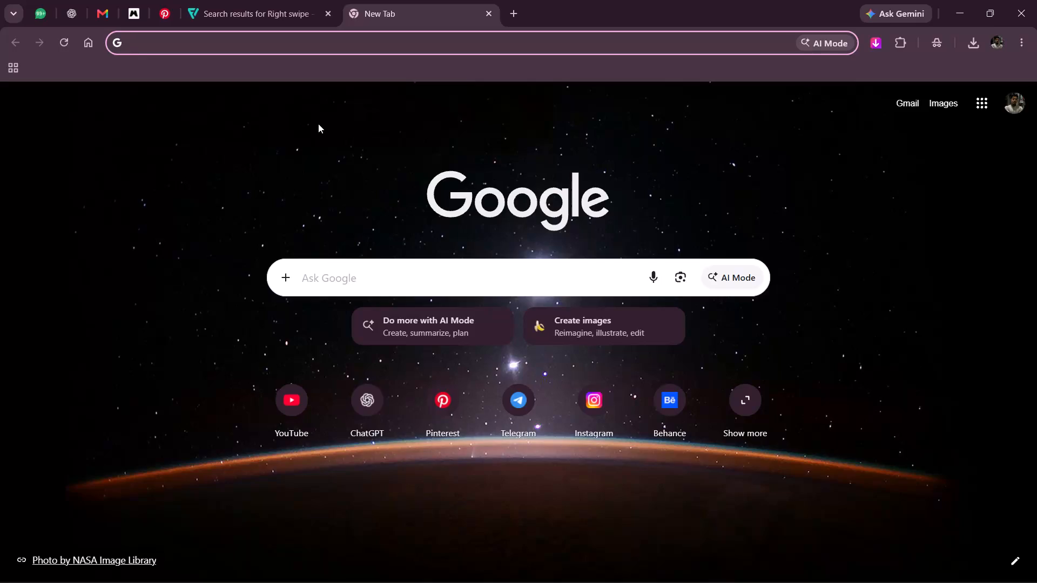
Search Google Images for "hotel dubai".
type("hotel")
key("space")
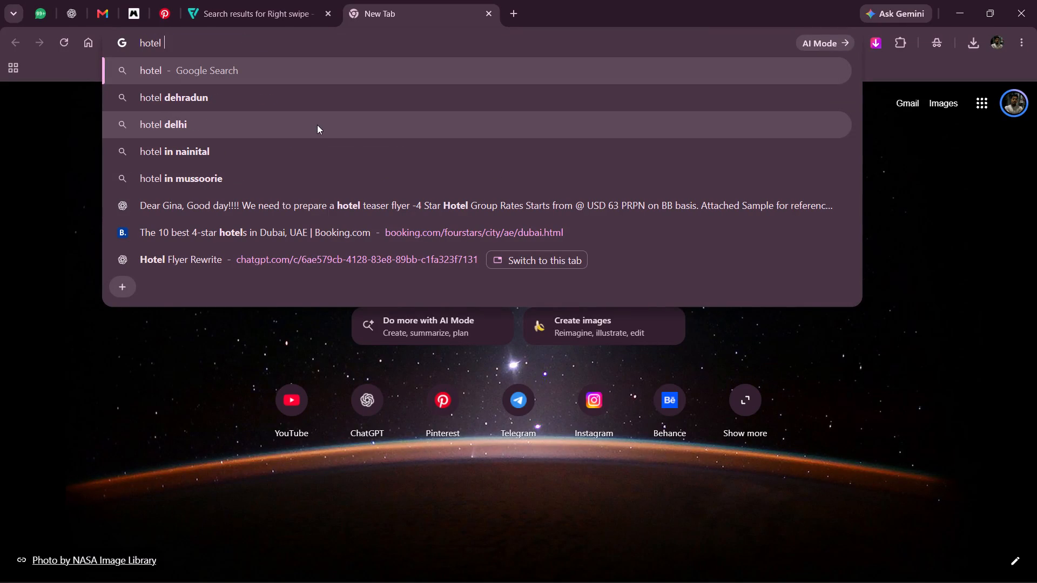
type("dub")
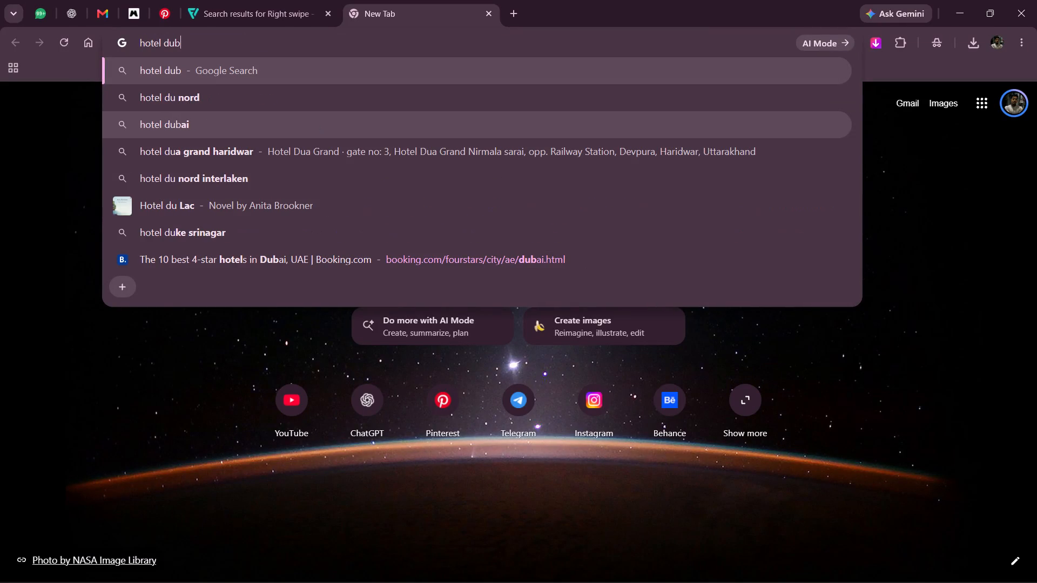
key("Down")
key("Down")
key("Up")
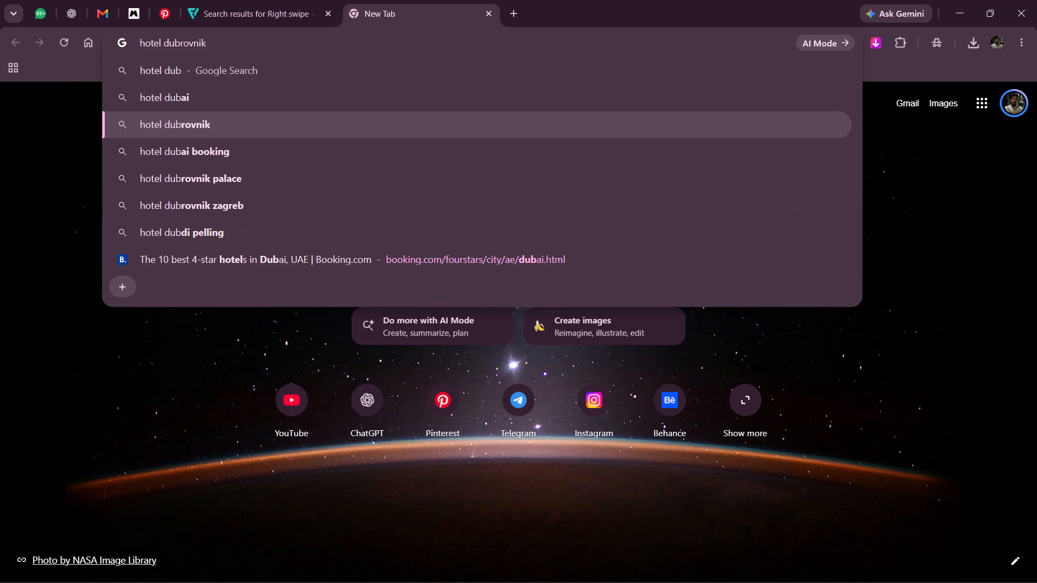
key("Return")
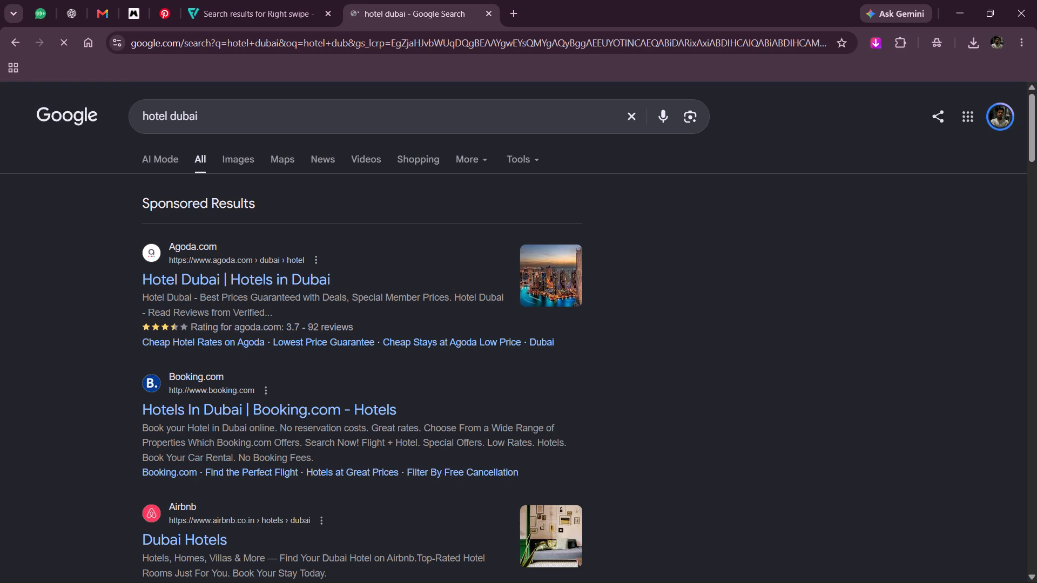
left_click(237, 148)
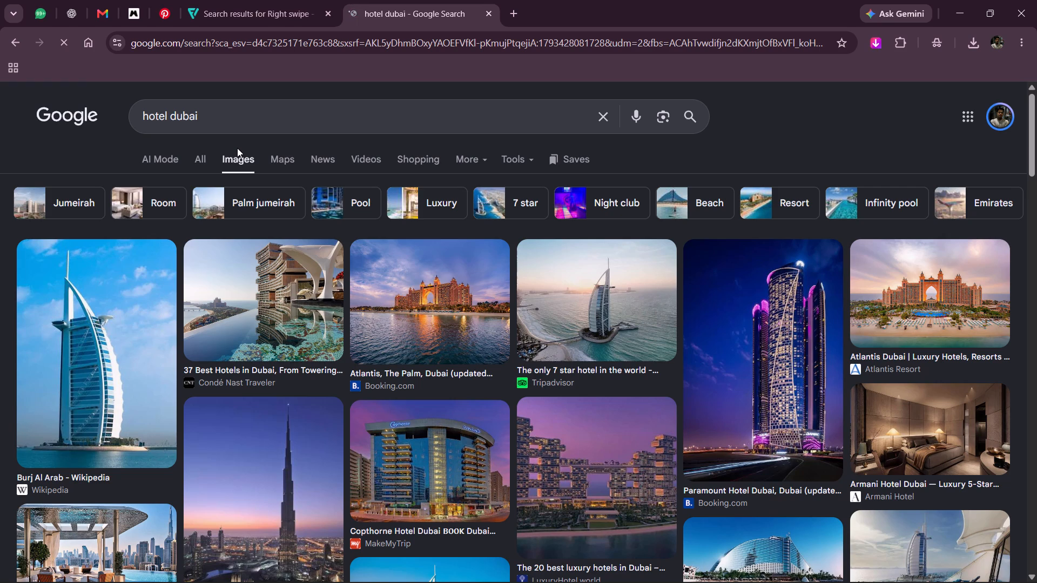
Refine the image search to "4 star hotel dubai".
left_click(142, 112)
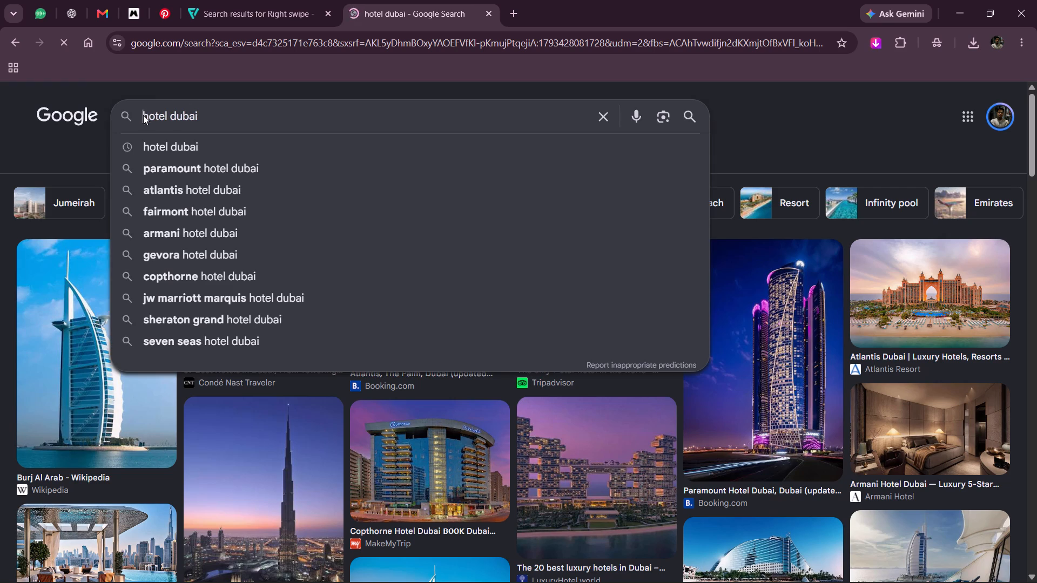
key("4")
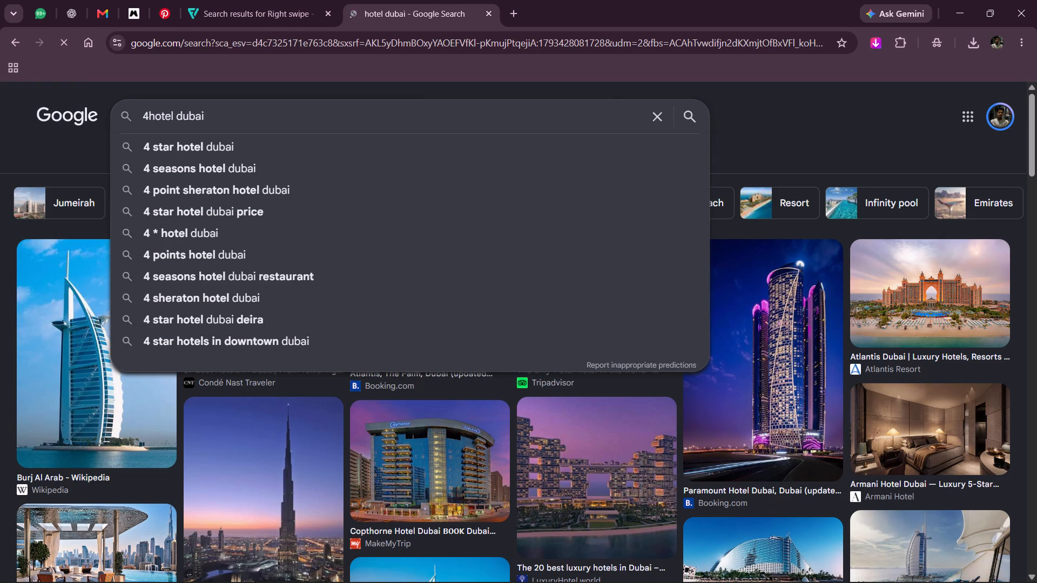
key("space")
type("star")
key("space")
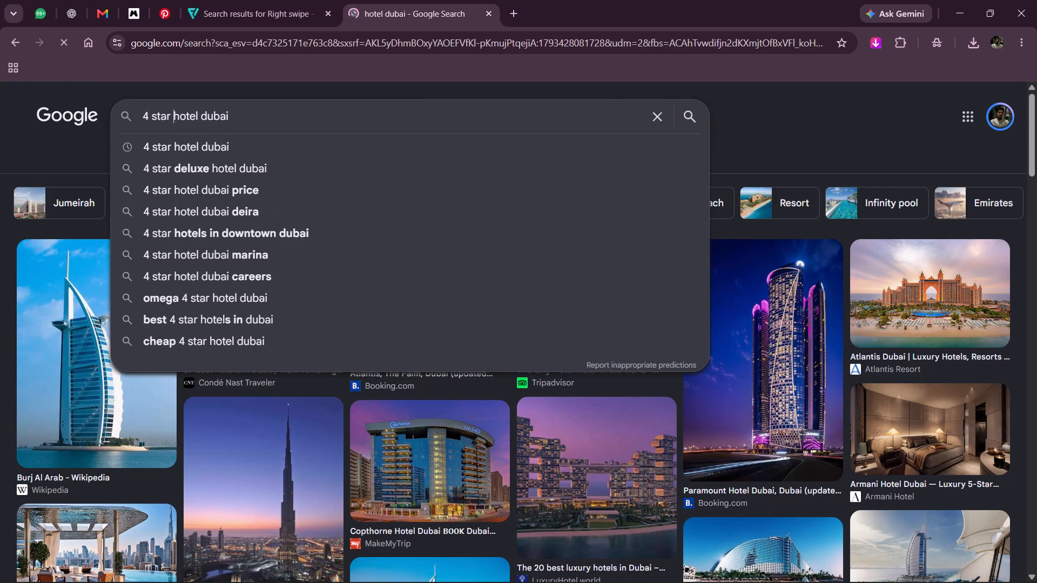
key("Return")
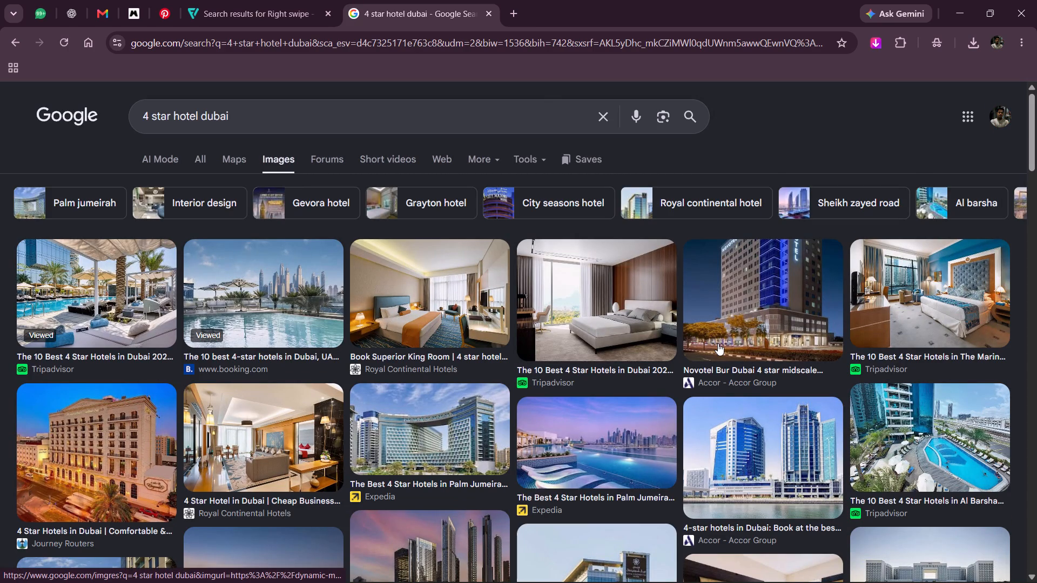
Save the Booking.com photo of Dubai towers under a pink dusk sky from the image results.
scroll(689, 368, "down", 1)
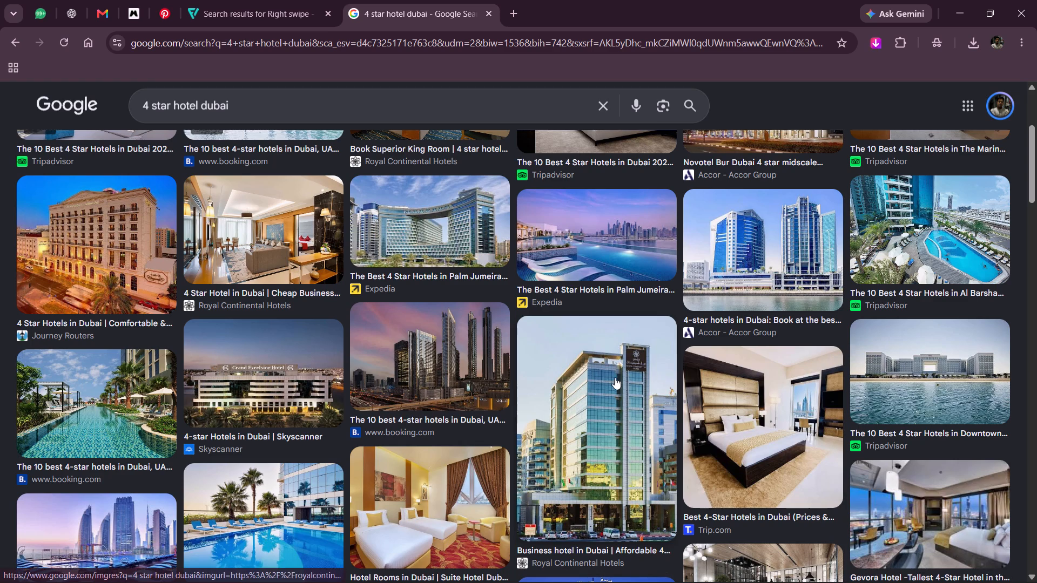
left_click(457, 372)
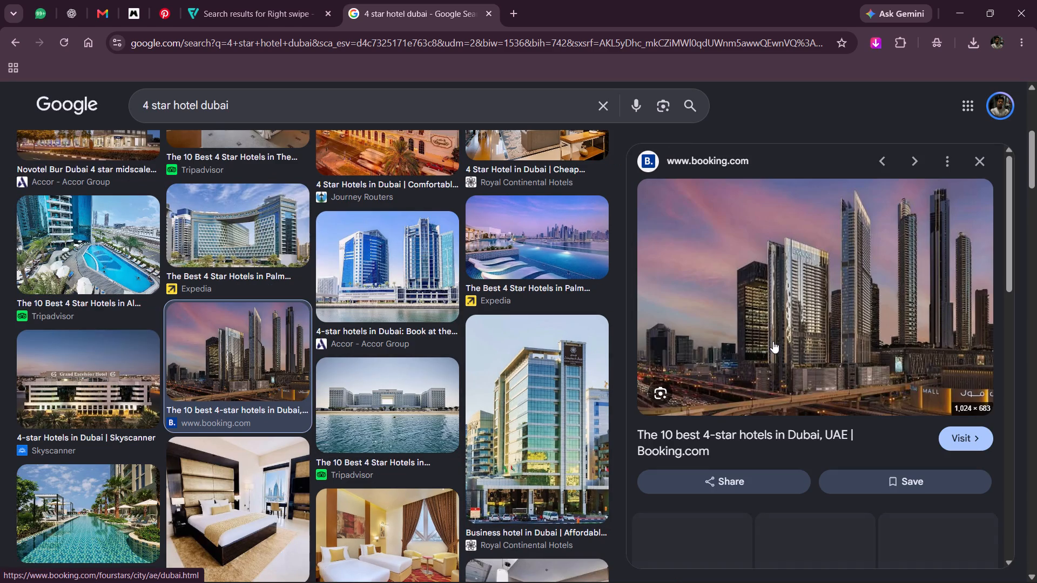
right_click(704, 313)
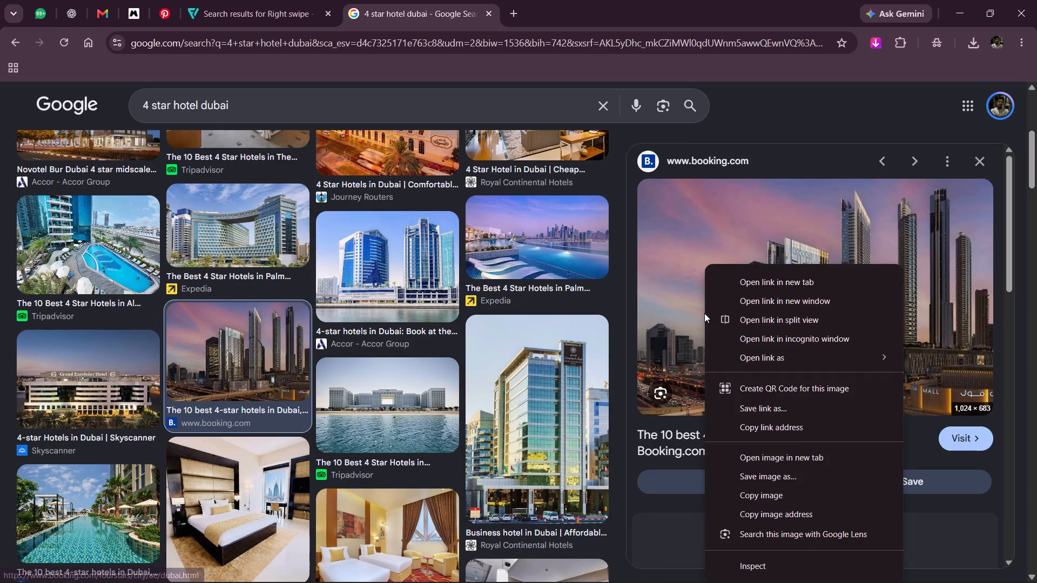
left_click(819, 467)
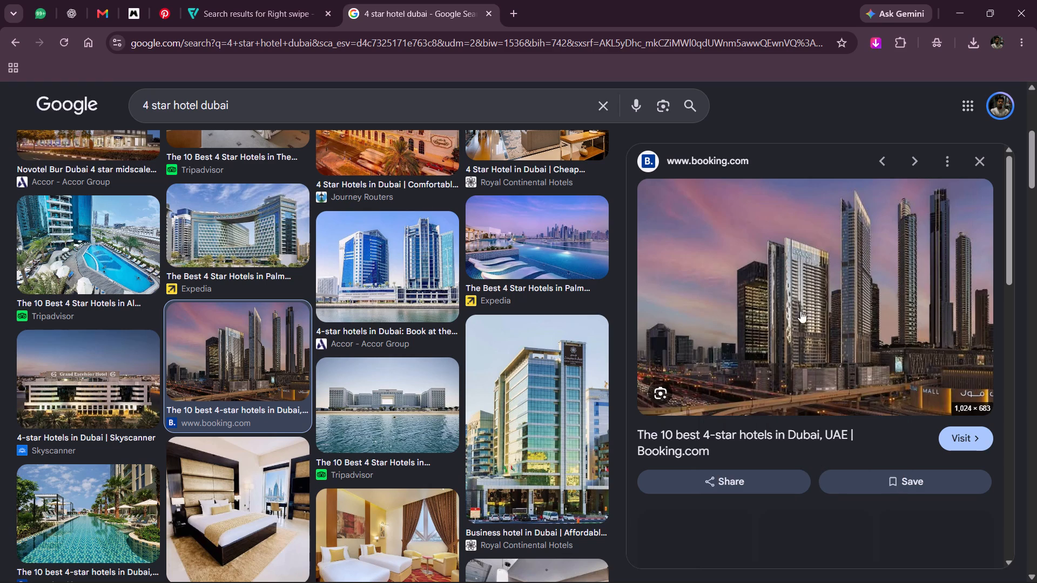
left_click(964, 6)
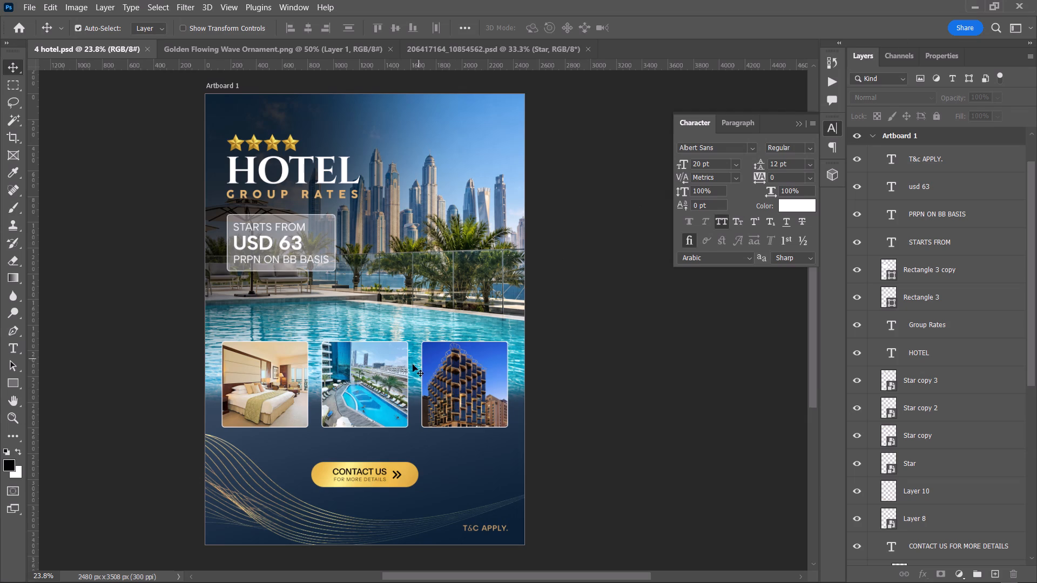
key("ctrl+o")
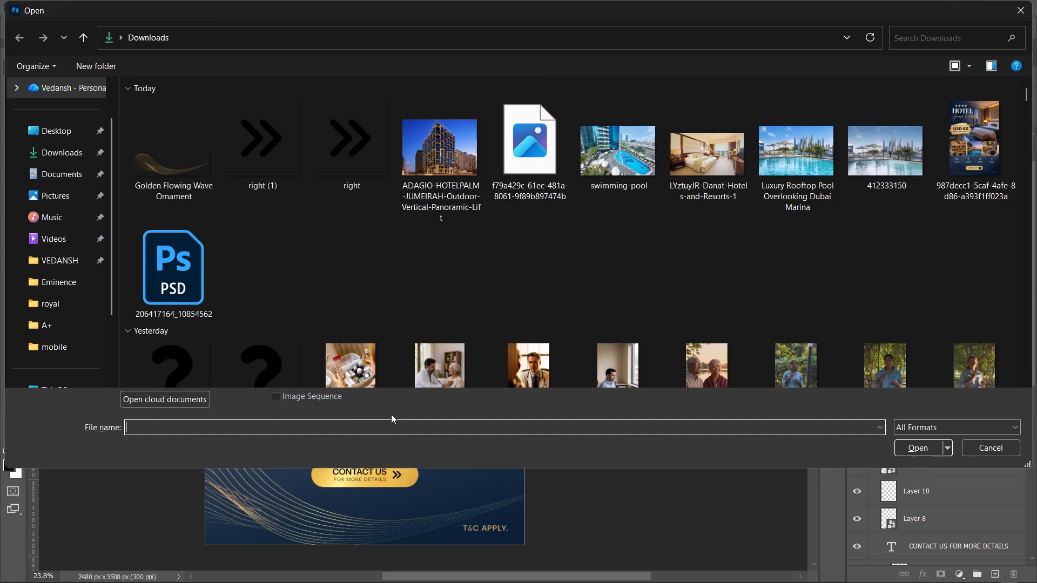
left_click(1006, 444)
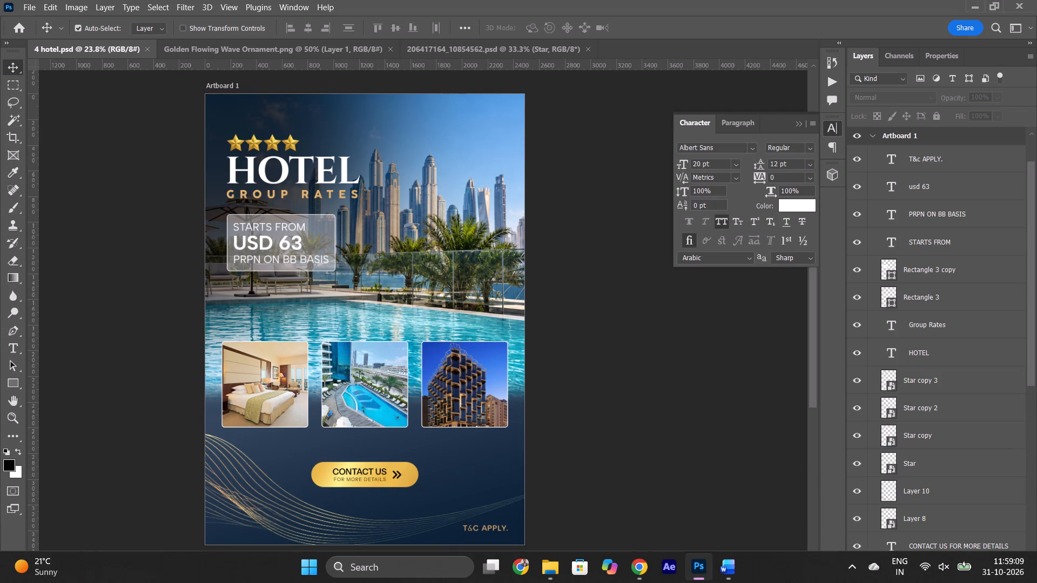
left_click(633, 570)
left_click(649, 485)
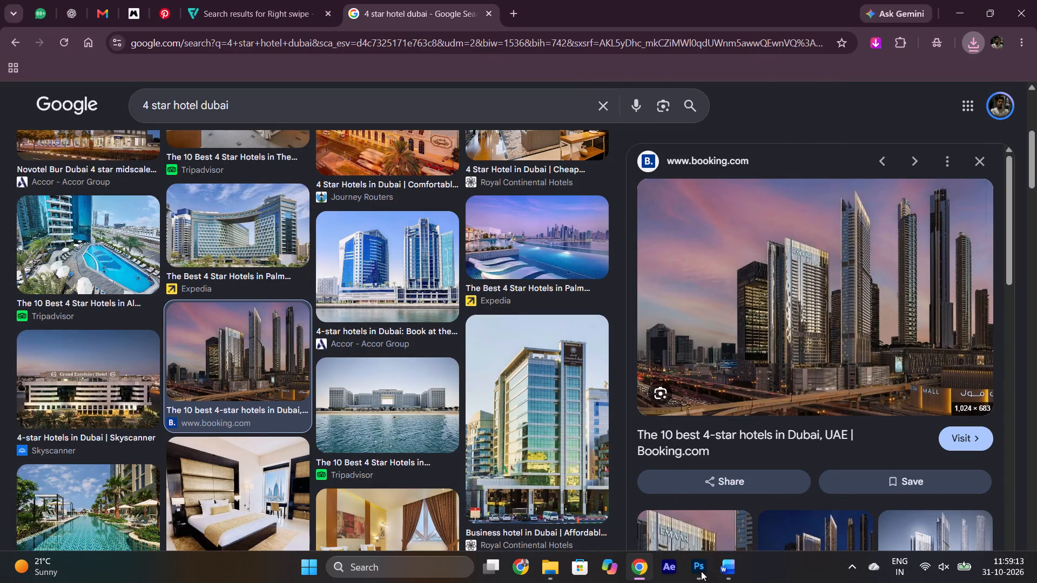
Switch to Photoshop, open images (3).jpg and bring the dusk skyline photo into Artboard 1 of 4 hotel.psd.
left_click(701, 571)
key("ctrl+o")
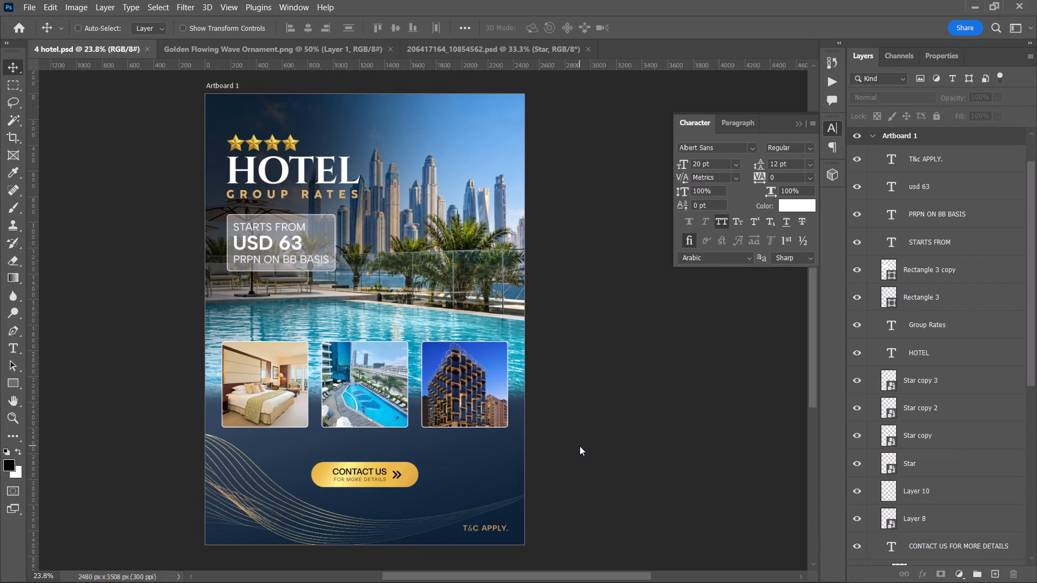
double_click(179, 157)
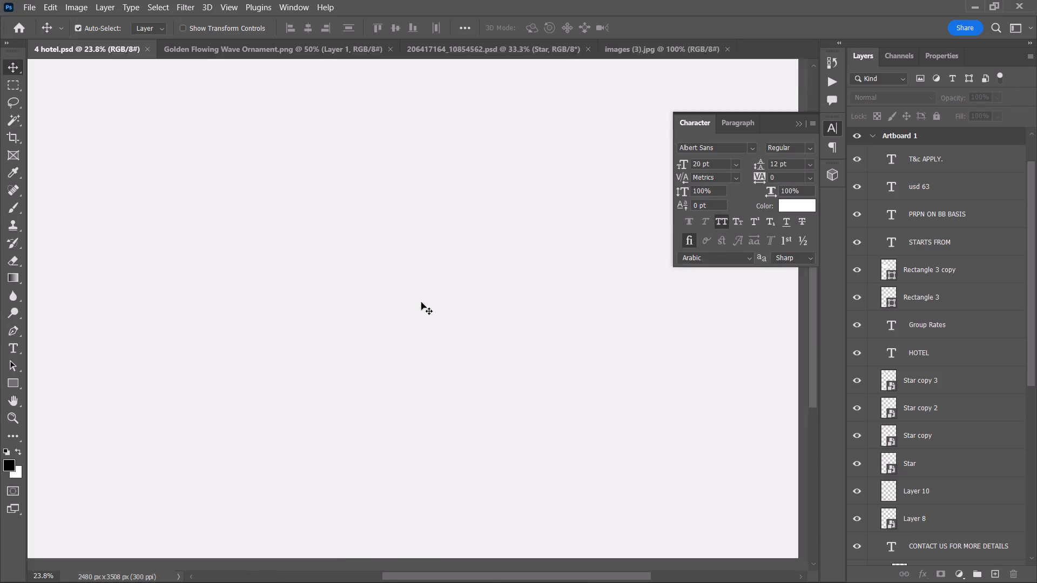
left_click_drag(490, 339, 429, 53)
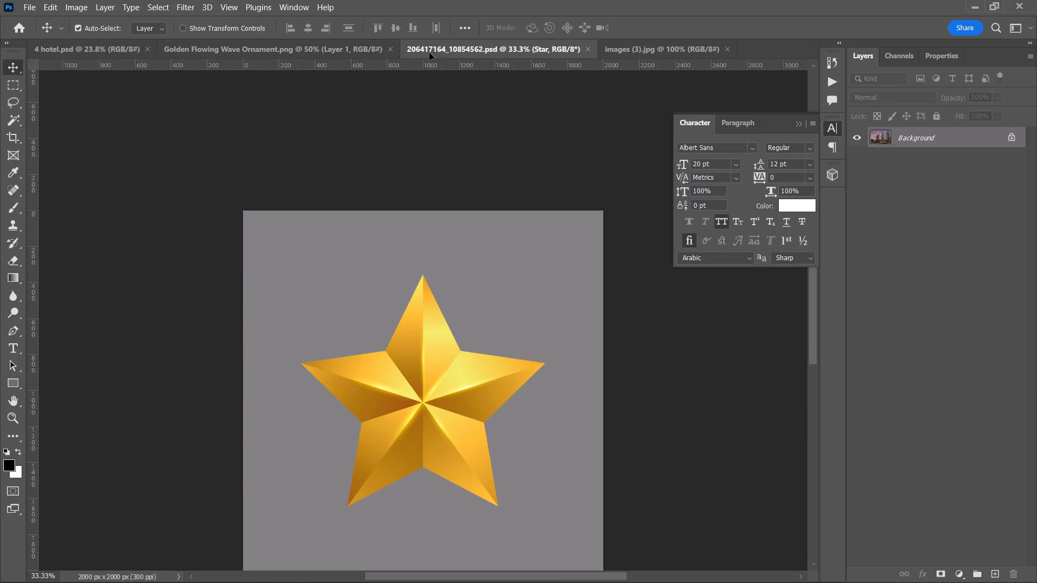
left_click_drag(429, 53, 436, 497)
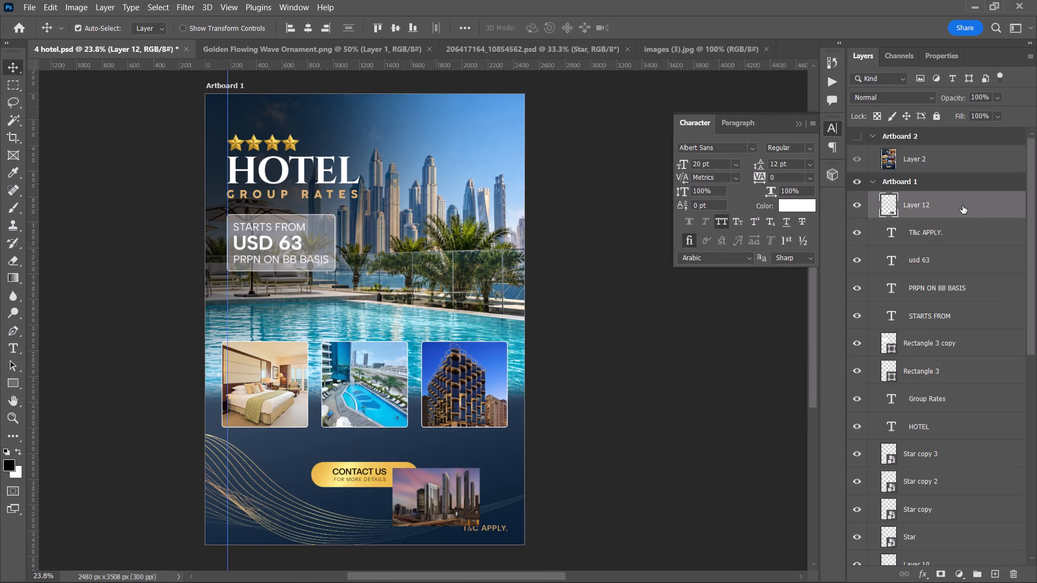
Convert Layer 12, the dusk skyline photo, to a smart object.
right_click(962, 206)
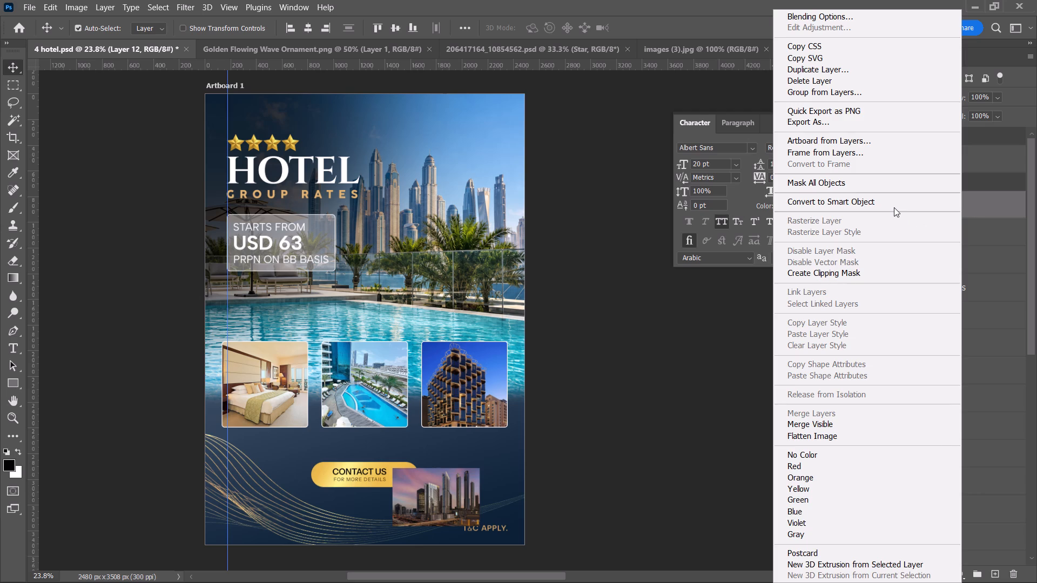
left_click(890, 200)
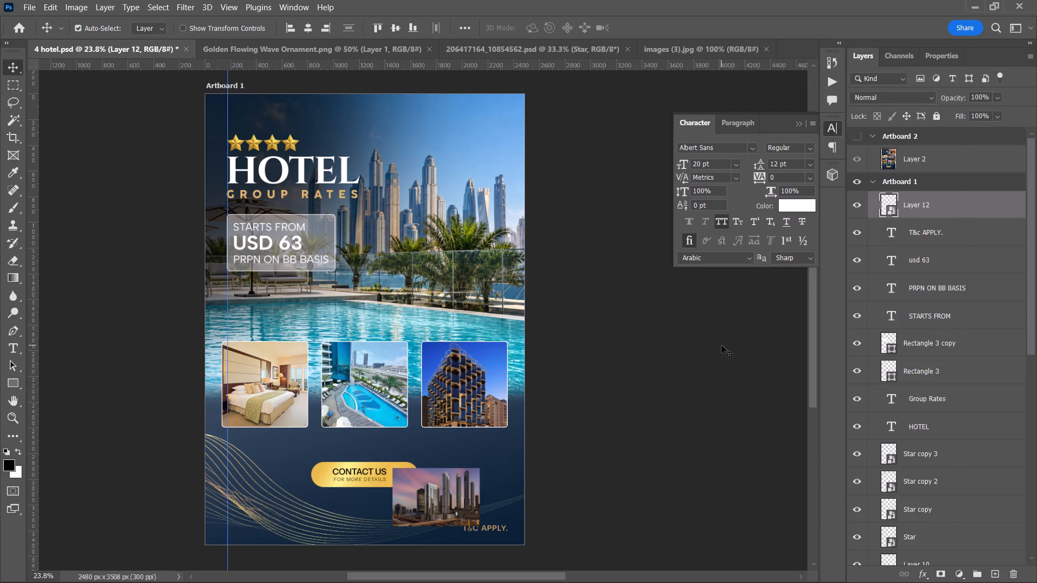
Scale Layer 12 to about 366% and position it edge to edge across the bottom of Artboard 1.
key("ctrl+t")
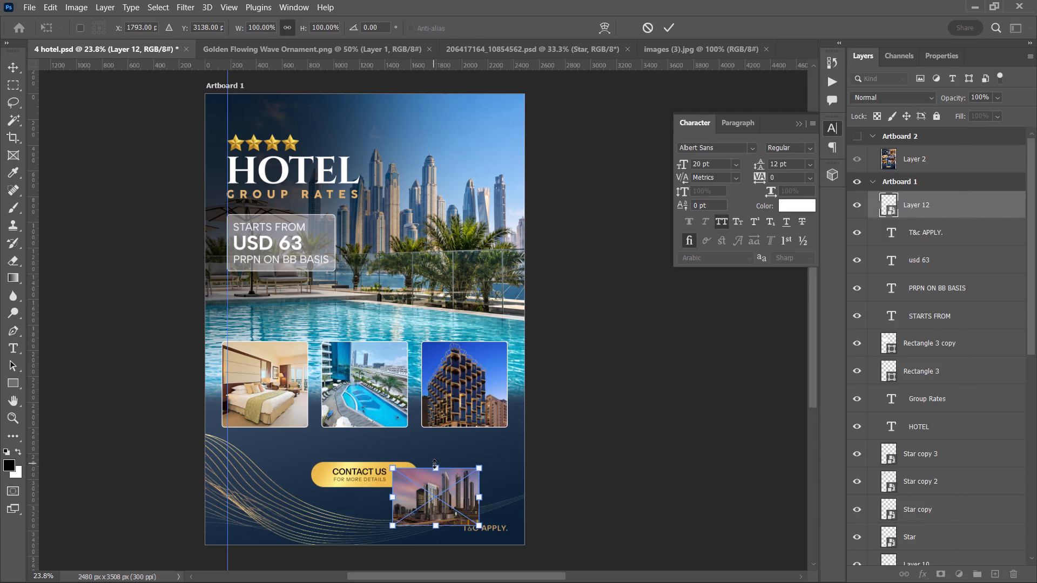
left_click_drag(433, 463, 408, 309)
left_click_drag(449, 409, 383, 454)
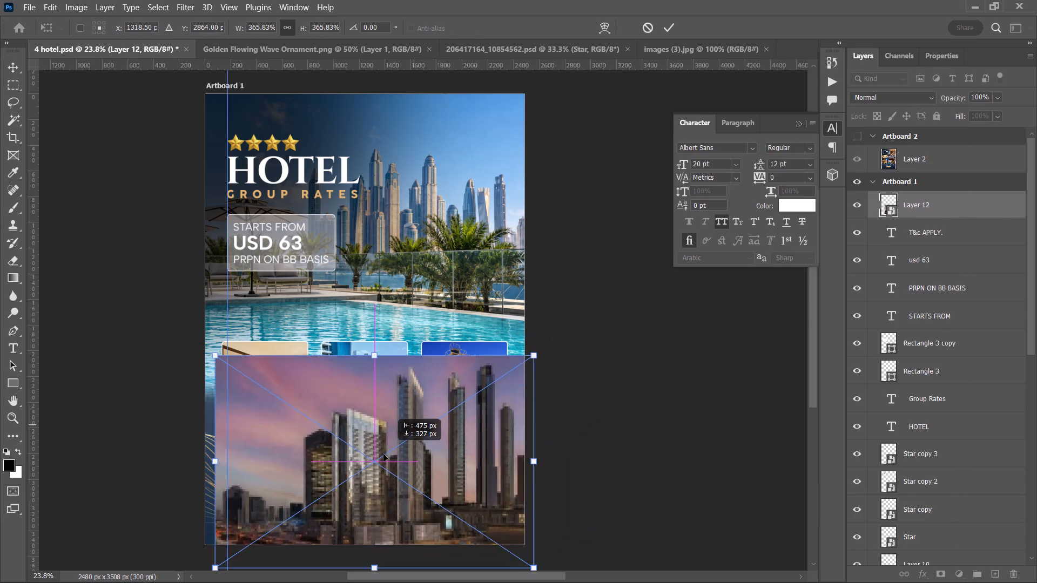
left_click_drag(383, 454, 380, 463)
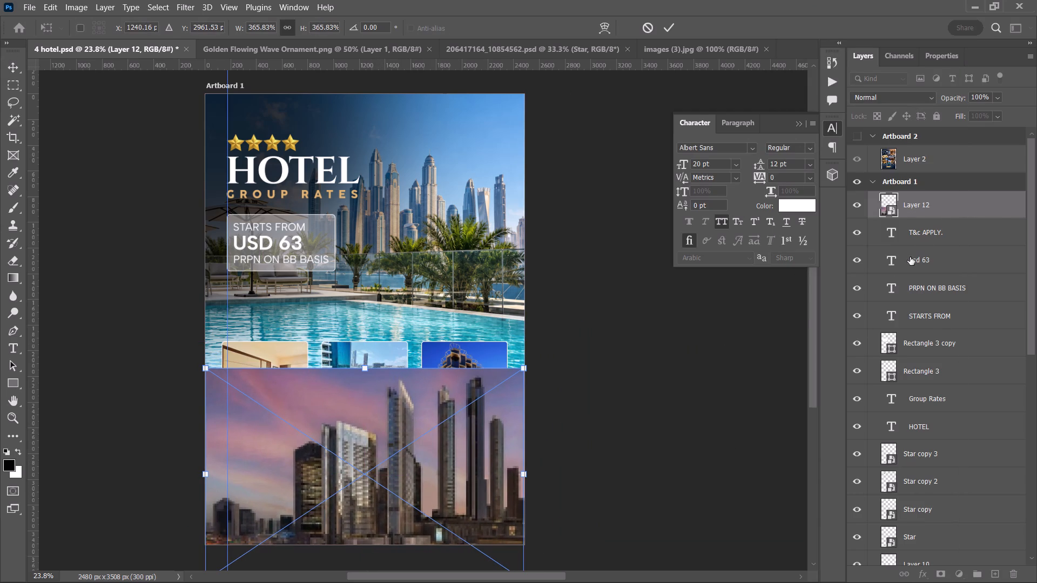
Move Layer 12 down the layer stack to sit beneath Layer 3, the pool photo, and above Layer 9.
left_click_drag(934, 204, 935, 535)
scroll(939, 527, "down", 10)
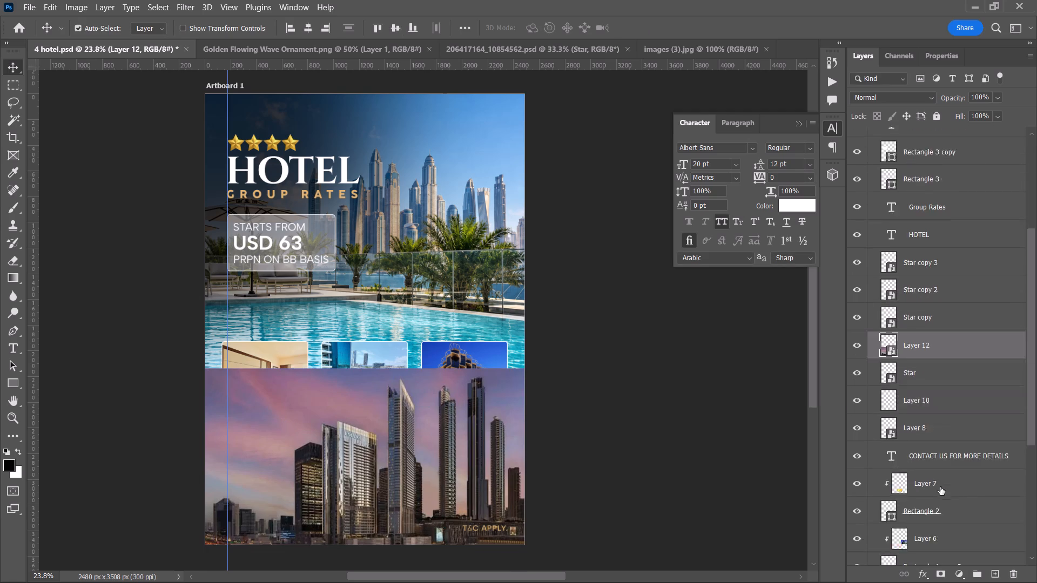
scroll(940, 487, "down", 10)
left_click_drag(945, 143, 947, 414)
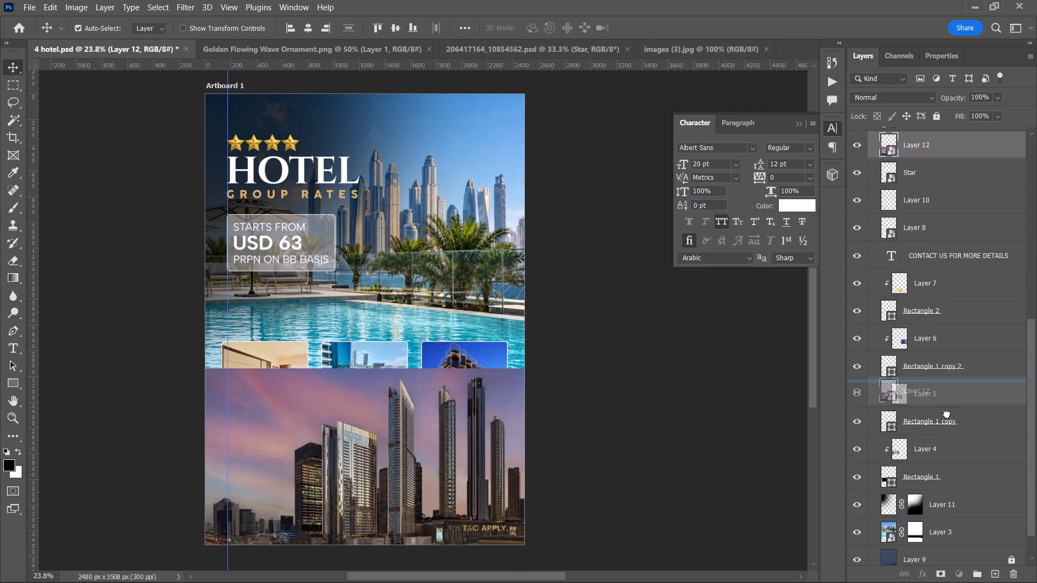
left_click_drag(947, 414, 947, 524)
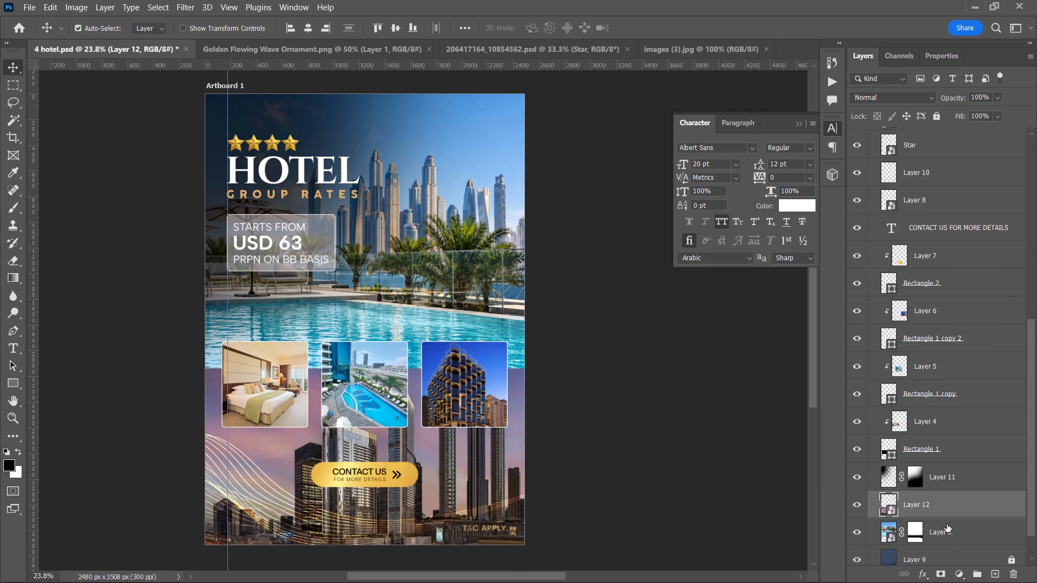
scroll(947, 524, "down", 5)
left_click(935, 464)
left_click_drag(935, 464, 935, 493)
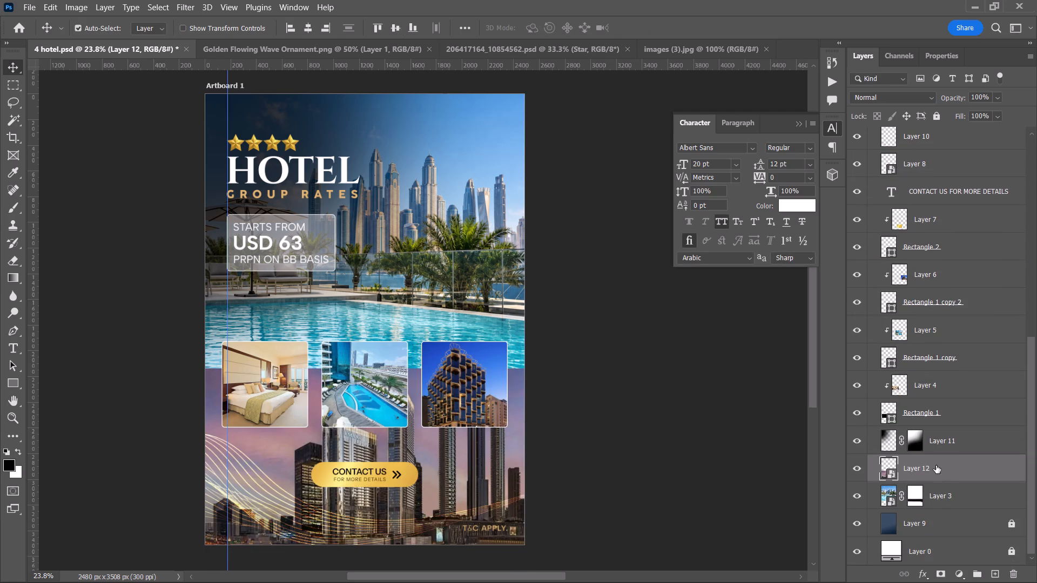
left_click_drag(936, 465, 935, 505)
left_click(856, 148)
left_click_drag(967, 466, 968, 503)
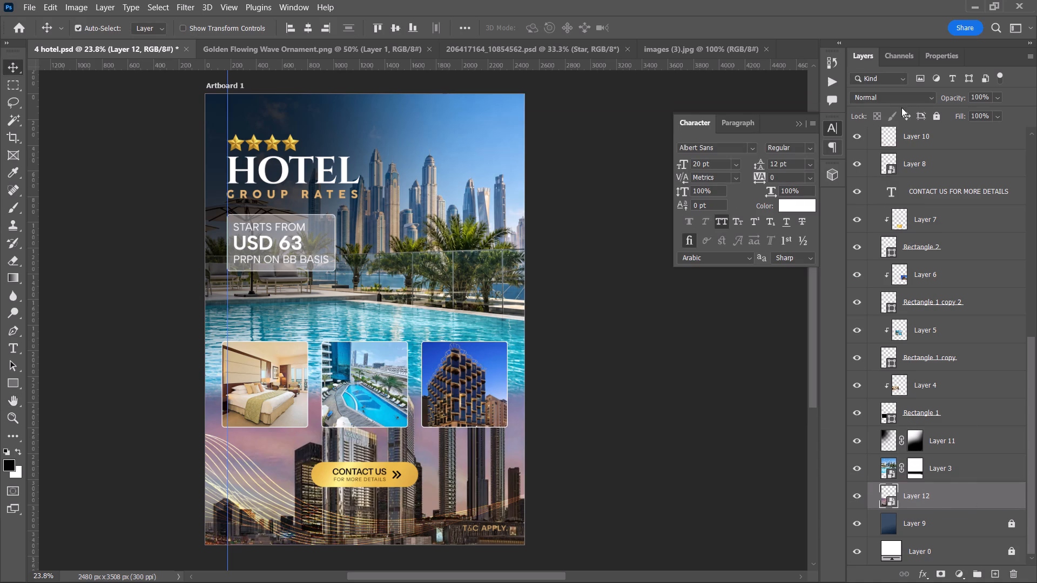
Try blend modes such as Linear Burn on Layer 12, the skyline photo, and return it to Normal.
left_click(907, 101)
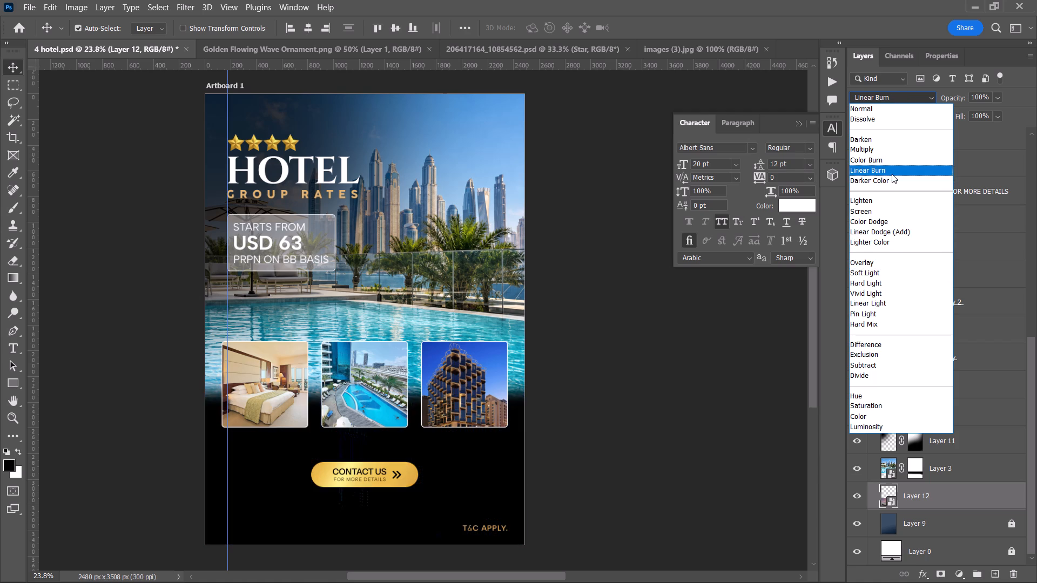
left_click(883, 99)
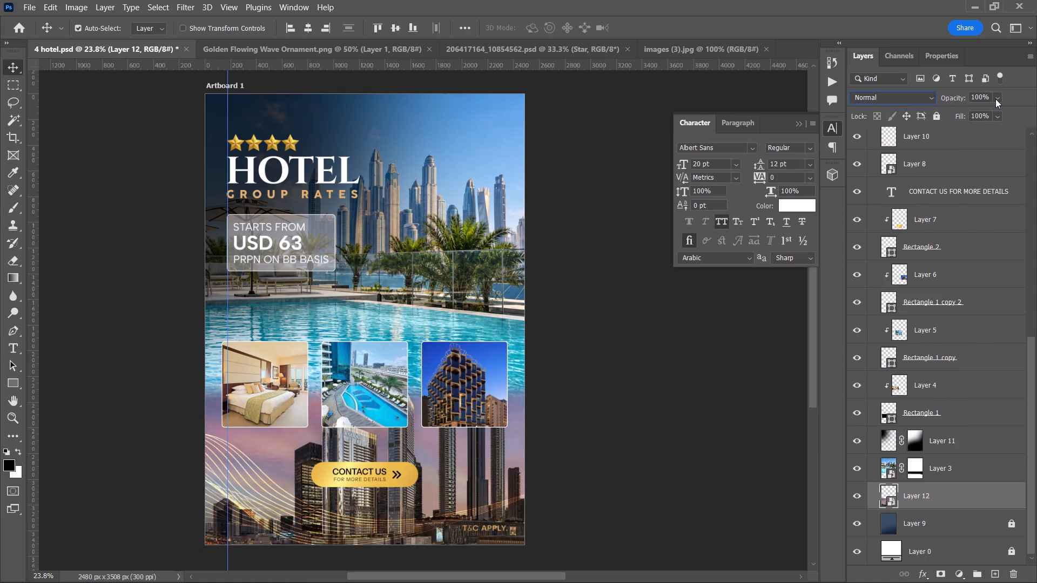
Lower the opacity of Layer 12, the dusk skyline photo, to 10% so it blends into the navy background.
left_click(996, 99)
left_click(984, 113)
left_click(978, 113)
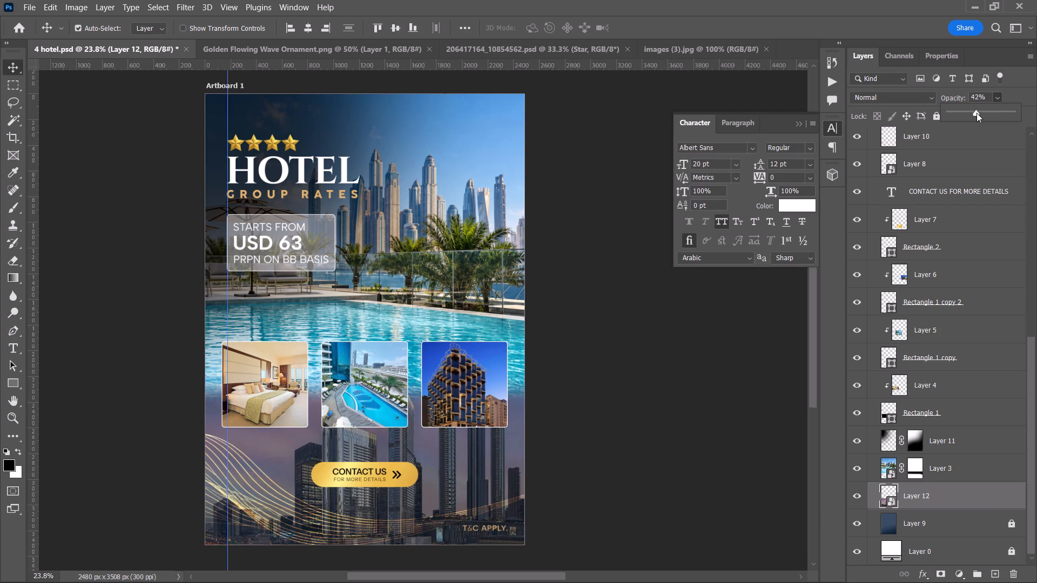
left_click_drag(968, 113, 962, 112)
left_click(962, 112)
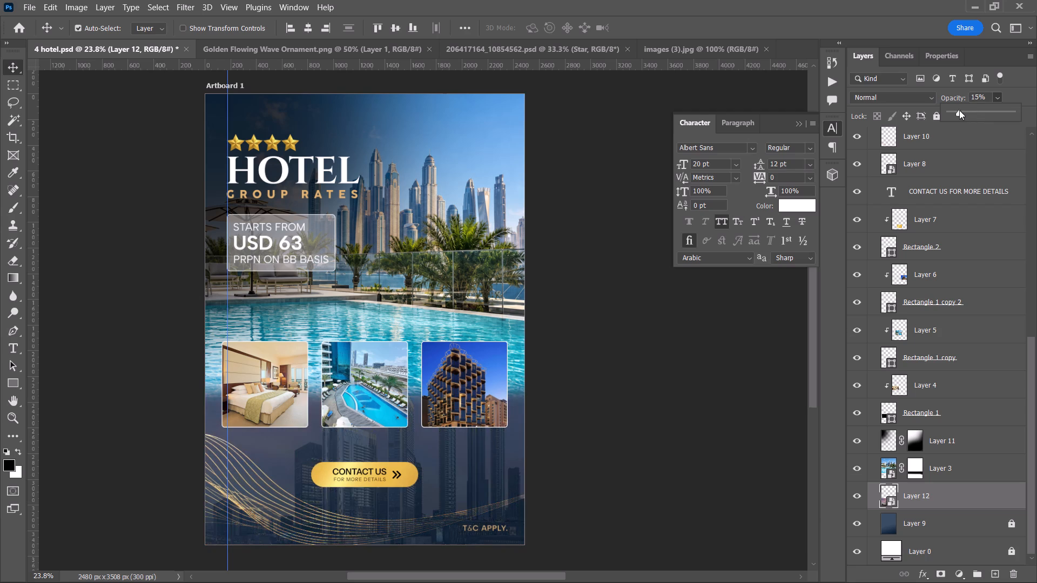
left_click(959, 110)
left_click(979, 99)
scroll(979, 99, "up", 1)
key("Return")
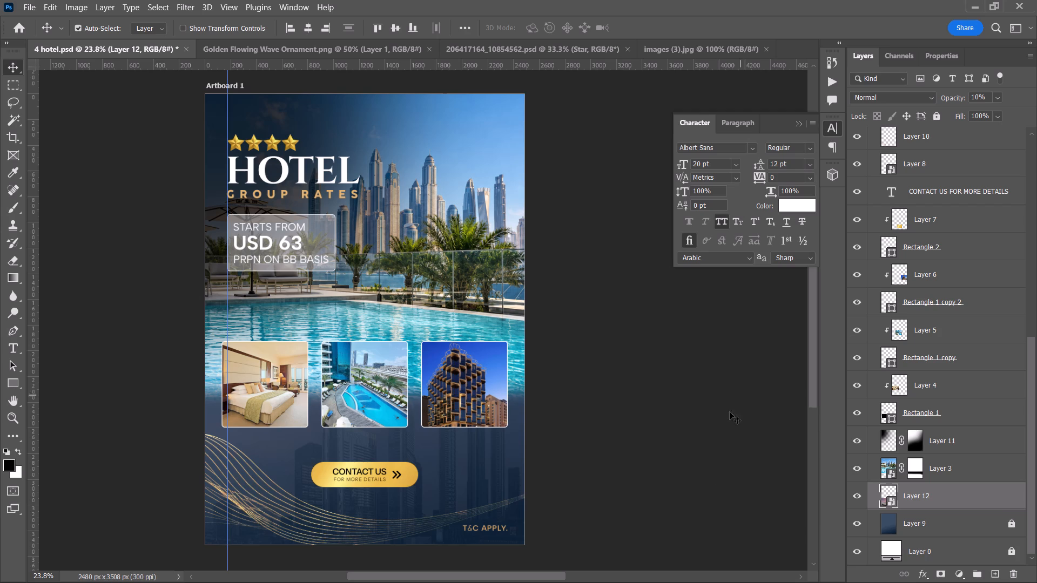
left_click(985, 93)
Deselect the layer and examine the poster close up and as a whole, checking the faint skyline behind the lower section.
scroll(985, 93, "down", 3)
left_click(594, 494)
scroll(594, 494, "up", 2, "alt")
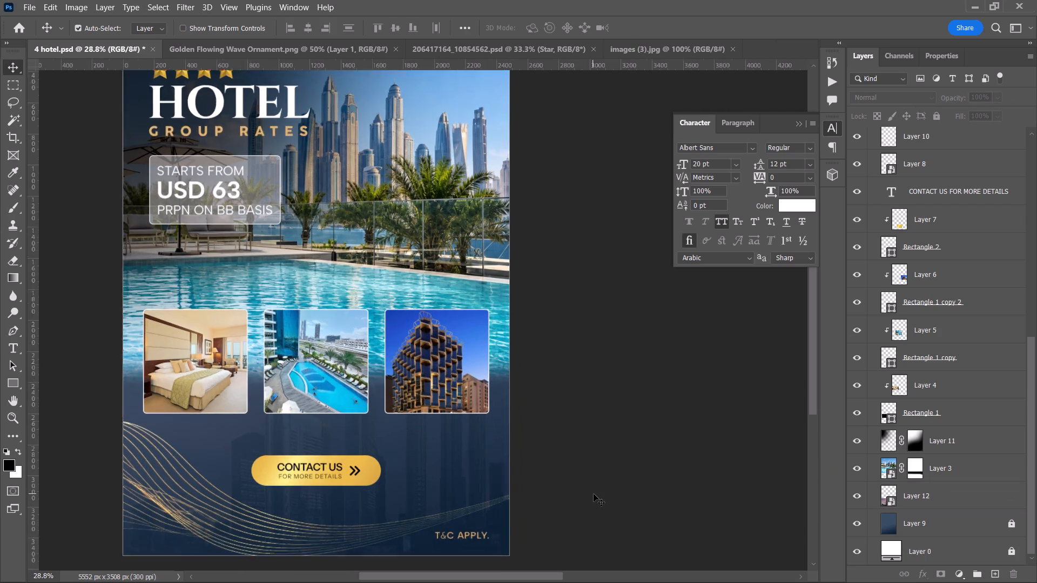
scroll(594, 494, "up", 2, "alt")
left_click_drag(594, 494, 683, 491)
key("space")
key("space")
key("space")
key("space")
key("space")
key("space")
key("space")
key("space")
key("space")
key("space")
key("space")
key("space")
key("space")
key("space")
key("space")
key("space")
key("space")
key("space")
key("space")
key("space")
left_click_drag(656, 477, 729, 469)
scroll(729, 469, "down", 1, "alt")
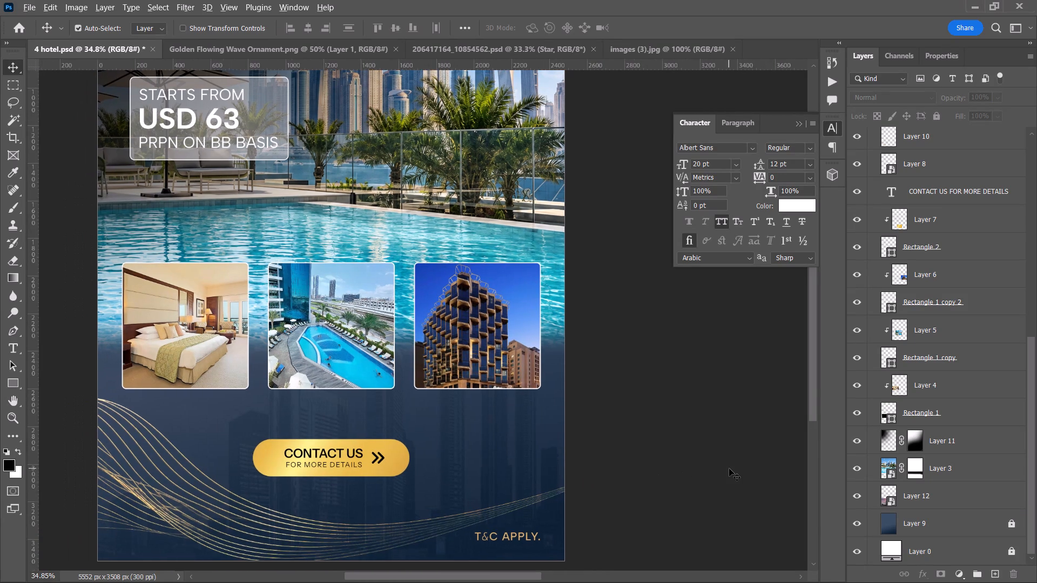
scroll(729, 469, "down", 2, "alt")
key("space")
left_click_drag(726, 462, 683, 478)
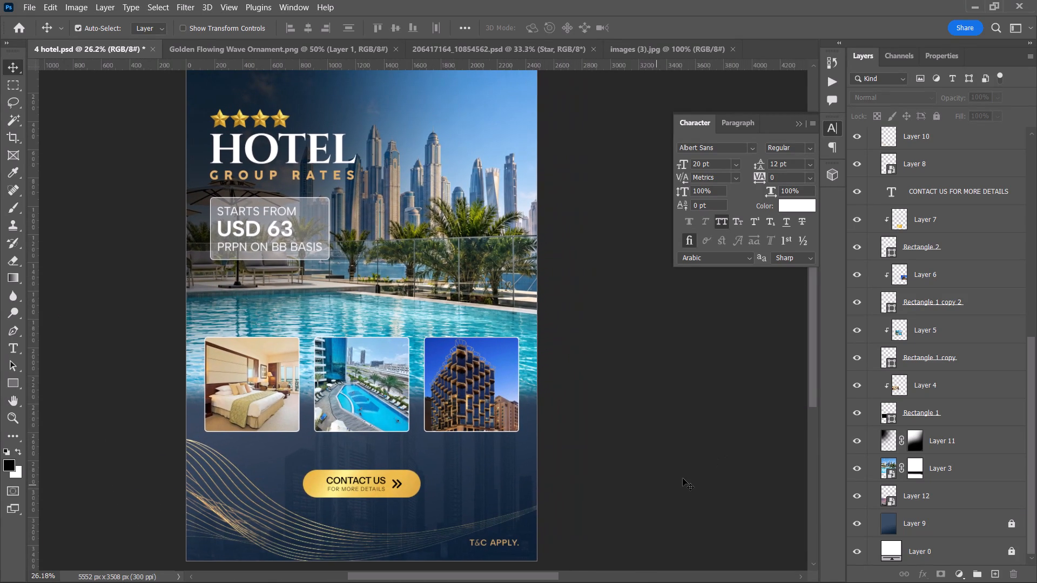
Save the 4 hotel.psd document.
key("ctrl+s")
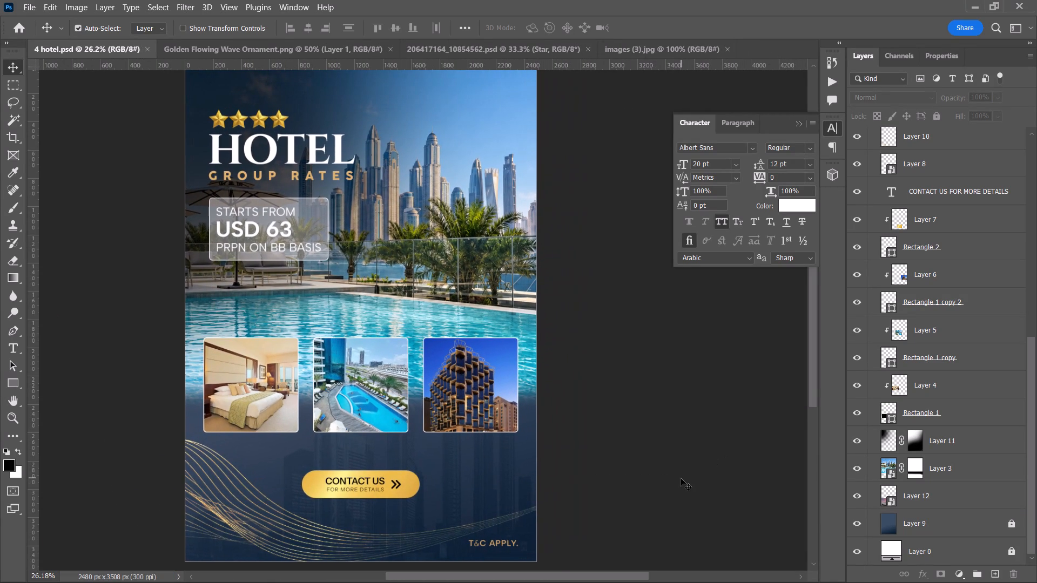
Export only Artboard 1 as a JPG at 2480 x 3508 px, excluding Artboard 2 from the export.
key("ctrl+alt+shift+w")
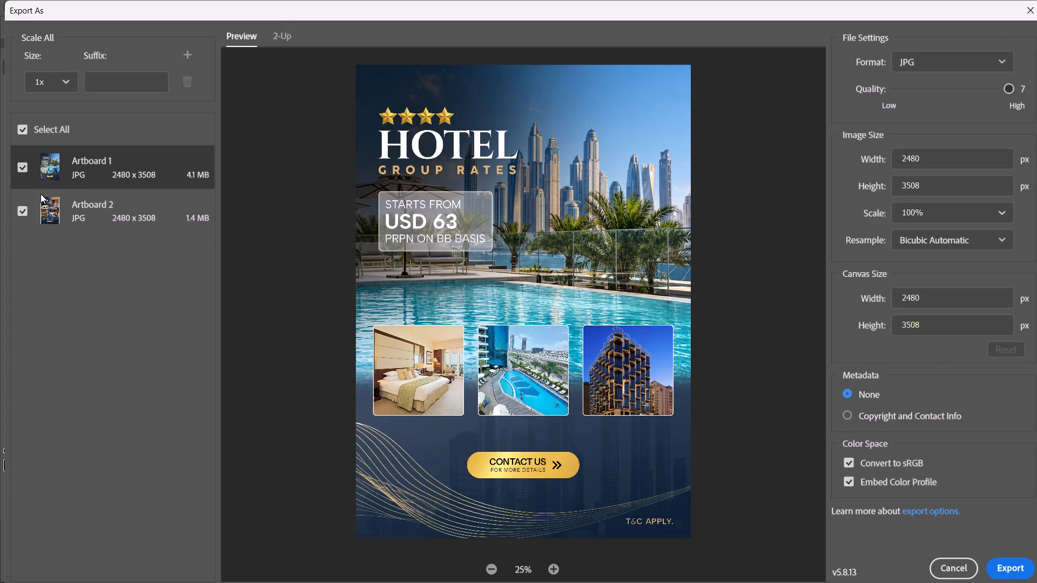
left_click(32, 214)
left_click(26, 214)
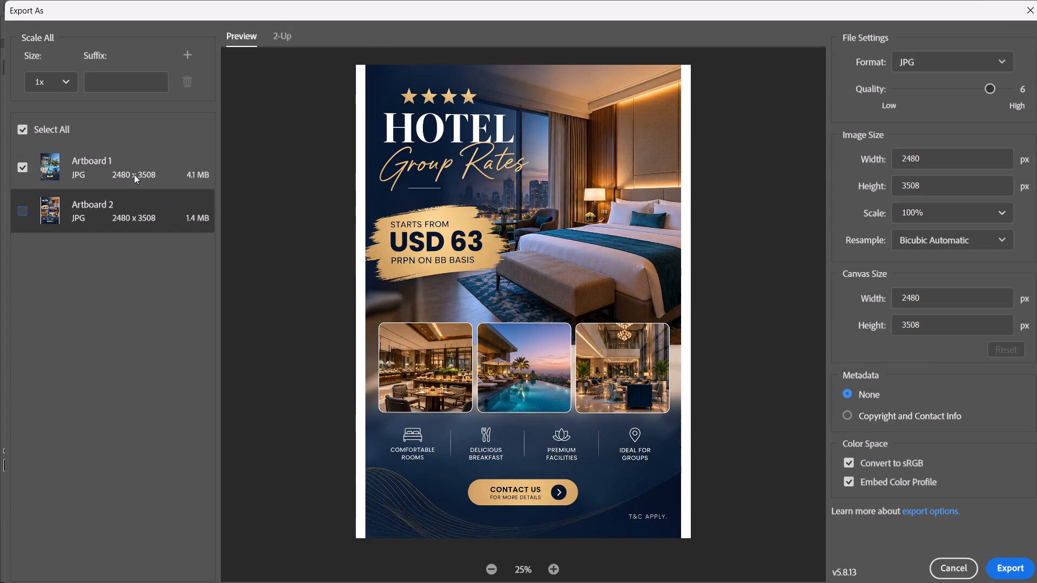
left_click(131, 174)
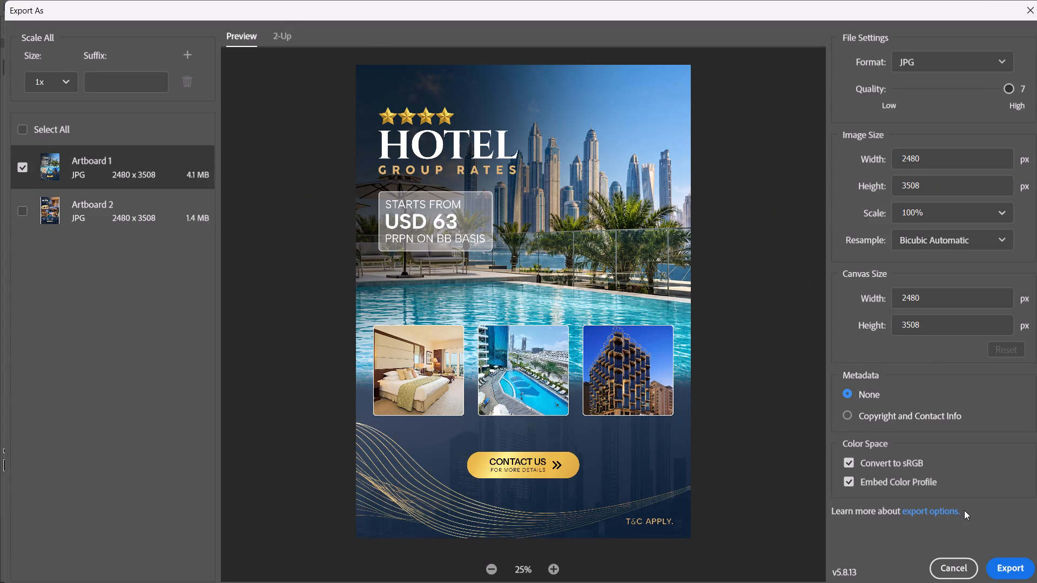
Export the Artboard 1 JPG to the royal folder, basing its name on the existing 4 hotel.psd file and changing it to "4 star hotel.psd".
left_click(1009, 567)
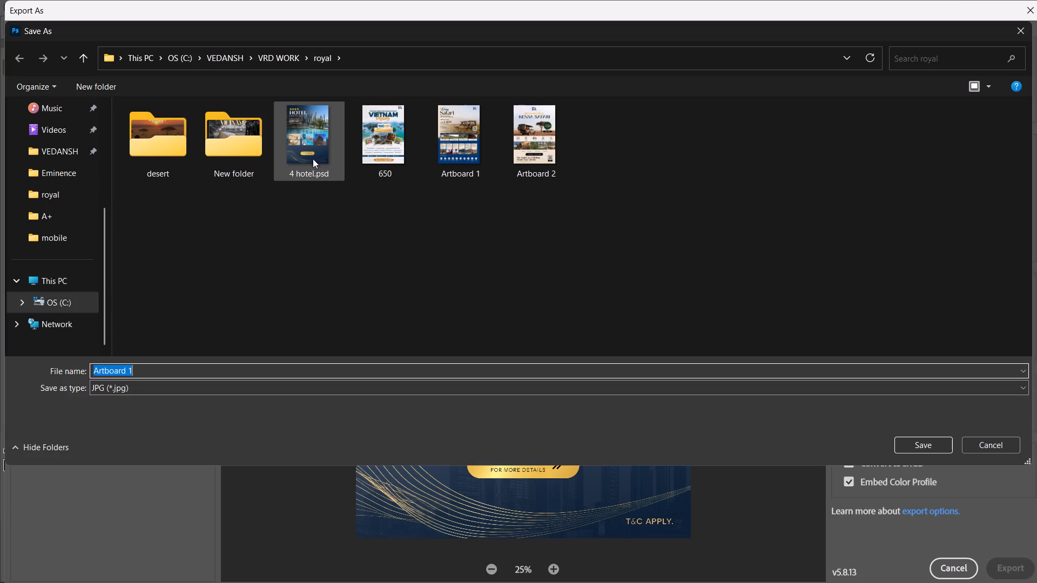
left_click(311, 152)
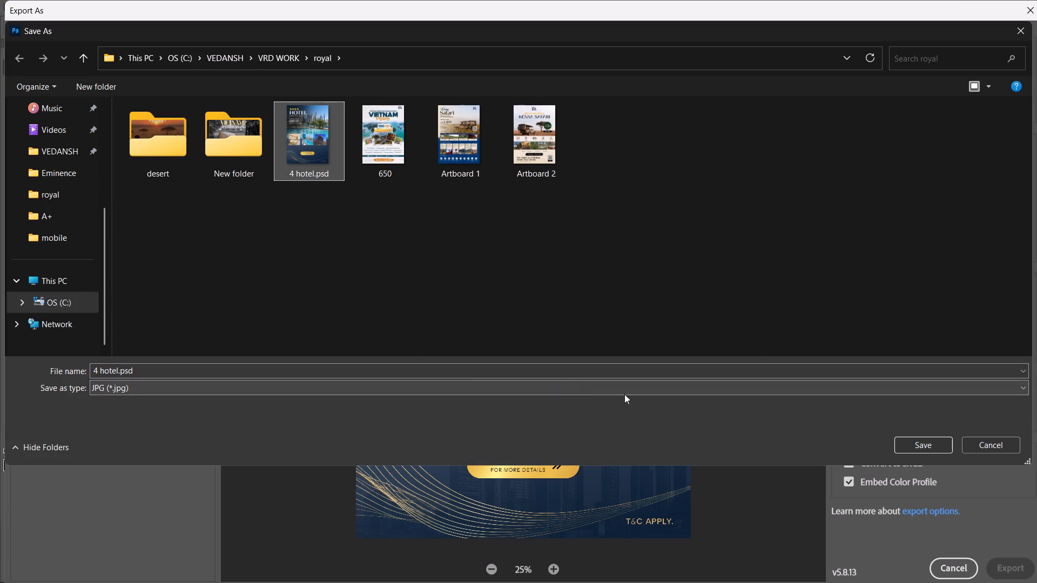
left_click(97, 373)
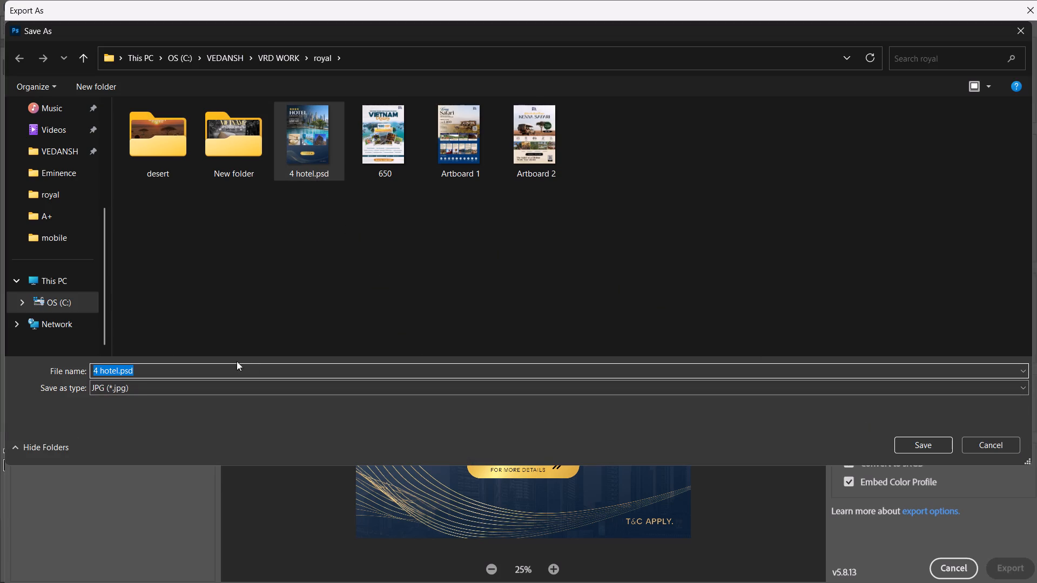
left_click(100, 370)
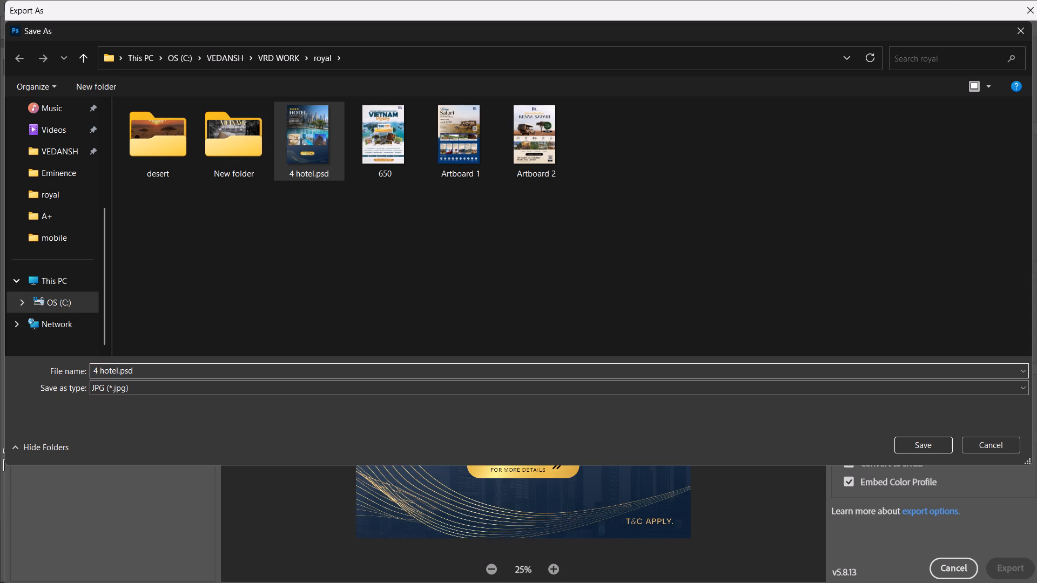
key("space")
key("Left")
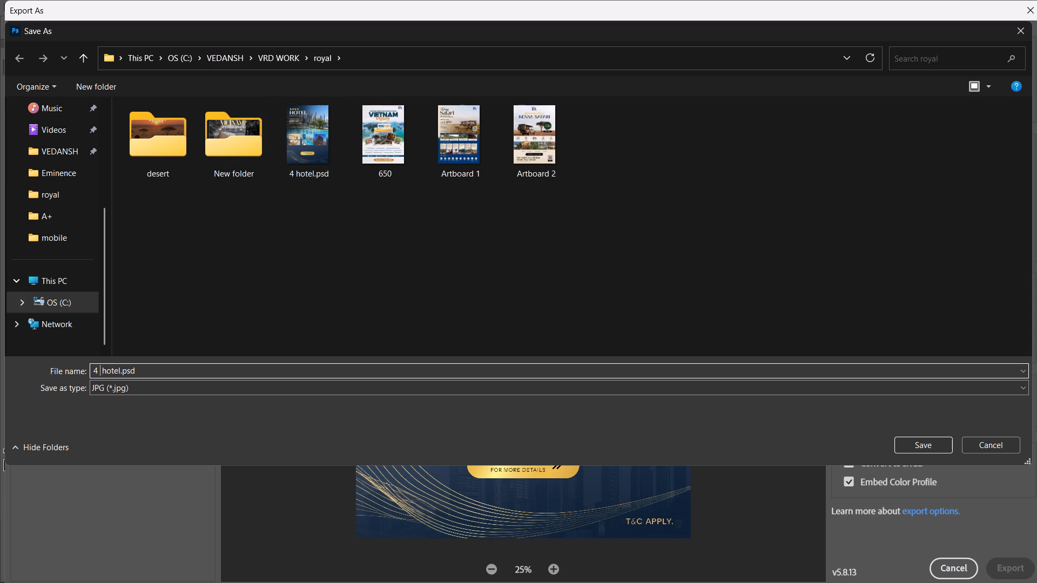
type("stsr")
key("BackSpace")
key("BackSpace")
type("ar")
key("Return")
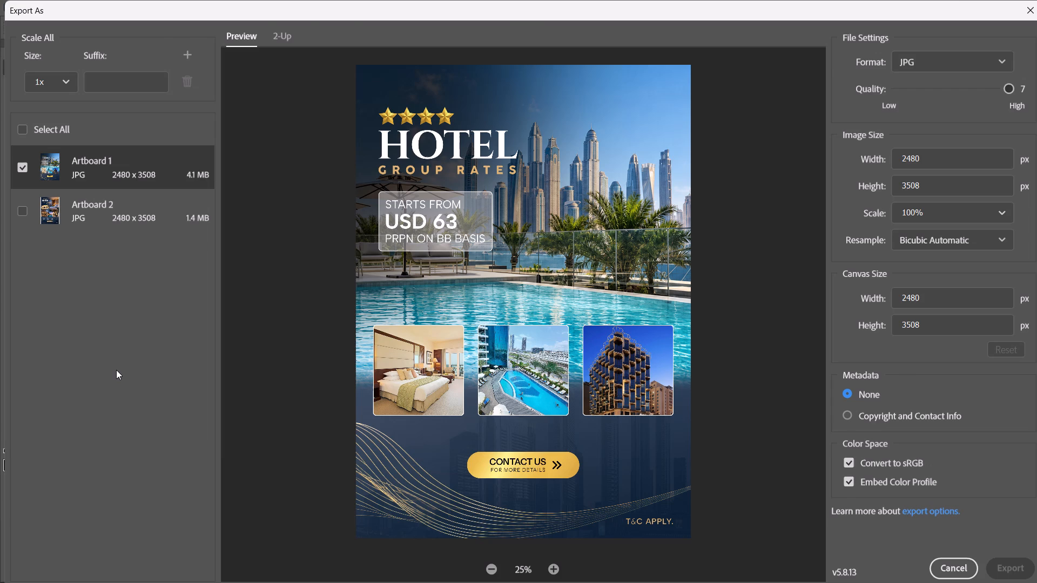
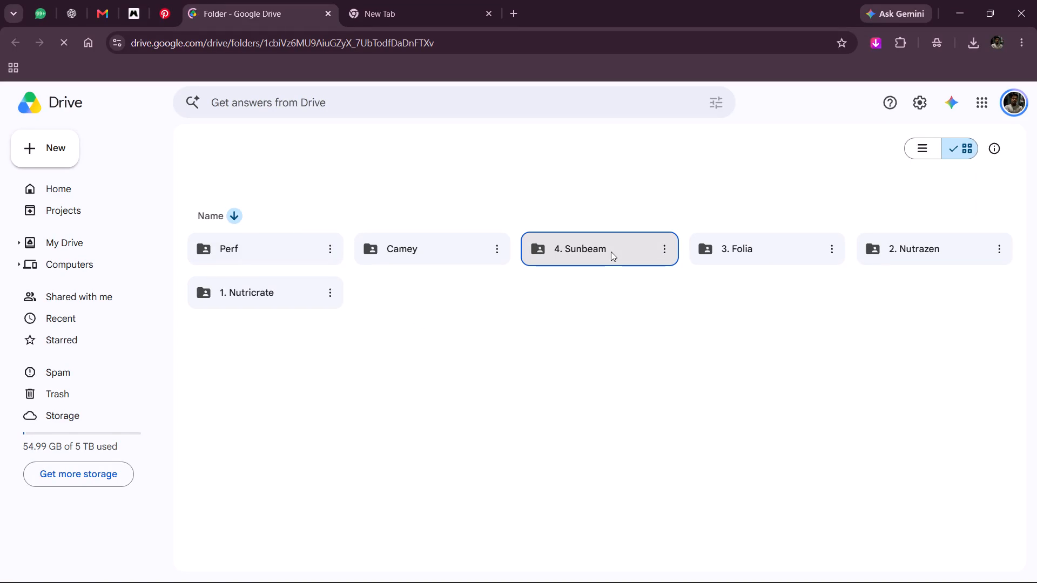
Open the 4. Sunbeam folder inside the shared VRD Open Files folder in Google Drive.
double_click(611, 252)
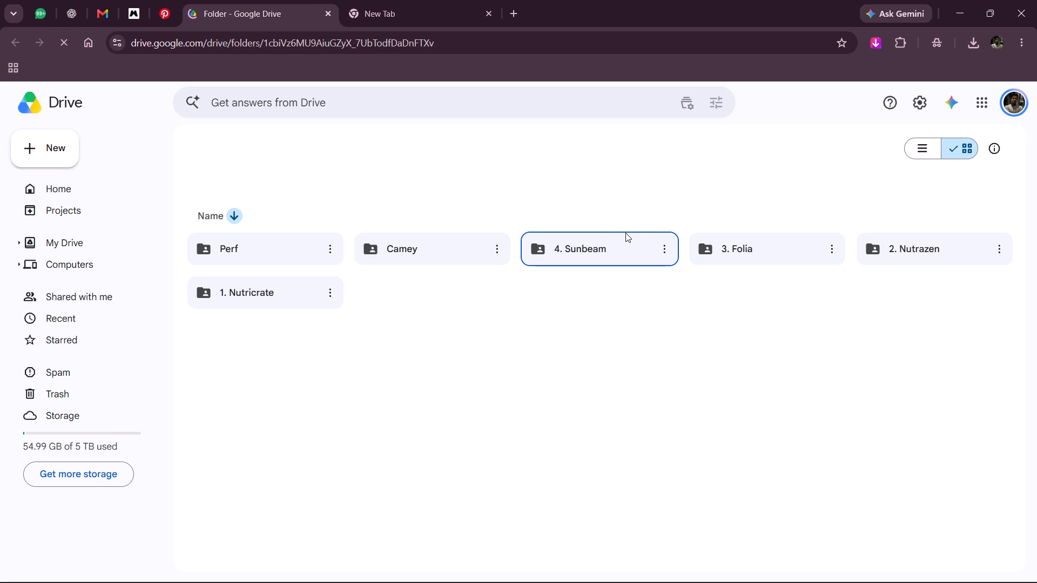
key("Return")
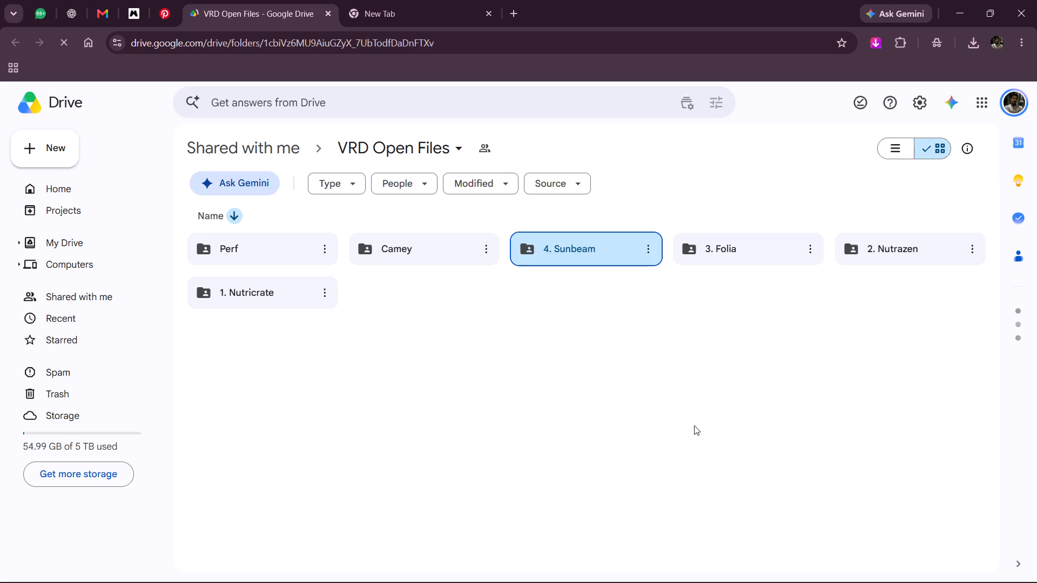
In Google Drive, open the 4. Sunbeam folder, check the contents of Untitled folder and move that folder to trash.
double_click(618, 256)
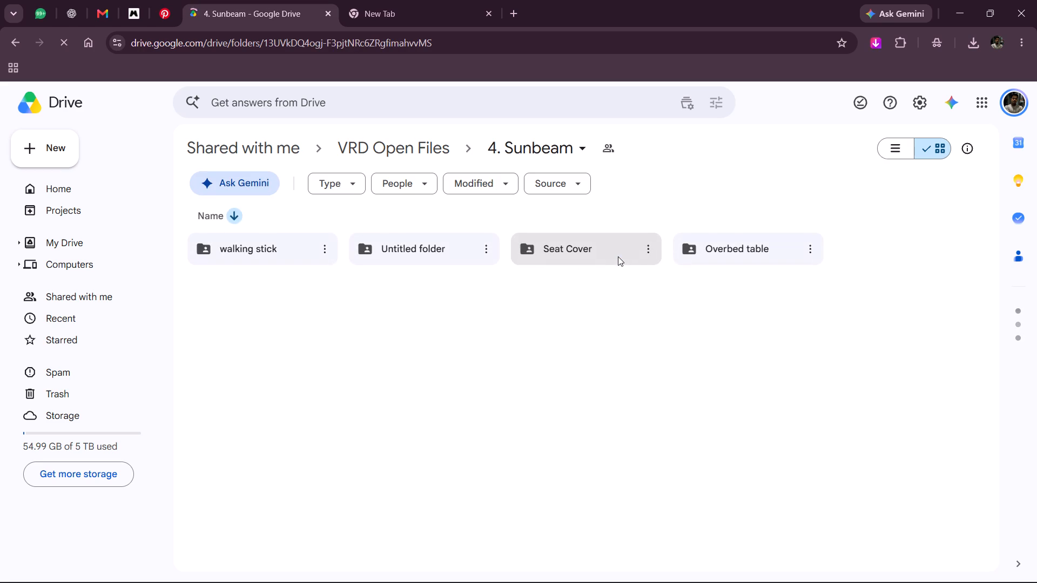
double_click(466, 245)
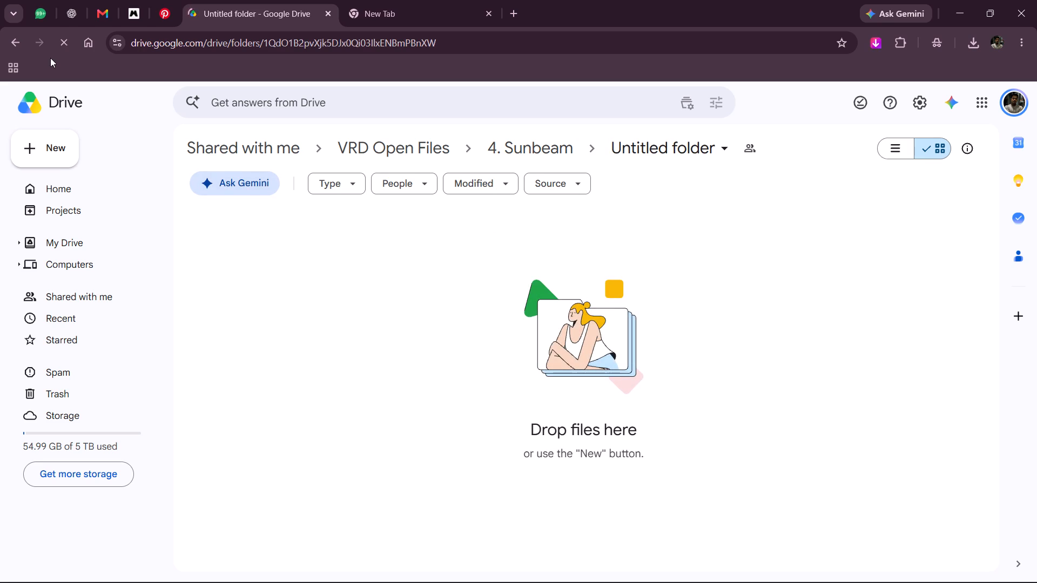
scroll(50, 58, "right", 20)
scroll(50, 58, "right", 20)
scroll(50, 58, "right", 20)
scroll(115, 196, "right", 14)
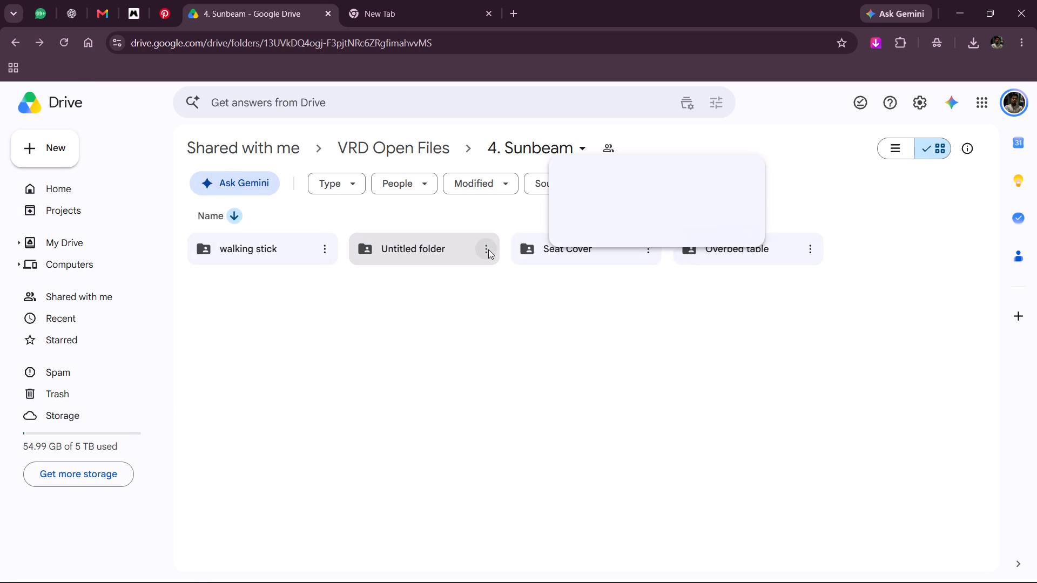
left_click(488, 249)
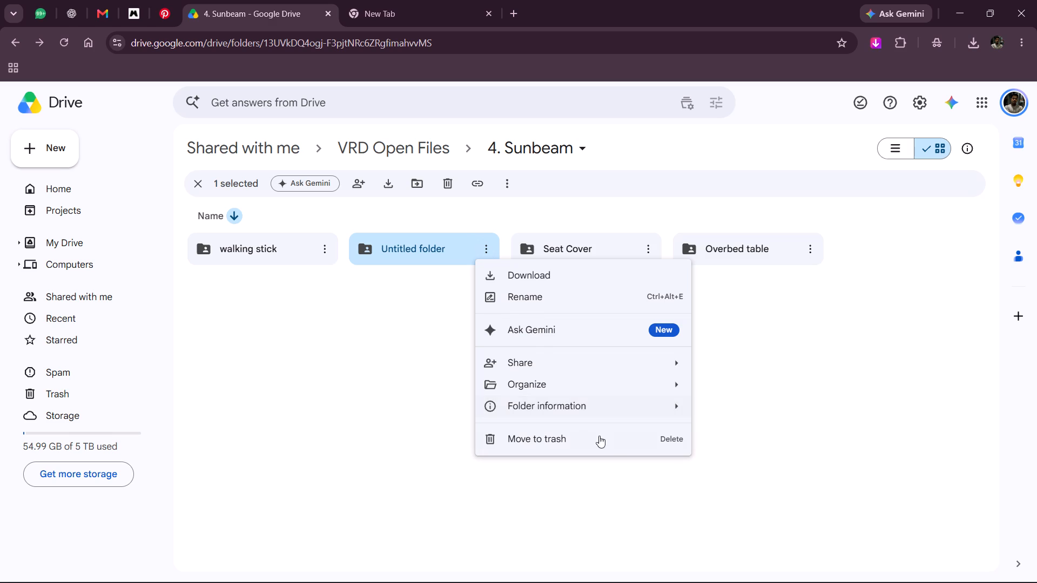
left_click(609, 441)
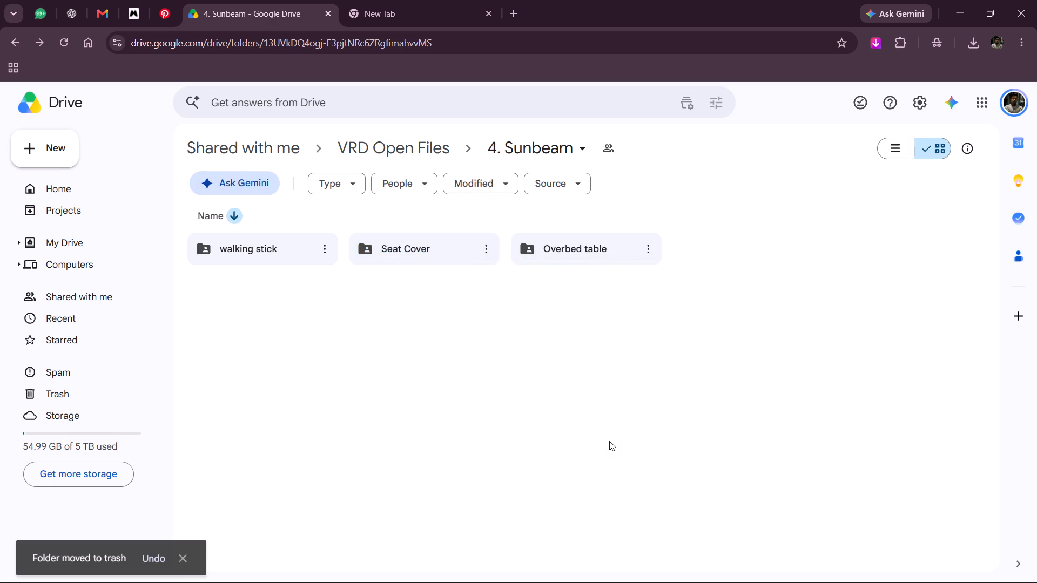
Check the contents of the Seat Cover folder and of the A+ folder inside walking stick.
double_click(443, 251)
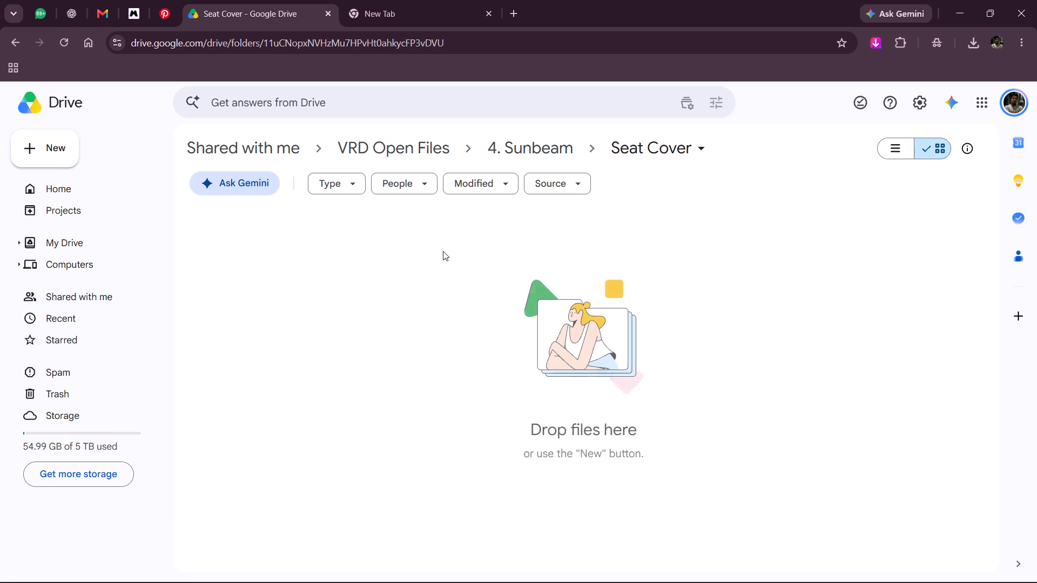
left_click(9, 42)
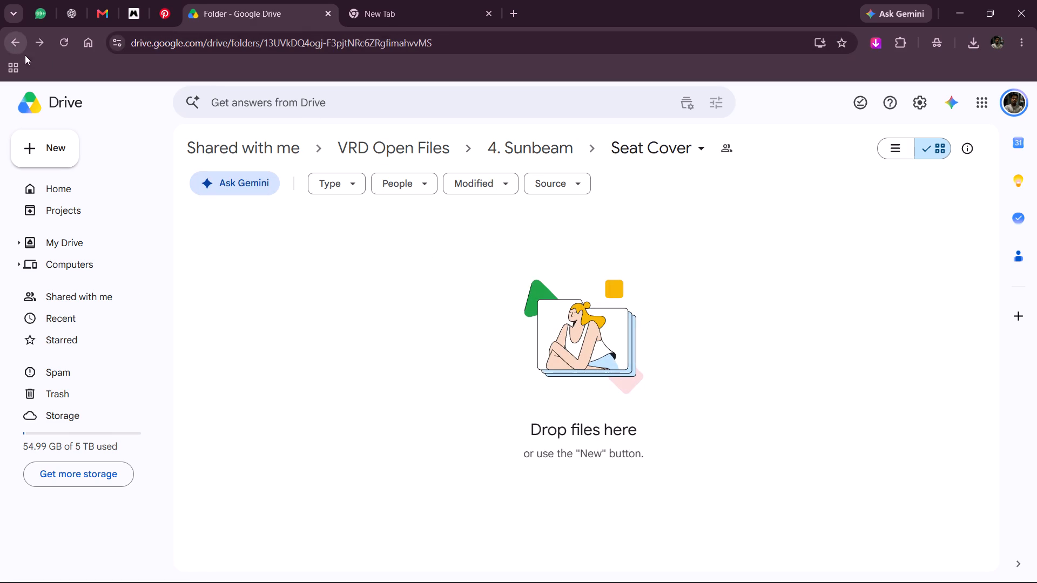
double_click(293, 248)
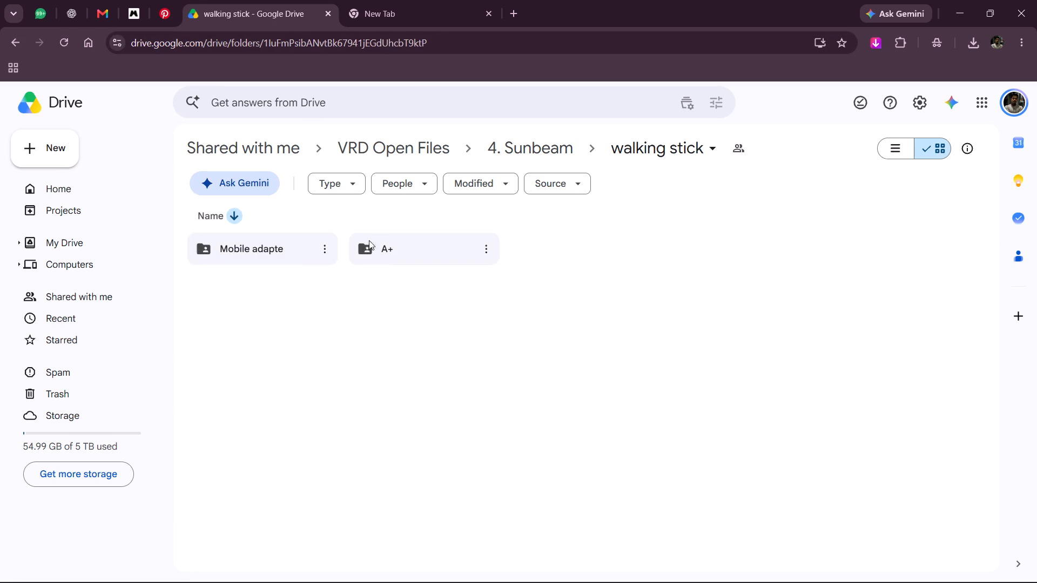
double_click(377, 242)
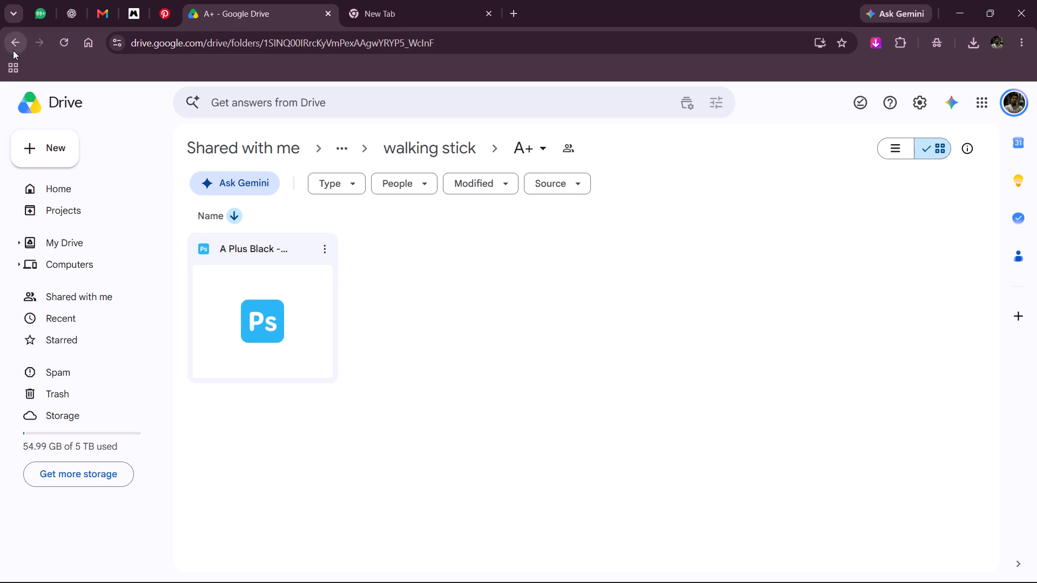
left_click(13, 50)
double_click(292, 254)
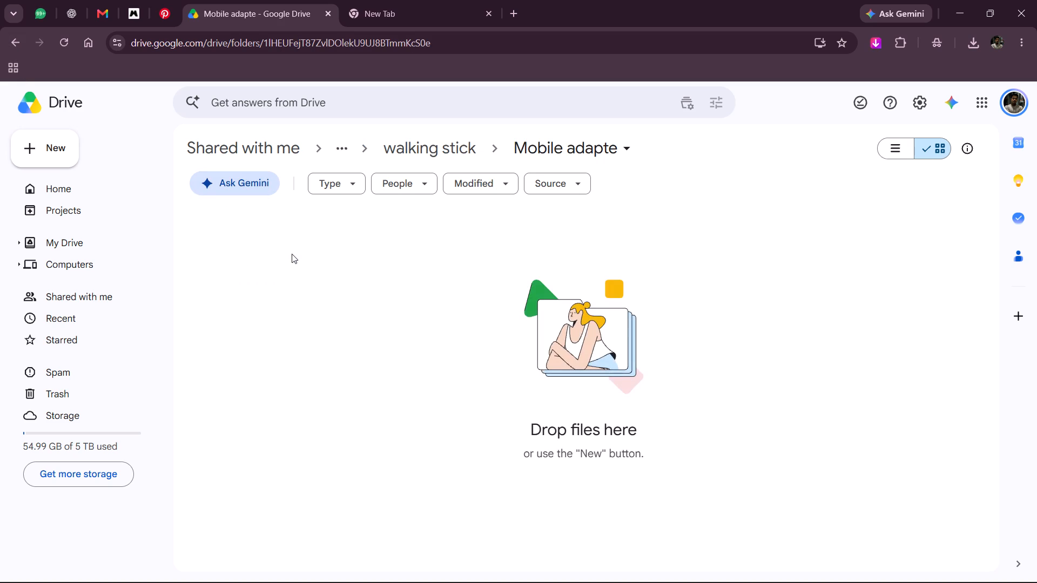
right_click(292, 254)
left_click(374, 302)
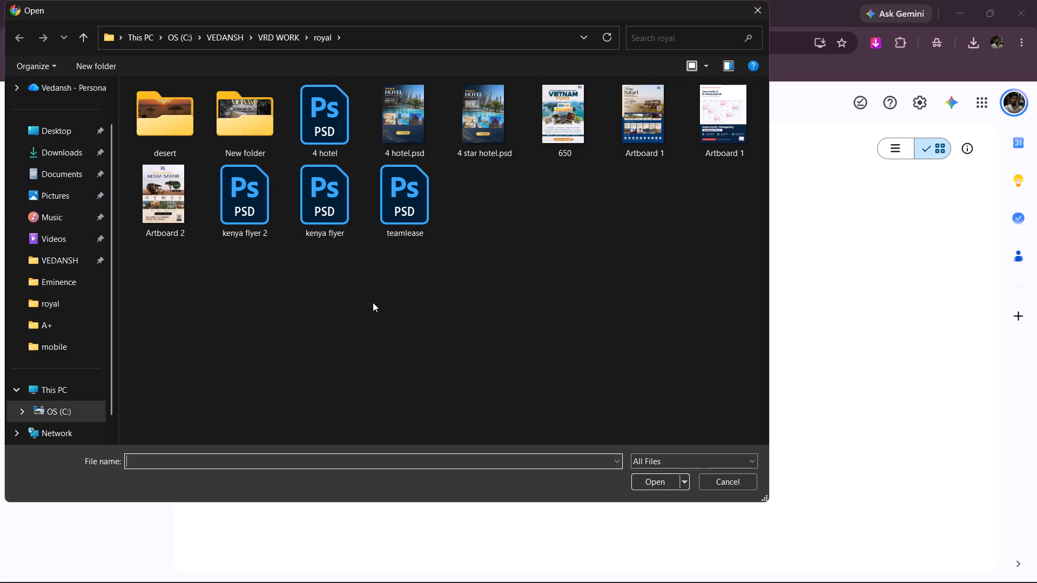
left_click(260, 31)
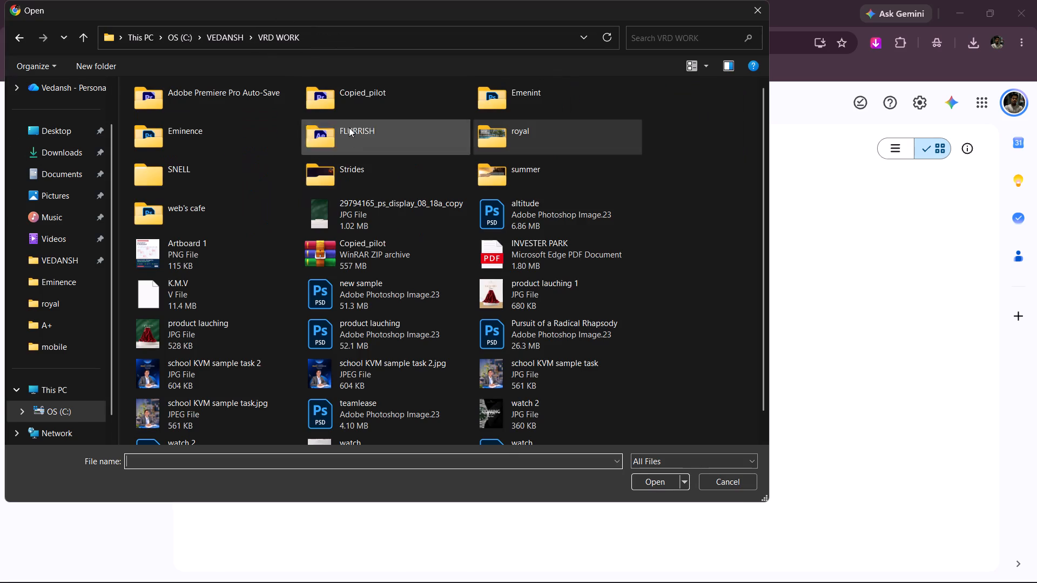
double_click(219, 171)
double_click(219, 171)
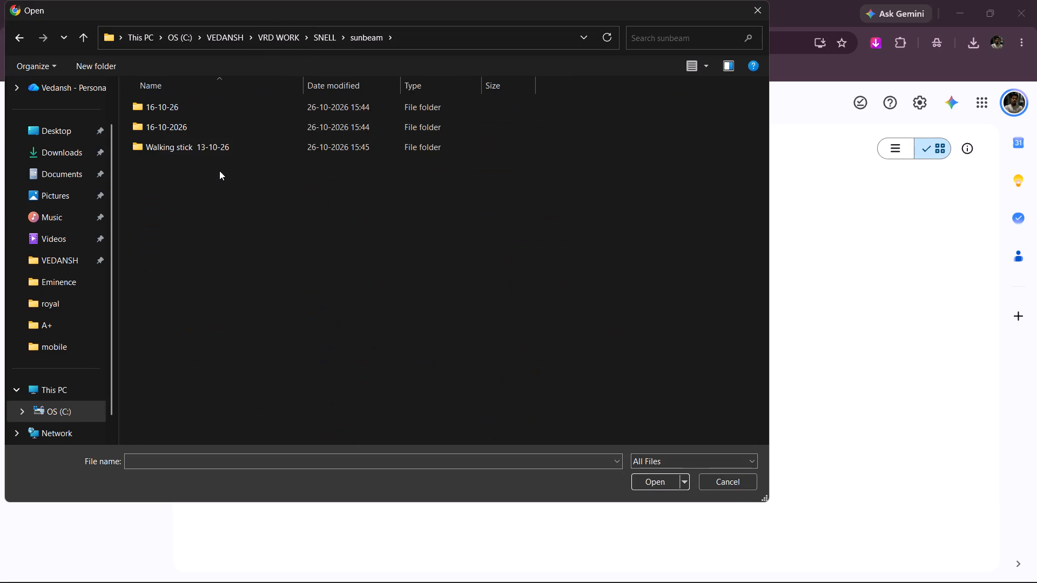
left_click_drag(309, 0, 293, 168)
left_click_drag(293, 168, 285, 213)
left_click_drag(285, 213, 282, 255)
left_click_drag(282, 255, 282, 0)
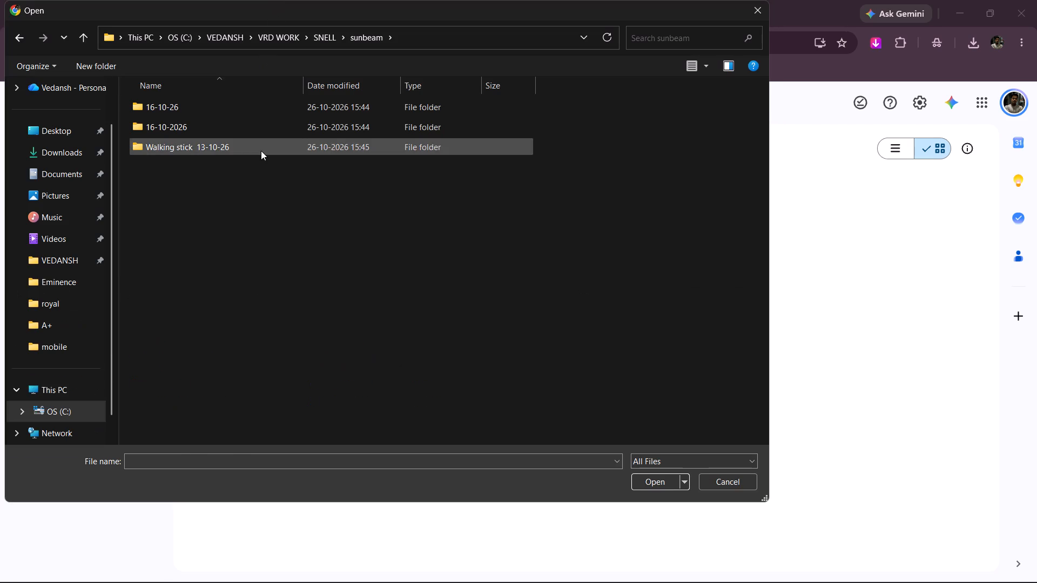
left_click(247, 123)
double_click(246, 146)
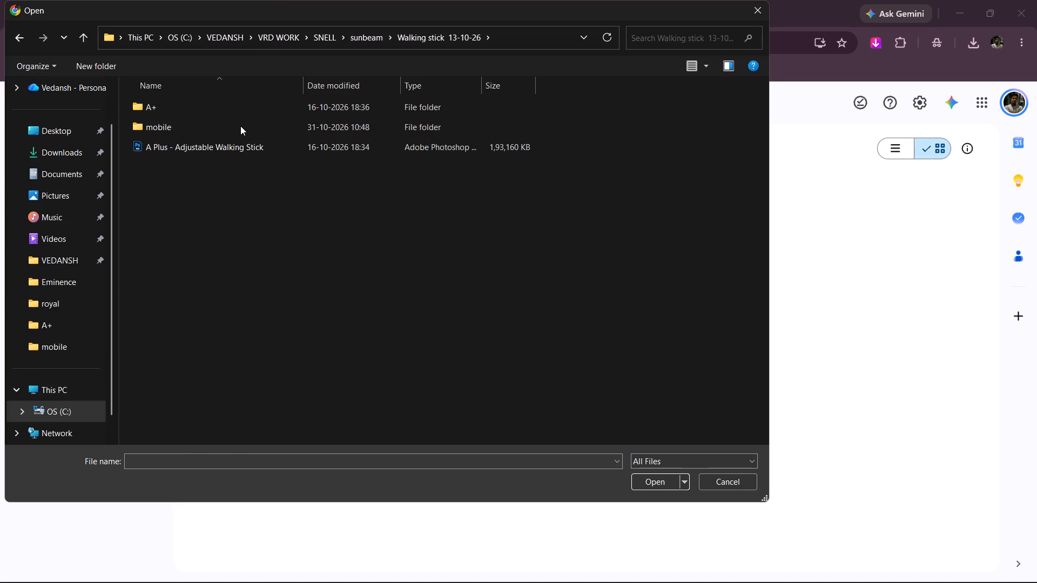
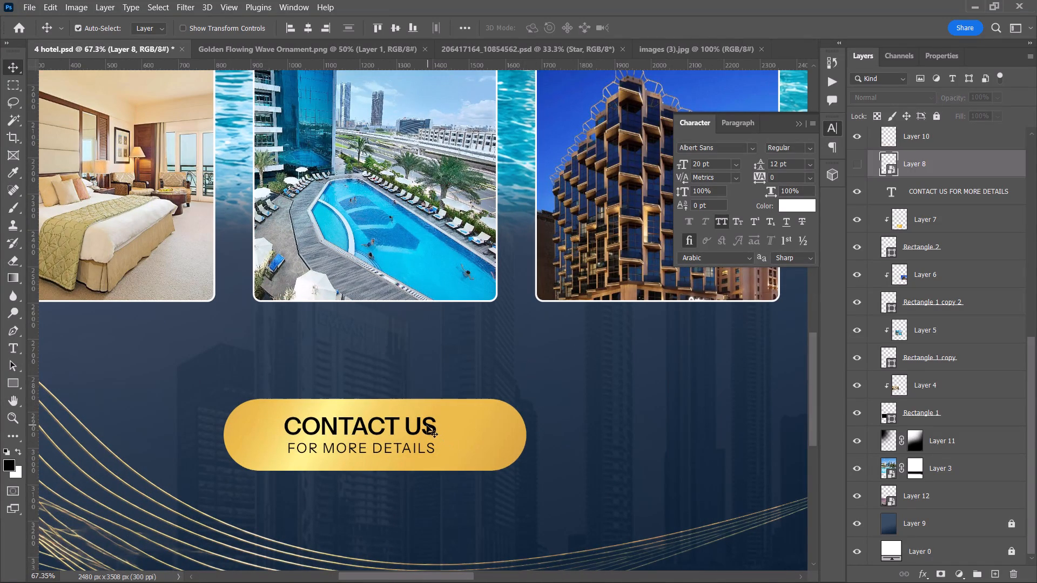
Cut the FOR MORE DETAILS line out of the gold button's text, leaving only CONTACT US.
key("t")
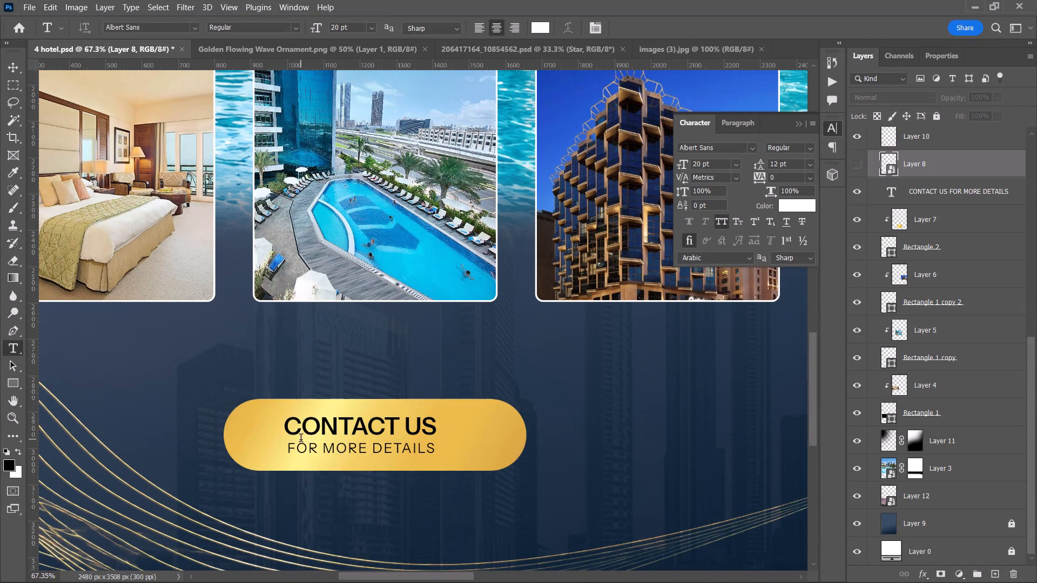
left_click_drag(287, 445, 479, 454)
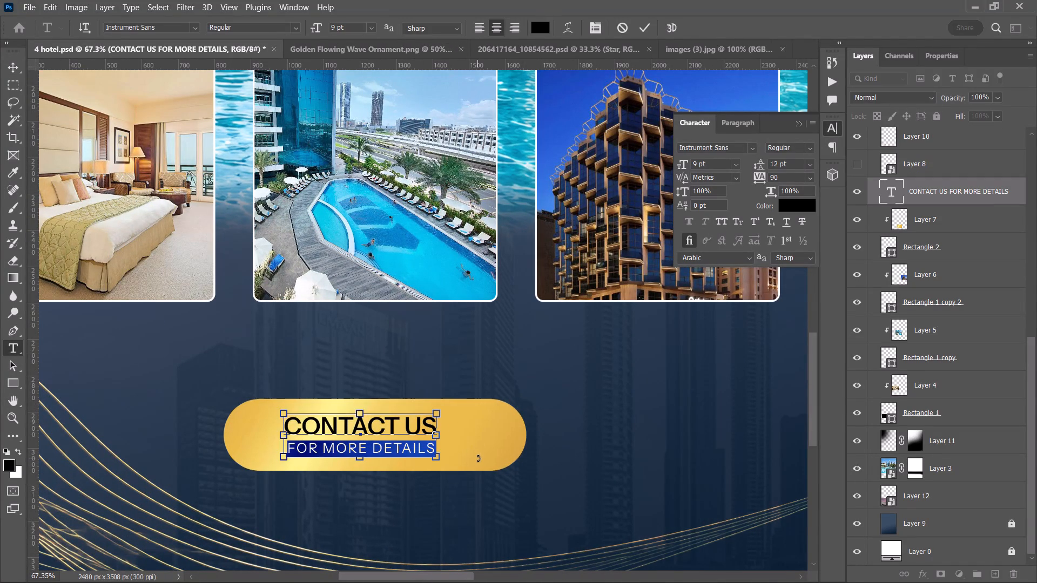
key("ctrl+x")
key("BackSpace")
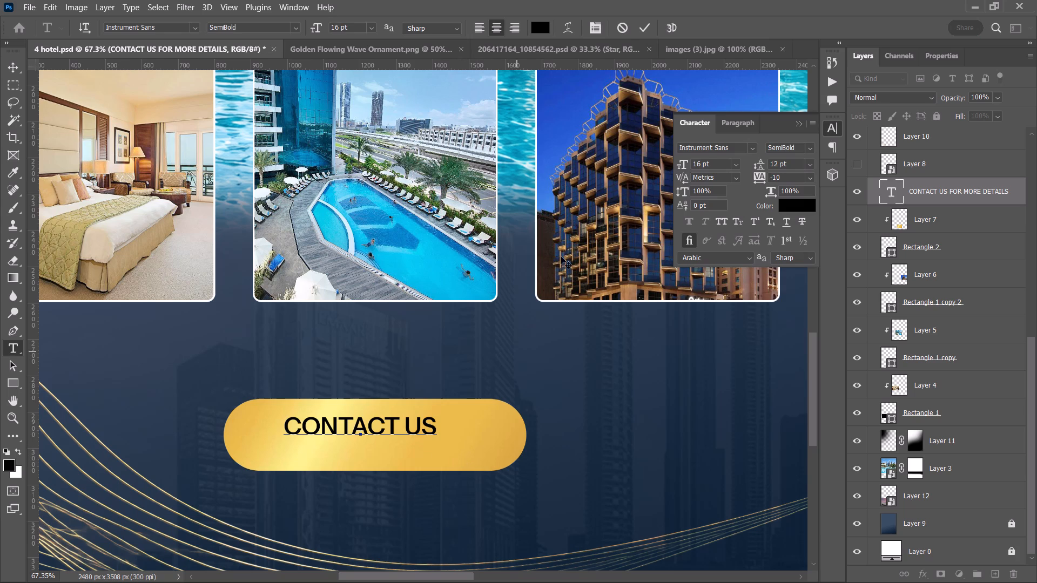
left_click(644, 31)
left_click(13, 72)
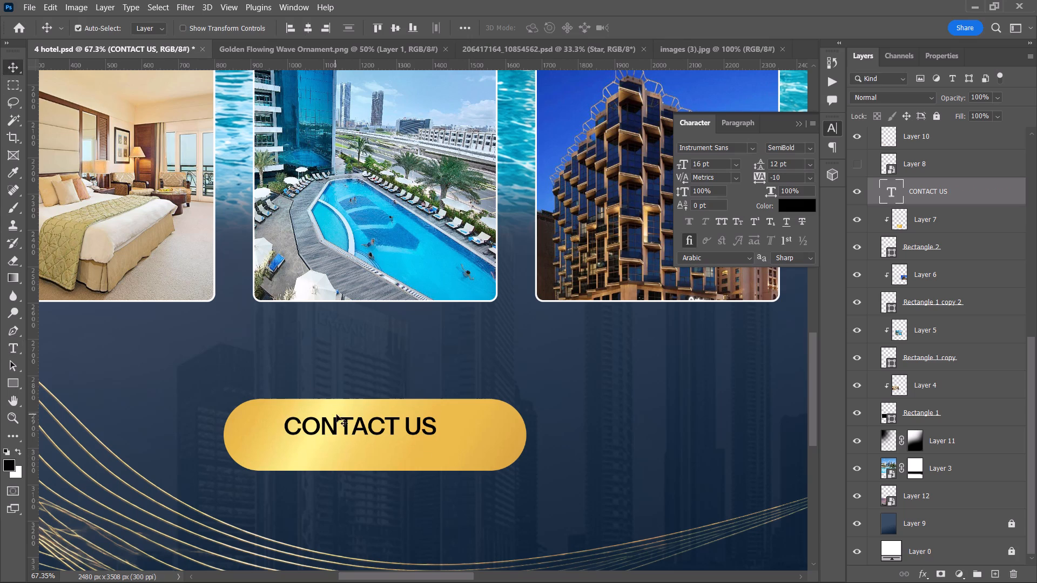
Move the CONTACT US text to the middle of the gold button and enlarge it to about 141%.
left_click_drag(346, 426, 360, 435)
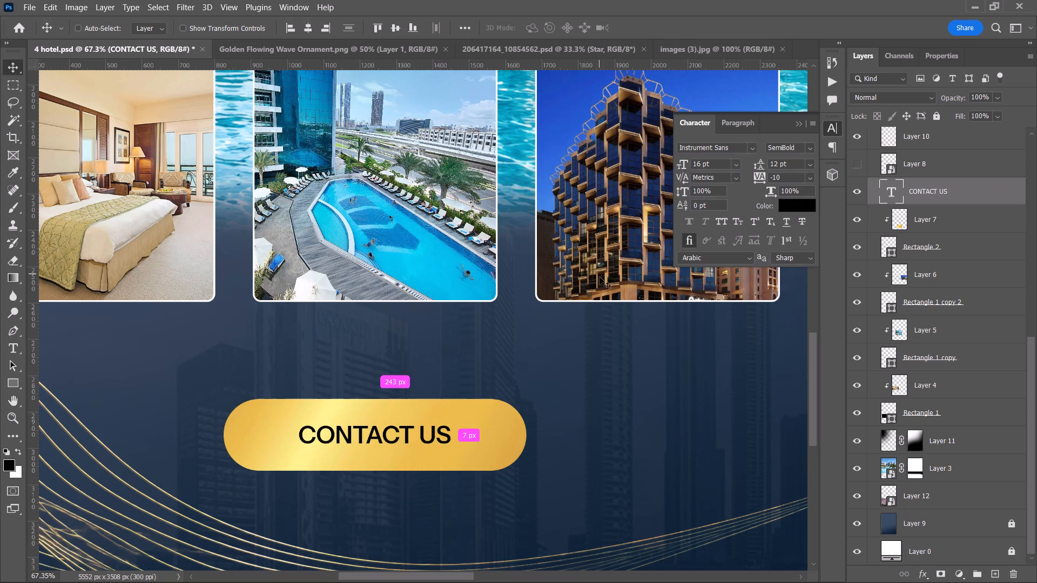
key("ctrl+t")
left_click_drag(453, 438, 507, 436)
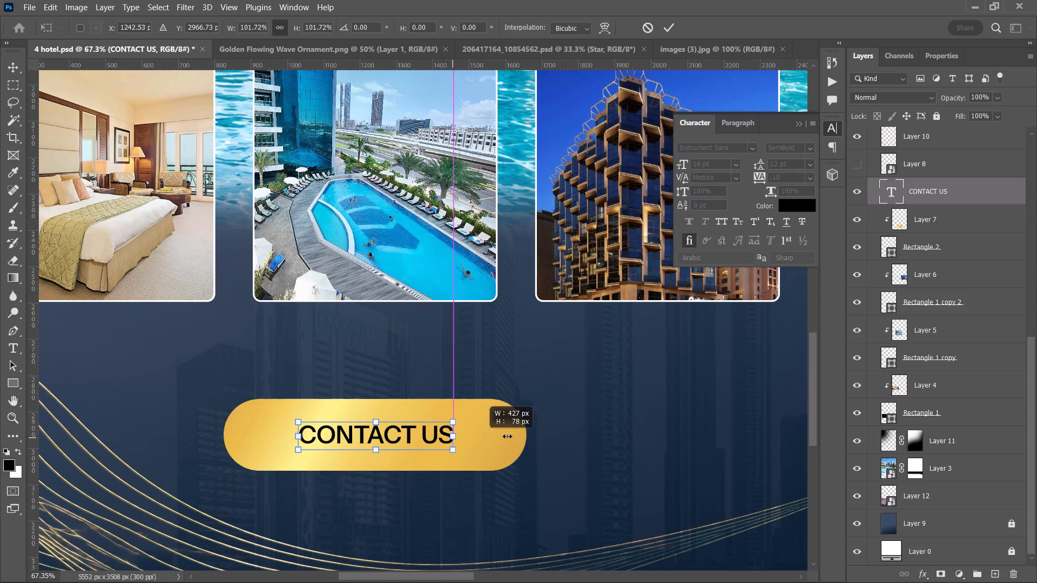
left_click_drag(507, 436, 516, 436)
left_click_drag(482, 436, 449, 437)
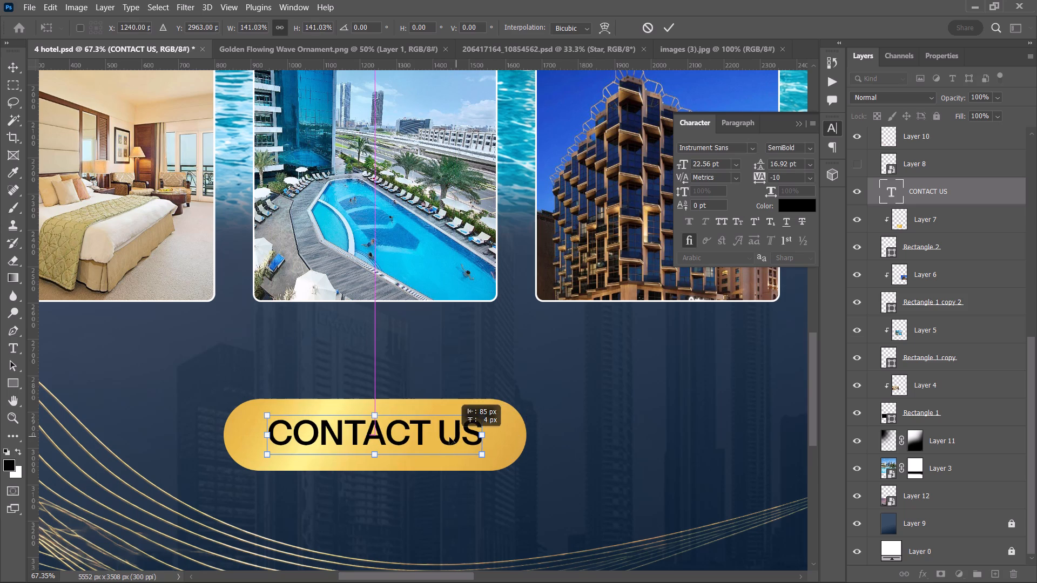
left_click_drag(449, 437, 449, 442)
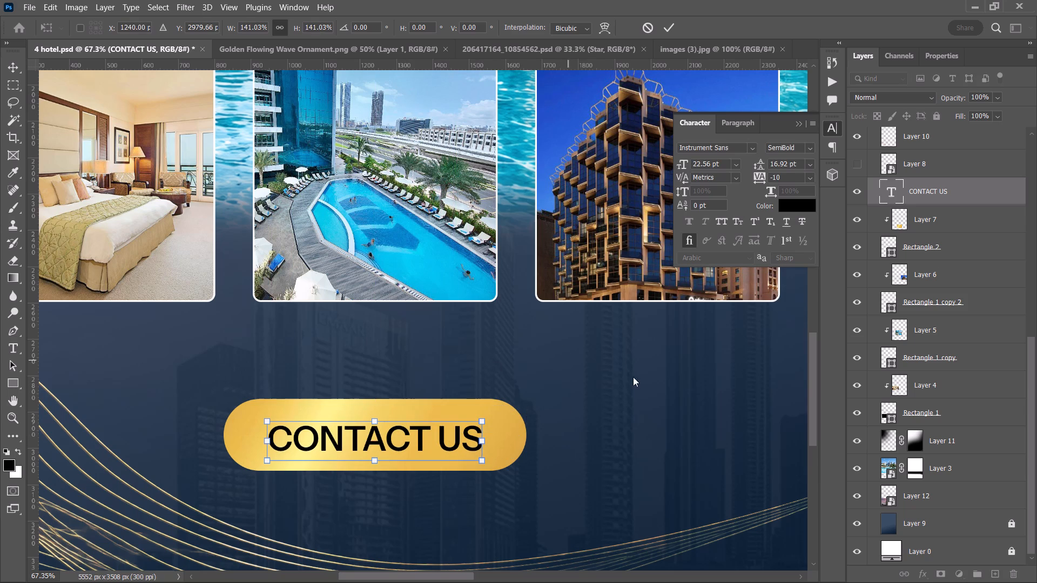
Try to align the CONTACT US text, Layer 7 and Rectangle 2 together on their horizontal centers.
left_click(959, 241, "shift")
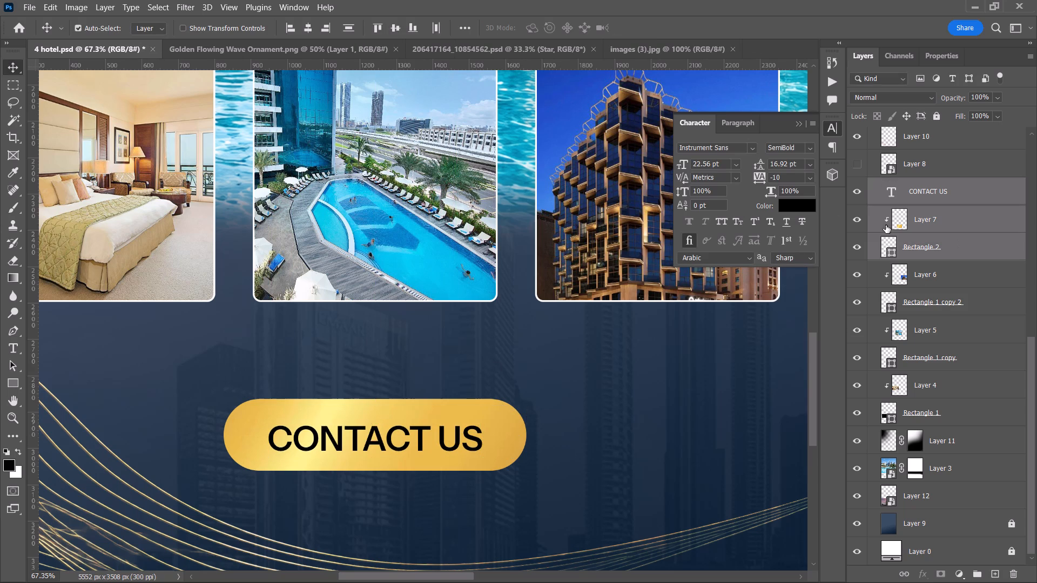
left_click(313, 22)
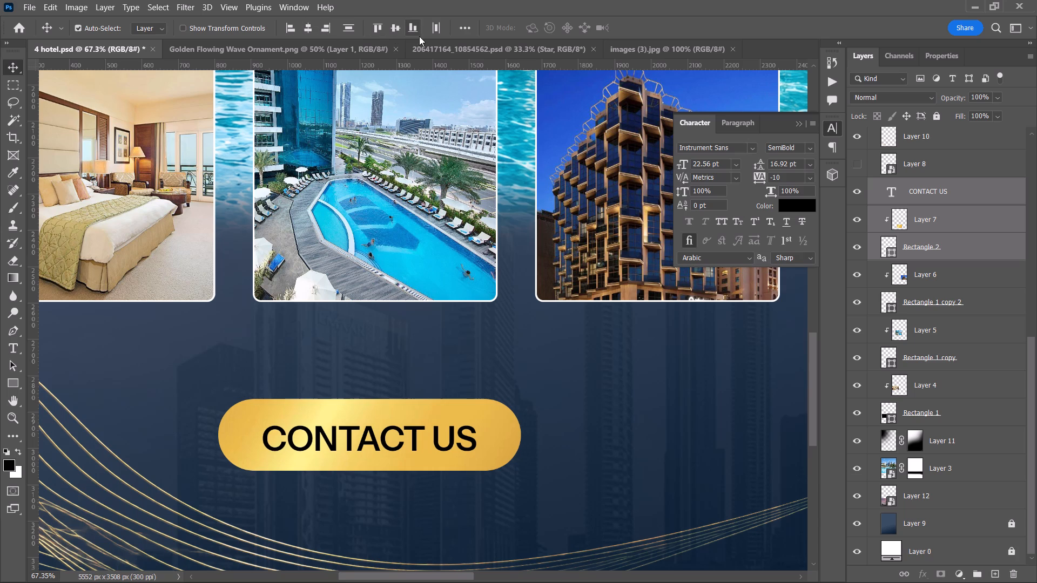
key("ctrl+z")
Align the CONTACT US text and the Rectangle 2 button shape on their horizontal and vertical centers.
left_click(963, 241)
left_click(964, 189)
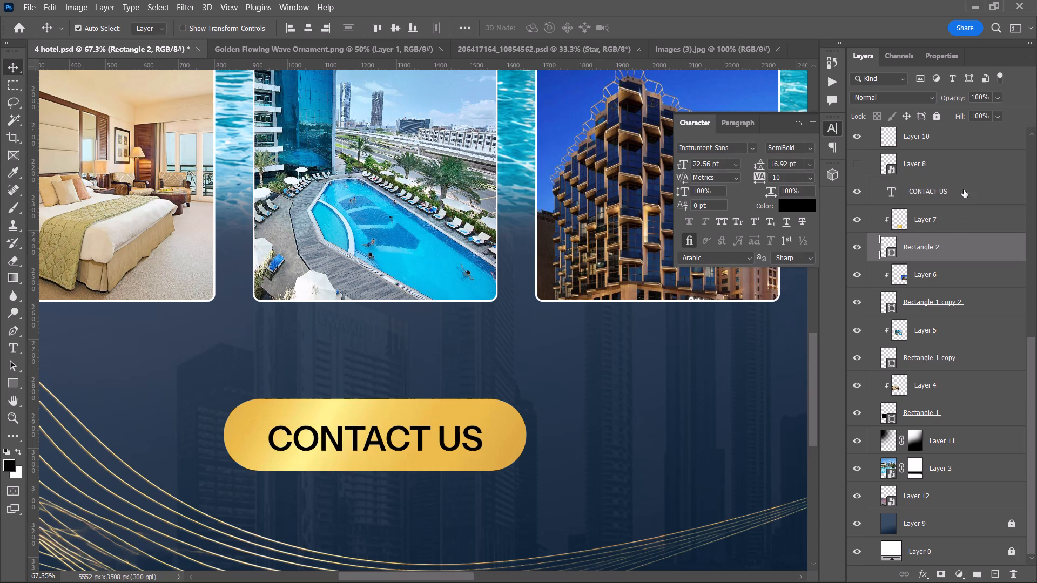
left_click(964, 191)
left_click(964, 244, "ctrl")
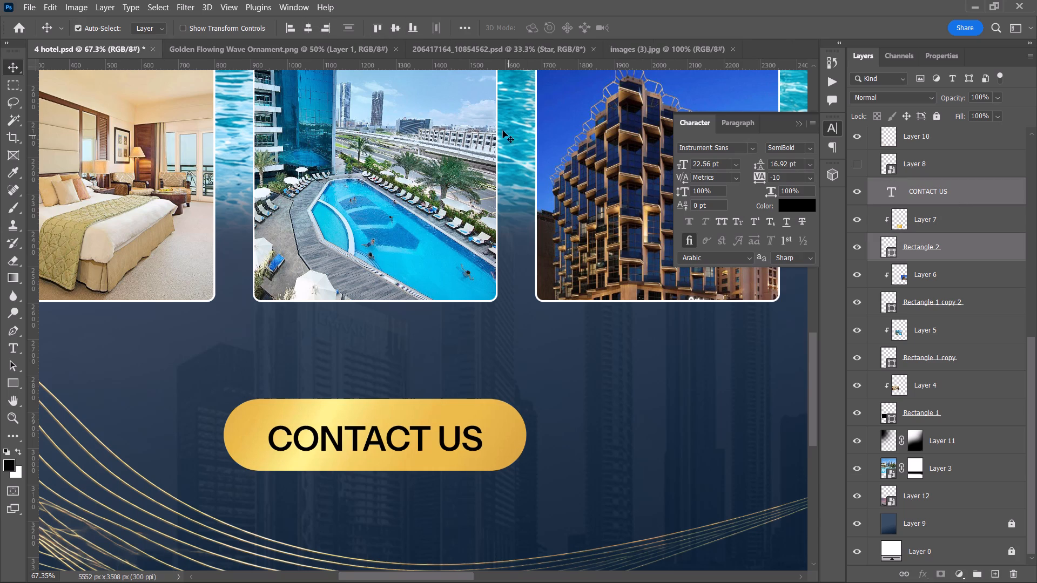
left_click(308, 29)
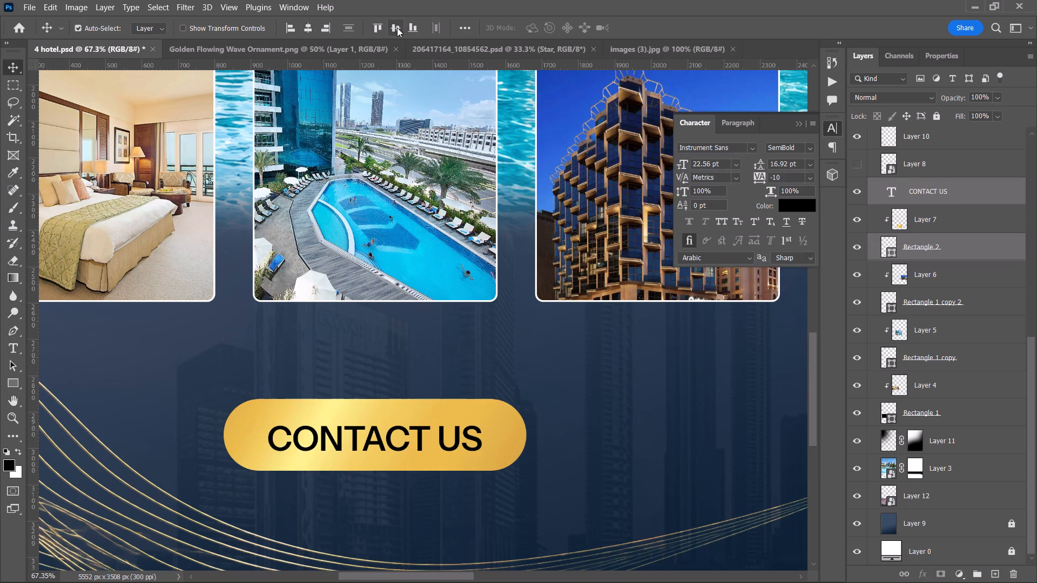
left_click(397, 28)
left_click(630, 378)
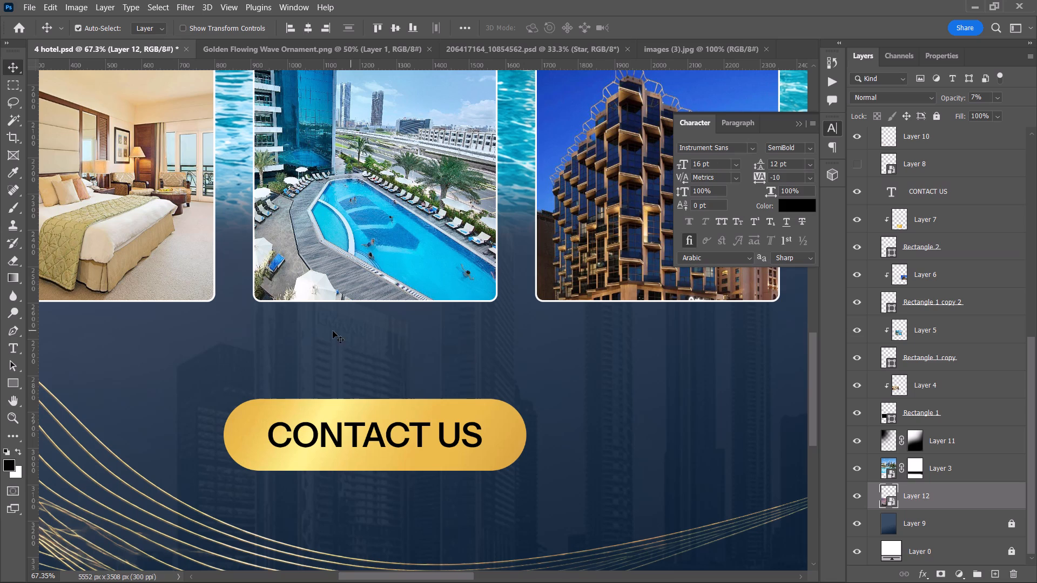
Duplicate the CONTACT US text just above the gold button and replace the copy's wording with the cut FOR MORE DETAILS.
left_click_drag(353, 437, 356, 383, "alt")
left_click_drag(354, 383, 346, 384)
key("t")
triple_click(346, 384)
left_click(346, 384)
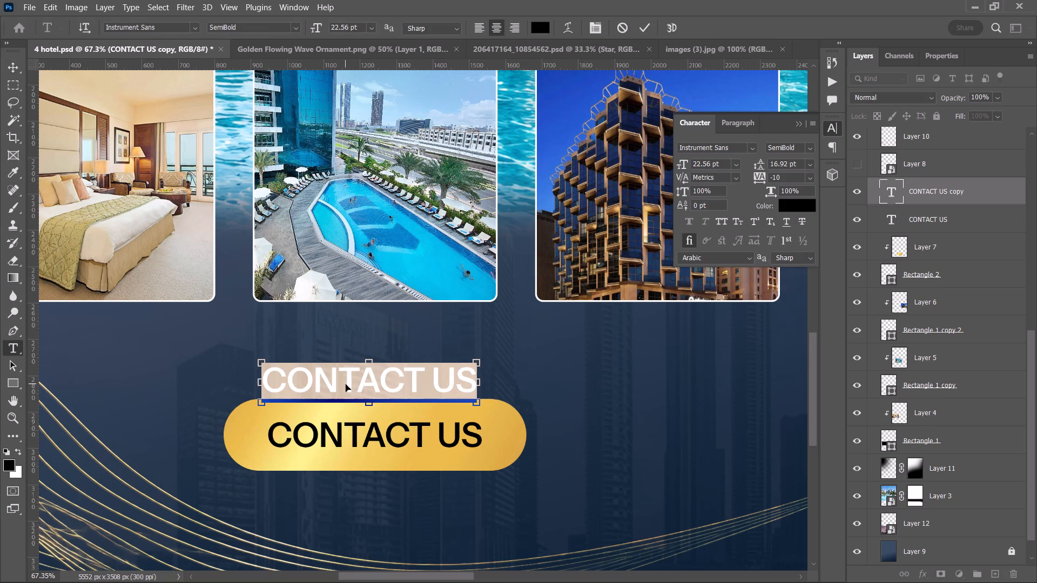
key("ctrl+v")
left_click_drag(378, 408, 383, 408)
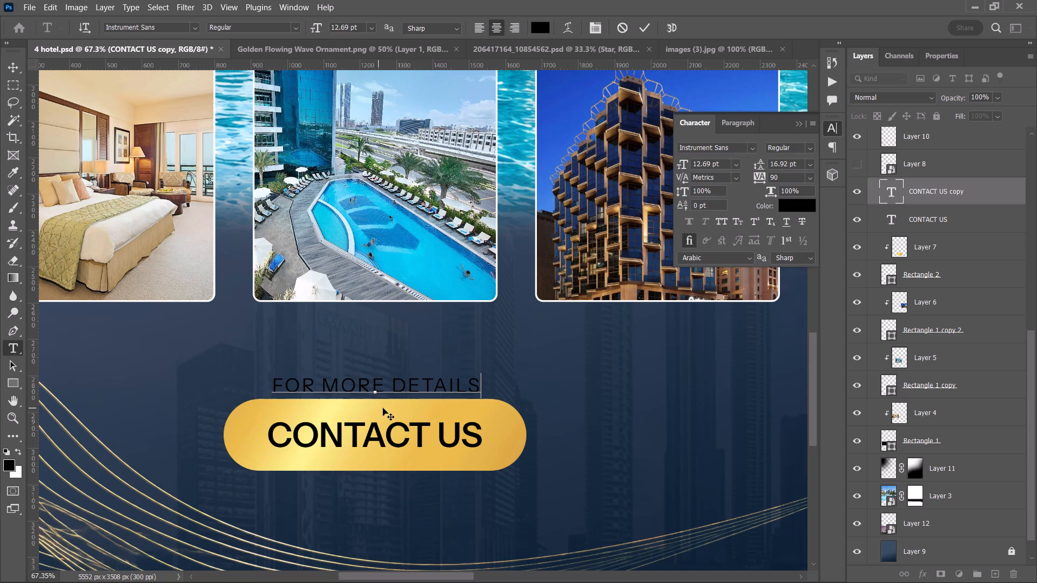
left_click_drag(383, 408, 382, 408)
key("shift+Down")
key("shift+Up")
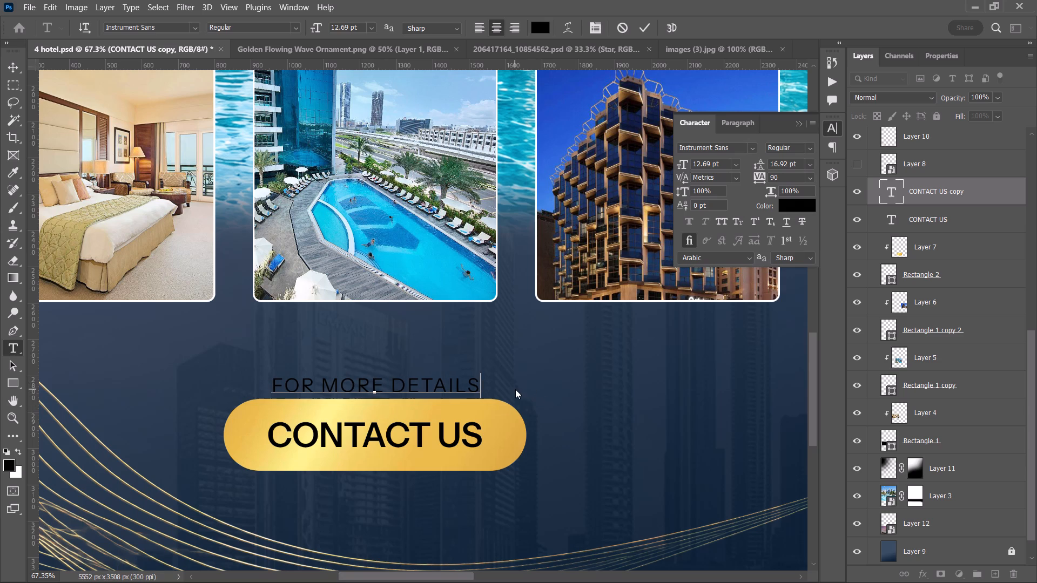
Set the FOR MORE DETAILS text color to white (ffffff).
left_click(794, 202)
left_click_drag(748, 170, 590, 0)
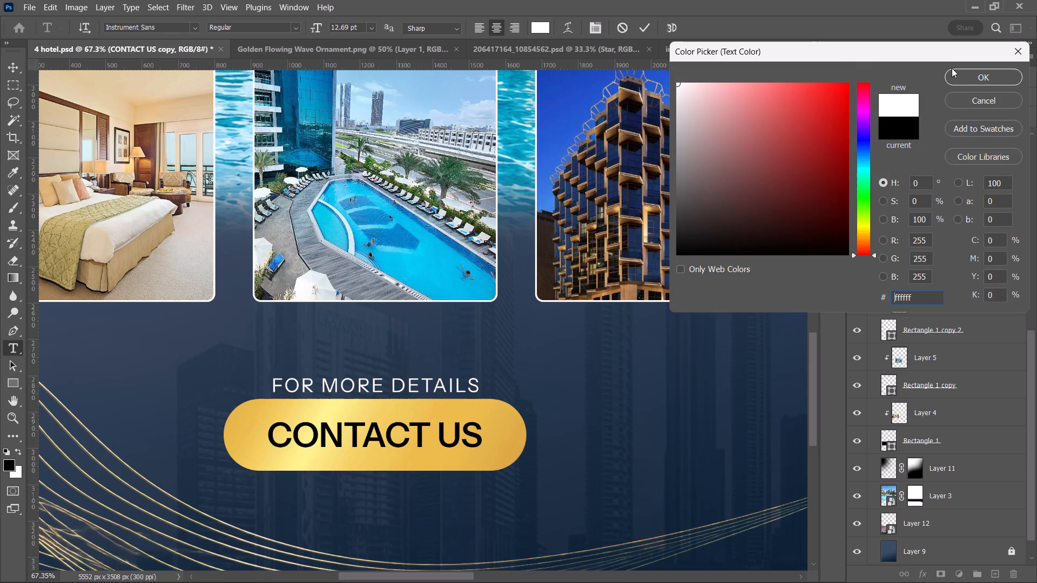
left_click(968, 72)
left_click(643, 22)
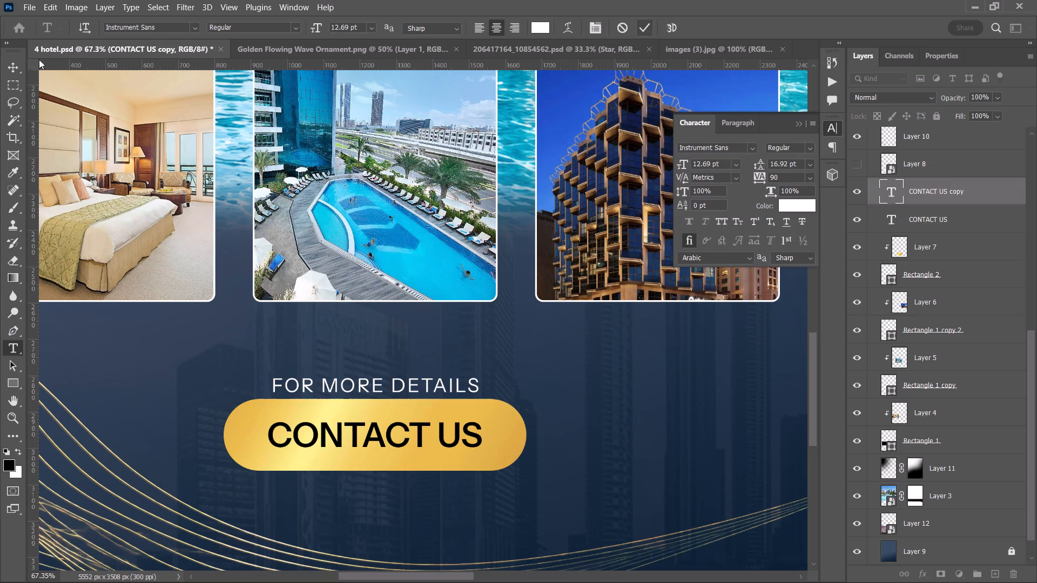
Move the FOR MORE DETAILS text slightly upward to widen its gap from the gold button.
left_click(12, 67)
scroll(526, 369, "down", 4, "alt")
key("space")
left_click_drag(531, 378, 529, 401)
scroll(417, 412, "up", 3, "alt")
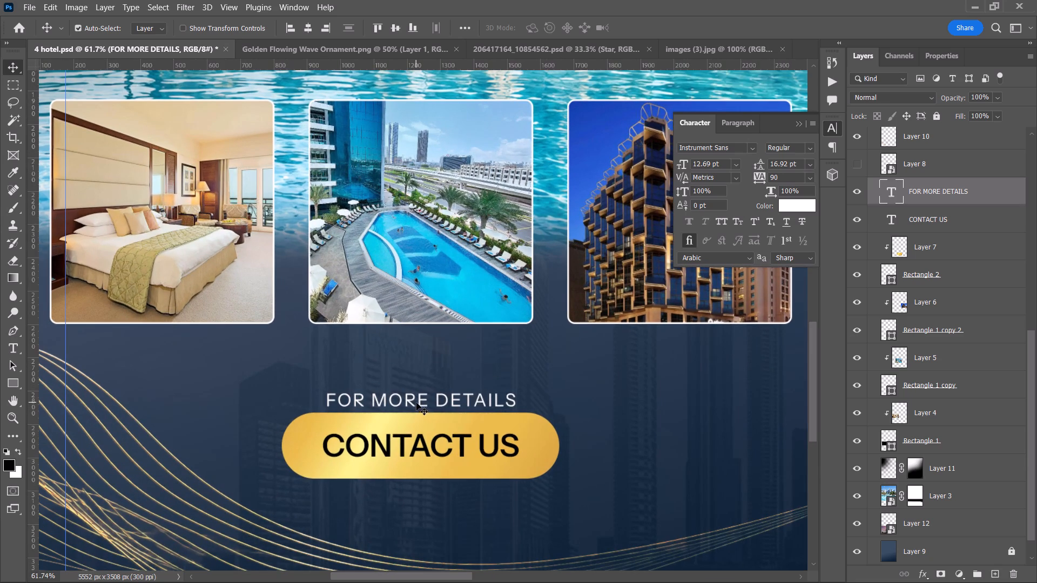
left_click_drag(416, 403, 416, 396)
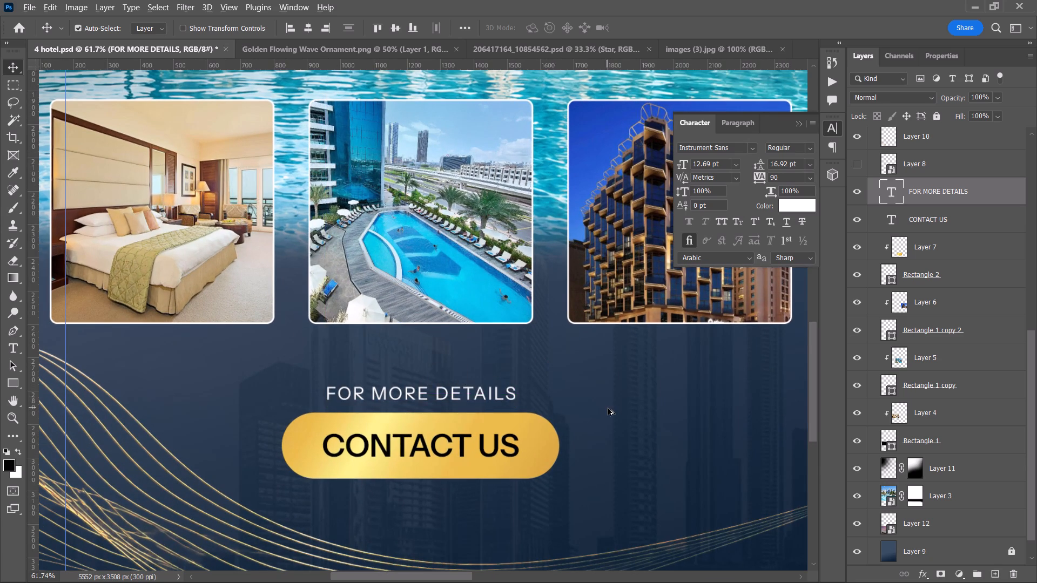
Look over the full Artboard 1 poster layout.
scroll(608, 408, "down", 10, "alt")
key("space")
left_click_drag(604, 407, 568, 403)
left_click(699, 383)
key("space")
key("space")
key("space")
key("space")
key("space")
left_click_drag(681, 383, 627, 421)
key("space")
key("space")
key("space")
key("space")
key("space")
key("space")
key("space")
key("space")
key("space")
key("space")
key("space")
key("space")
key("space")
key("space")
key("space")
key("space")
key("space")
key("space")
key("space")
key("space")
left_click_drag(642, 415, 627, 453)
left_click_drag(663, 394, 589, 444)
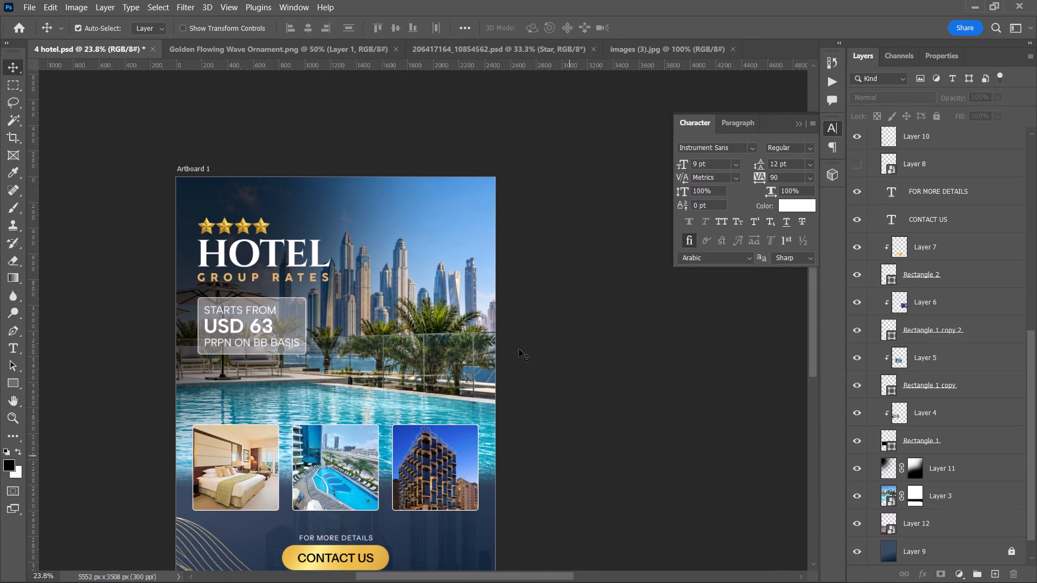
Open the Brand Mark Indigo Transparent logo image from the VEDANSH > VRD RAW folder.
key("ctrl+o")
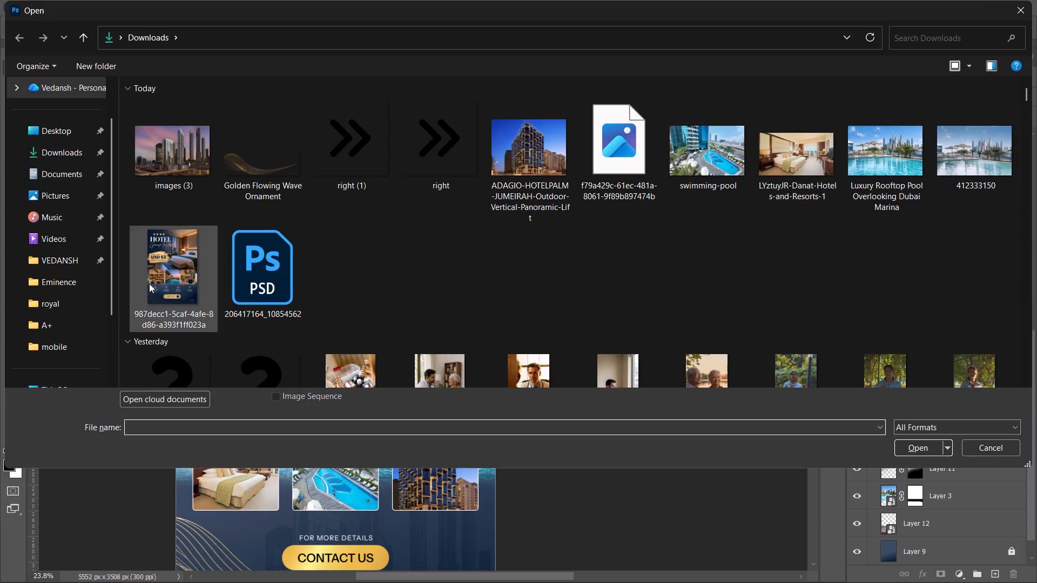
left_click(56, 312)
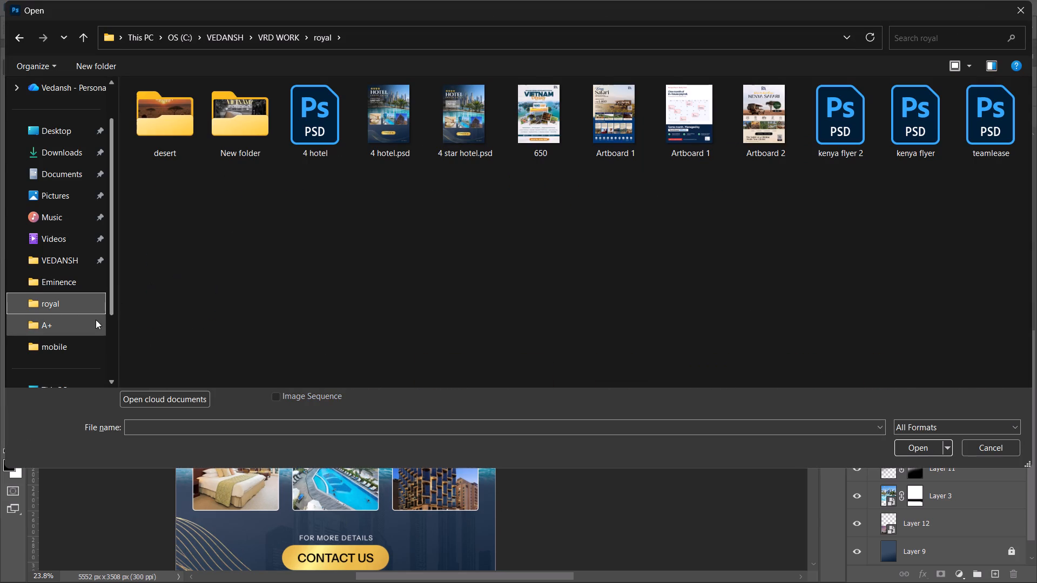
left_click(266, 33)
left_click(234, 39)
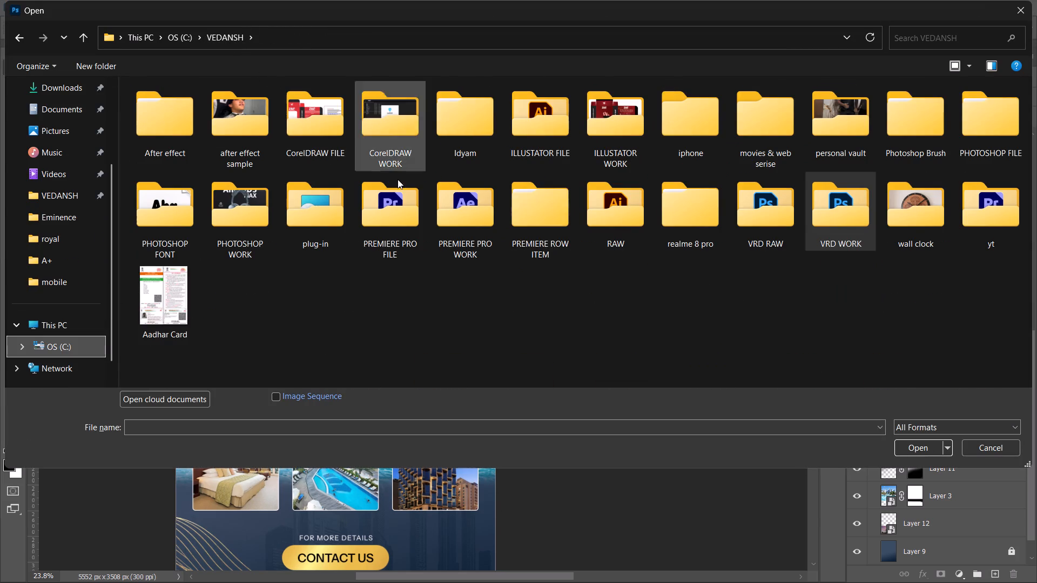
double_click(765, 209)
left_click(187, 208)
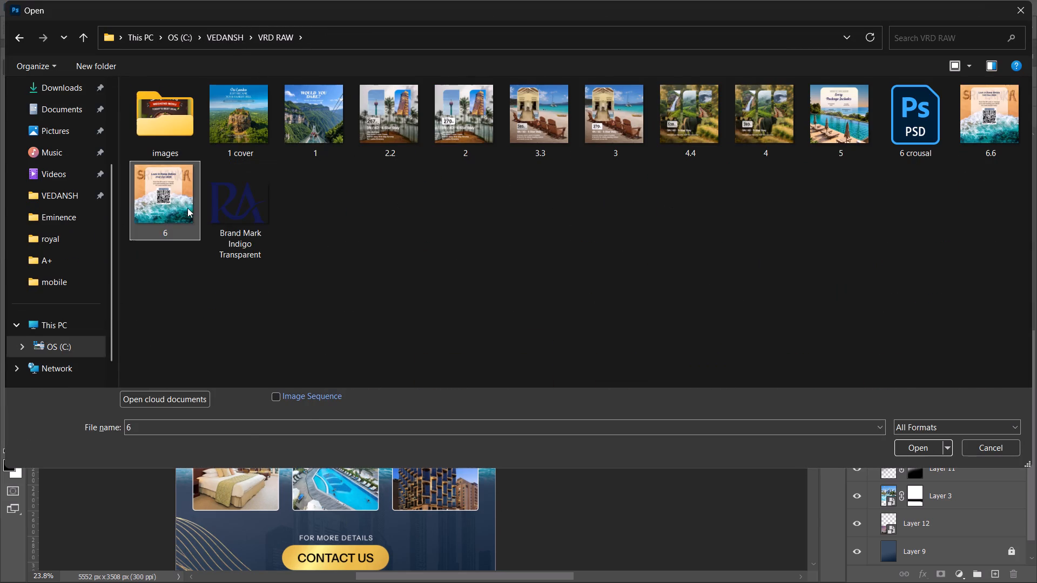
double_click(221, 199)
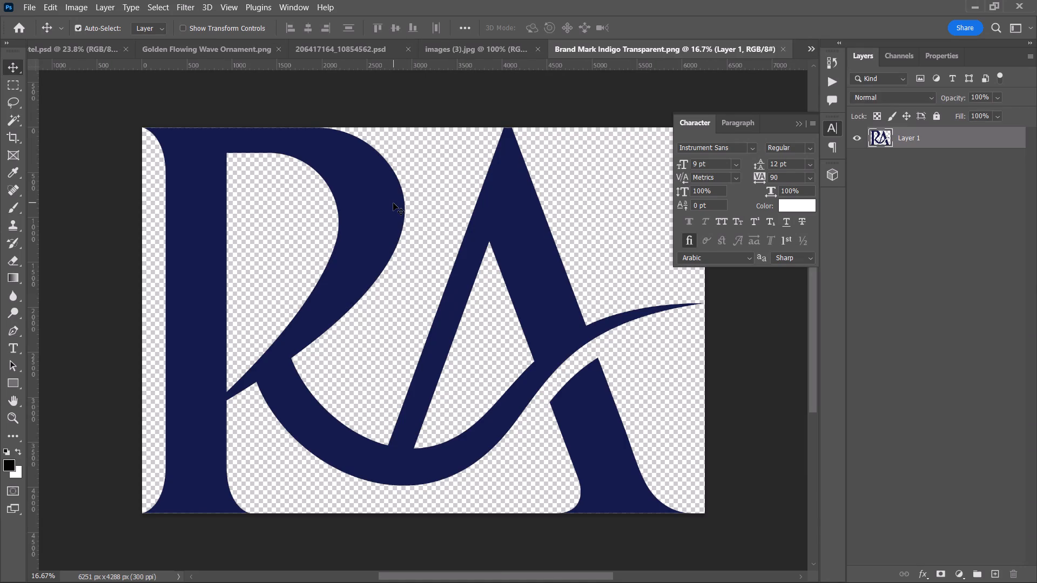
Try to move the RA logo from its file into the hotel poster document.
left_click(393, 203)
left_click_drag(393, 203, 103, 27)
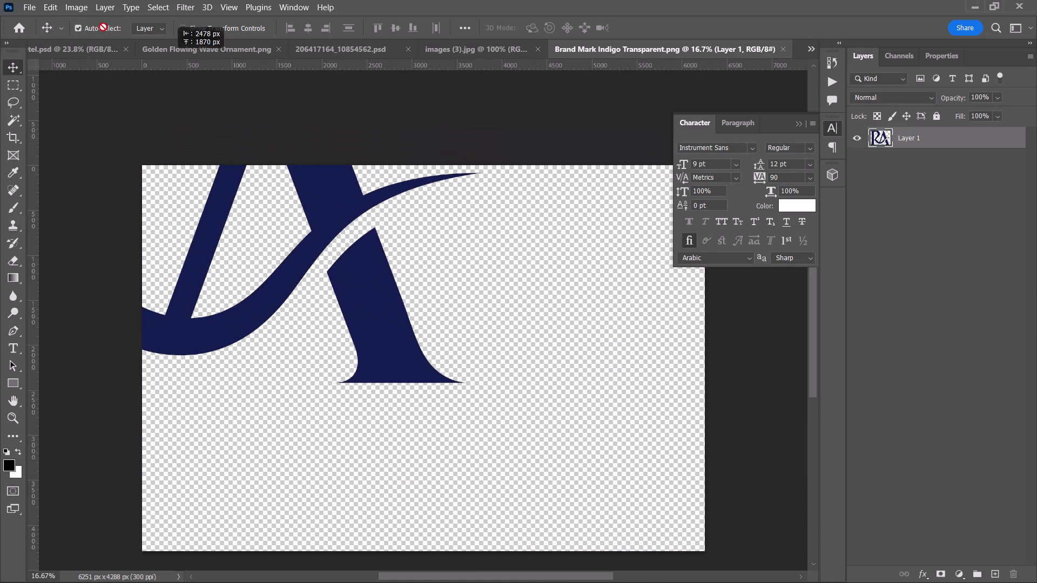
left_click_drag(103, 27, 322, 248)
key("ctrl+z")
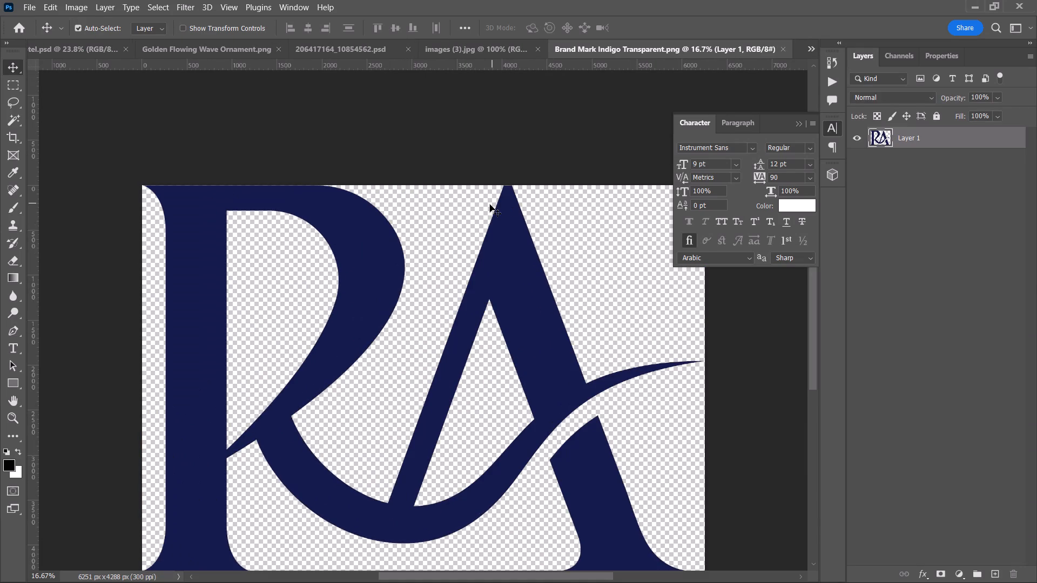
Convert the RA logo's Layer 1 to a smart object.
right_click(961, 130)
left_click(915, 202)
Scale the RA logo down to 62.10% and reposition it within its own canvas.
key("ctrl+t")
left_click_drag(421, 193, 415, 365)
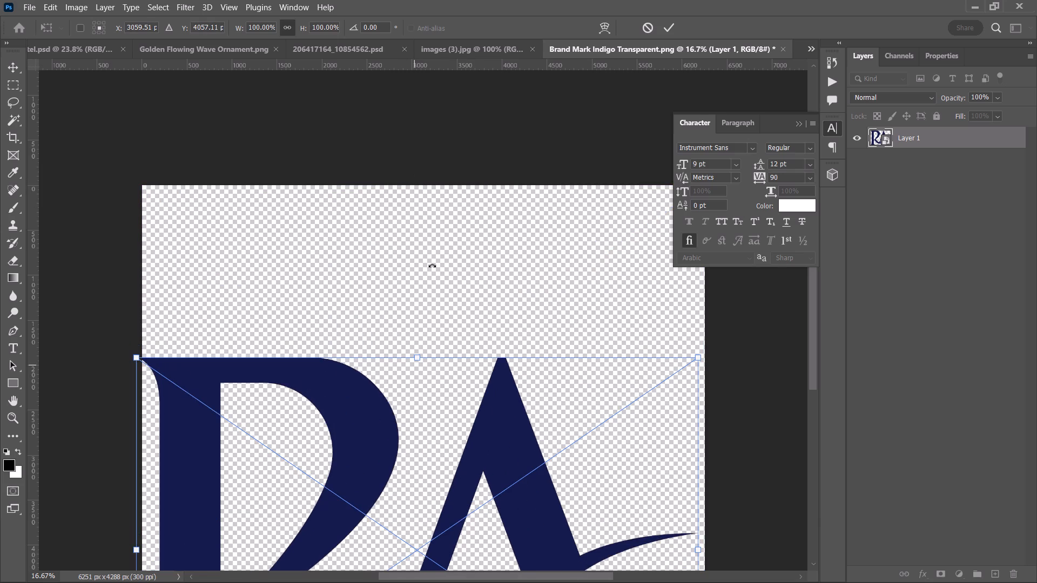
left_click_drag(427, 339, 427, 370)
key("ctrl+z")
left_click_drag(421, 355, 411, 501)
scroll(409, 514, "down", 7)
left_click_drag(398, 469, 241, 55)
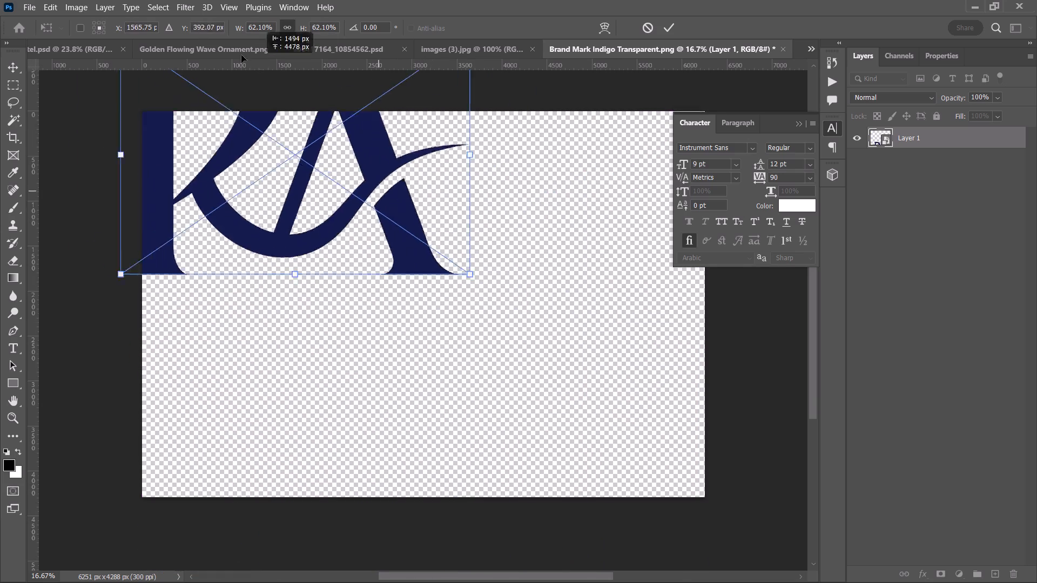
left_click_drag(241, 55, 390, 473)
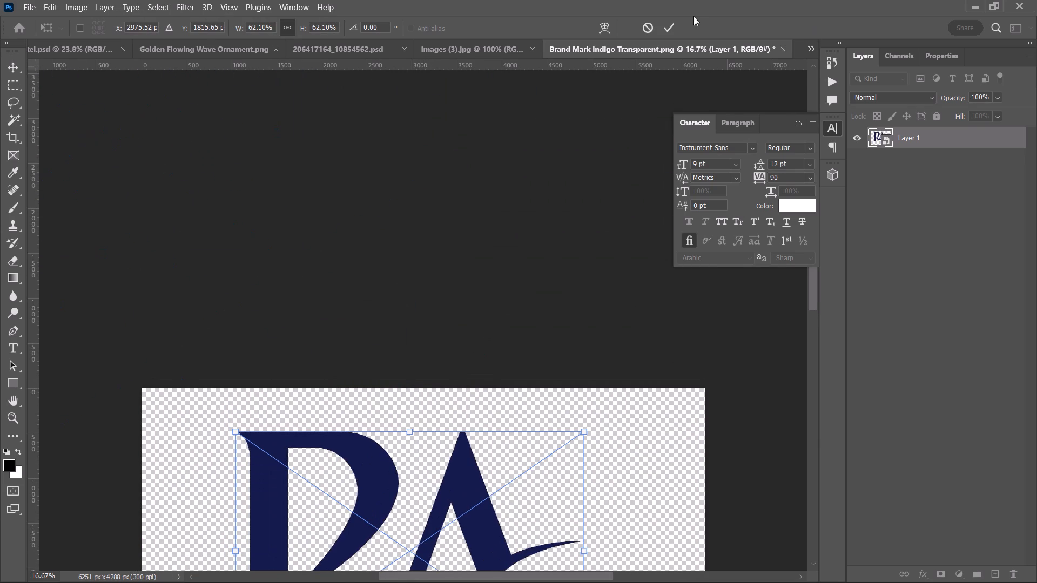
left_click(664, 26)
Copy the RA logo layer into Artboard 1 of 4 hotel.psd.
left_click(380, 473)
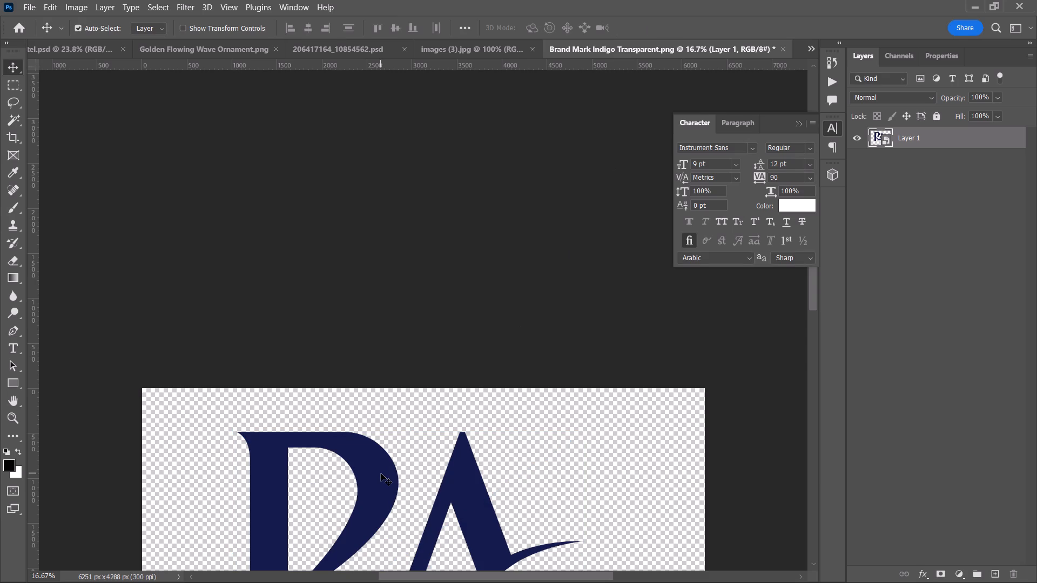
left_click_drag(381, 473, 240, 203)
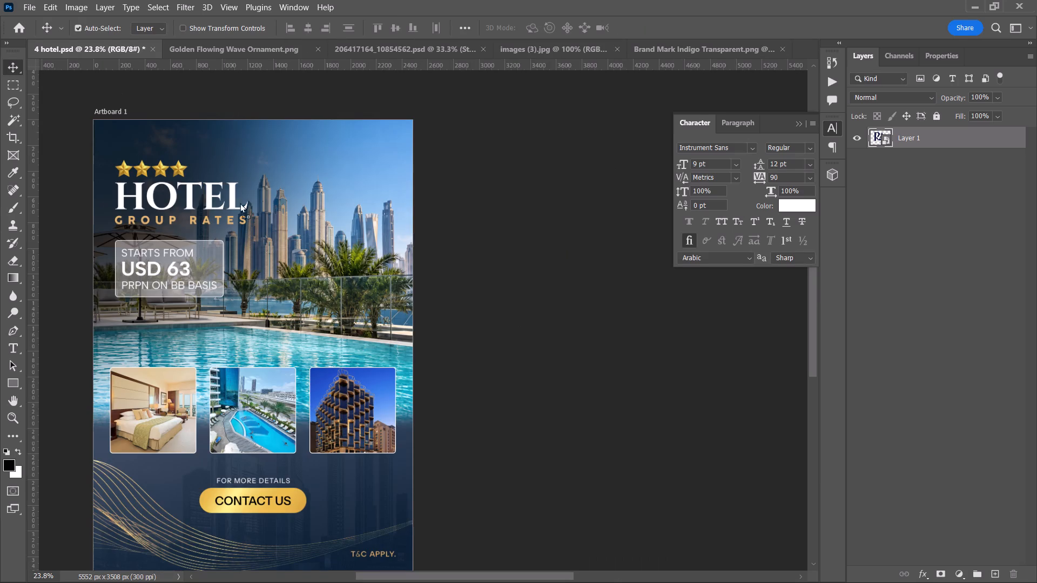
left_click_drag(240, 203, 261, 235)
scroll(264, 241, "up", 10)
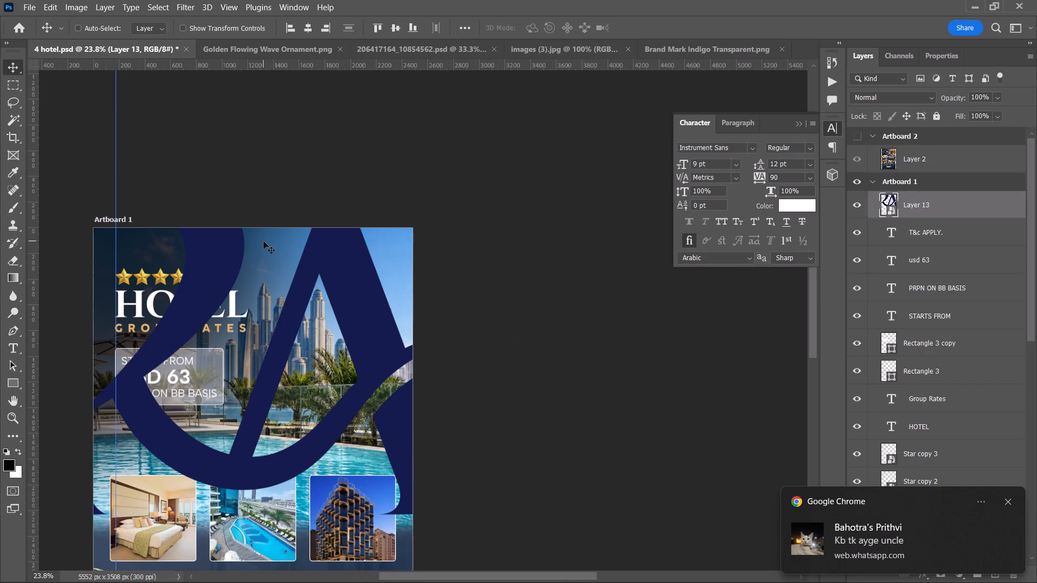
Scale the RA logo on the poster down to about 24%.
key("ctrl+t")
left_click_drag(257, 173, 289, 398)
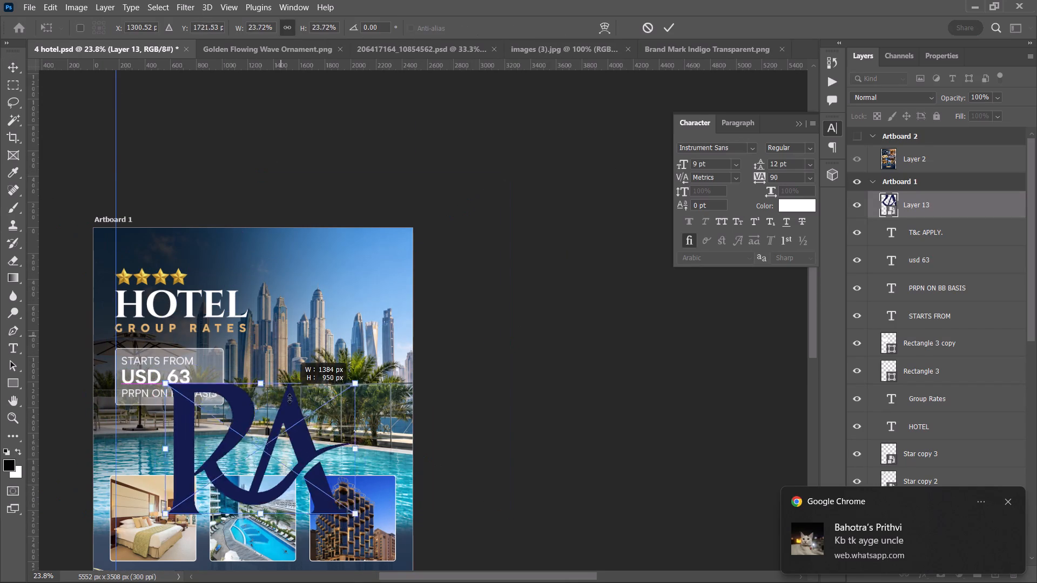
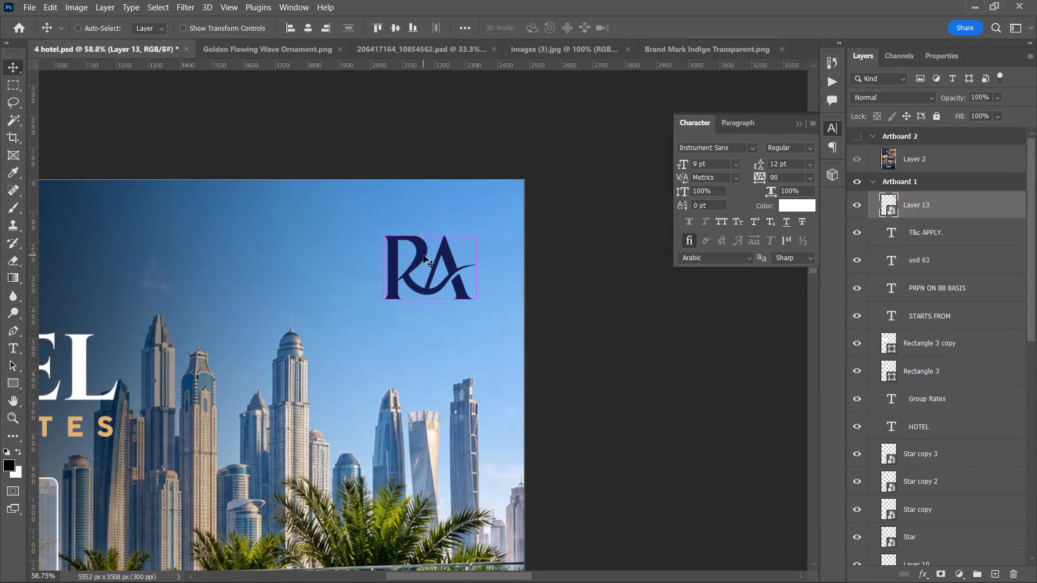
Scale the RA logo on the poster down to 3.22% and move it closer to Artboard 1's top-right corner.
key("ctrl+t")
left_click_drag(435, 234, 434, 254)
left_click_drag(429, 275, 429, 268)
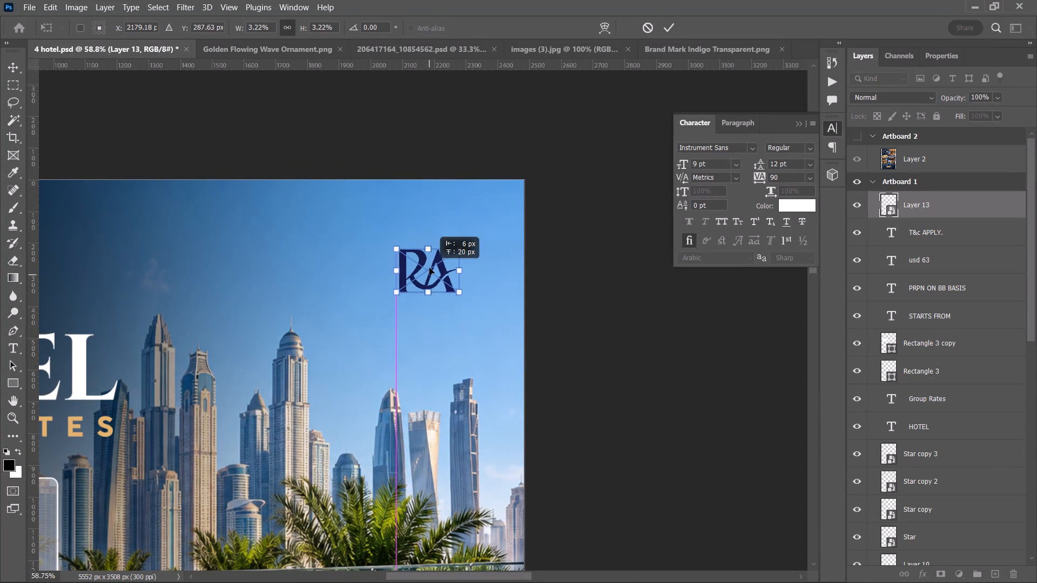
left_click_drag(429, 268, 445, 241)
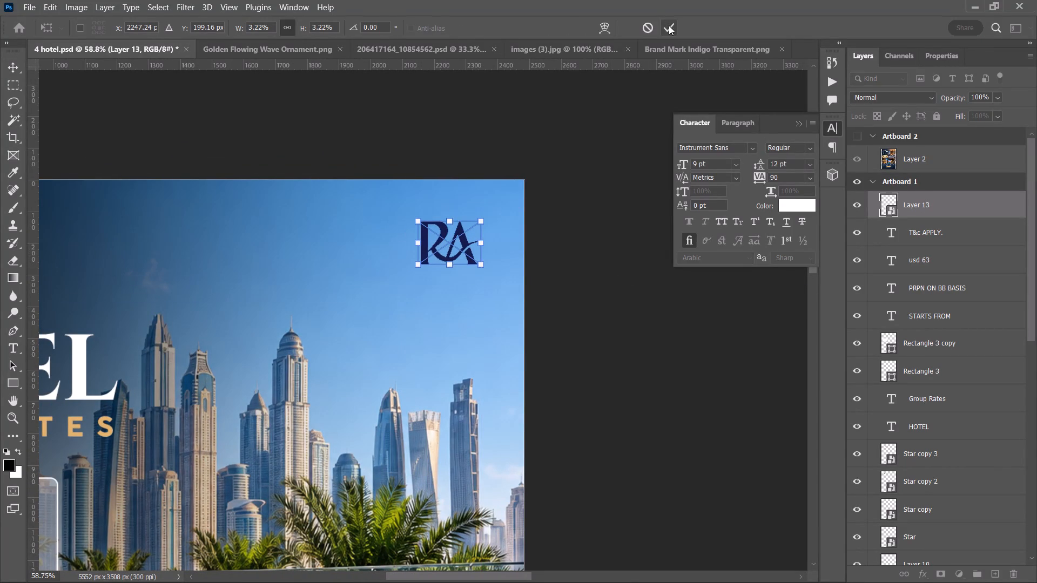
left_click(668, 25)
left_click(641, 259)
Save the 4 hotel.psd document with the resized logo.
scroll(645, 300, "down", 12, "alt")
scroll(645, 314, "down", 5)
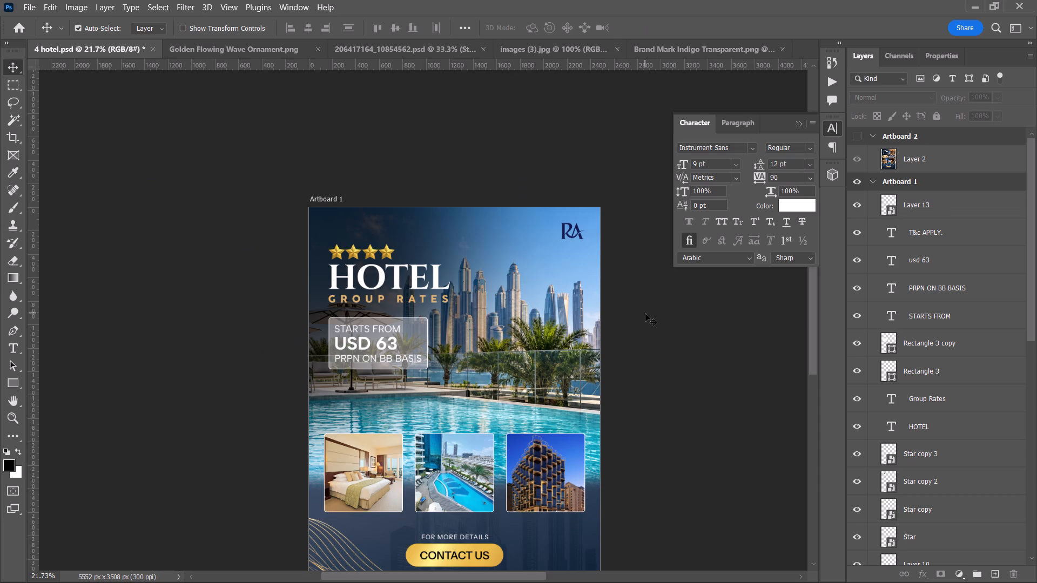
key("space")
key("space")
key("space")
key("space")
left_click_drag(645, 314, 567, 233)
key("ctrl+s")
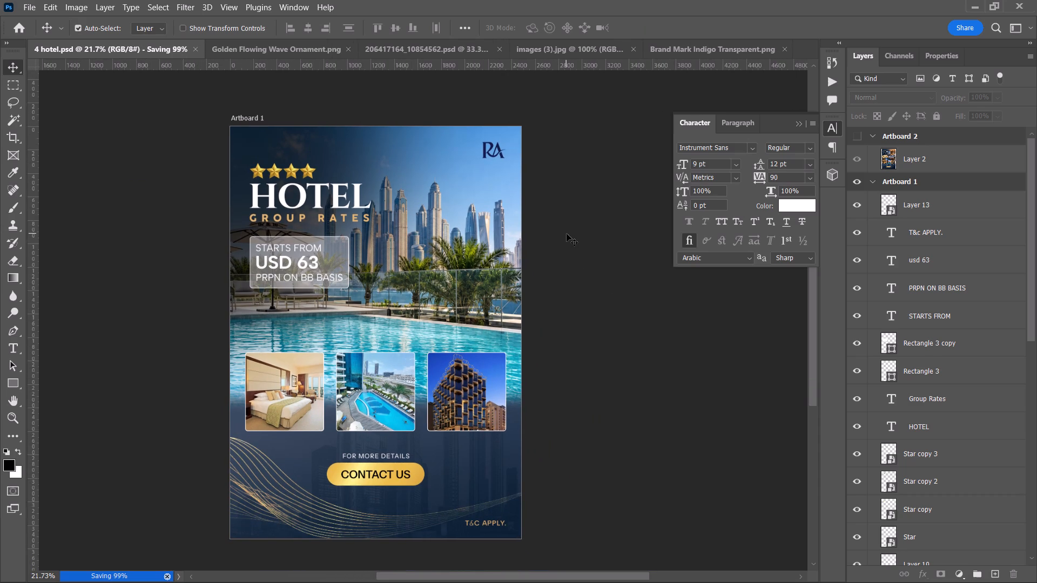
Export only Artboard 1 as a 2480 x 3508 JPG, replacing the existing 4 star hotel.psd image in the royal folder.
key("ctrl+alt+shift+w")
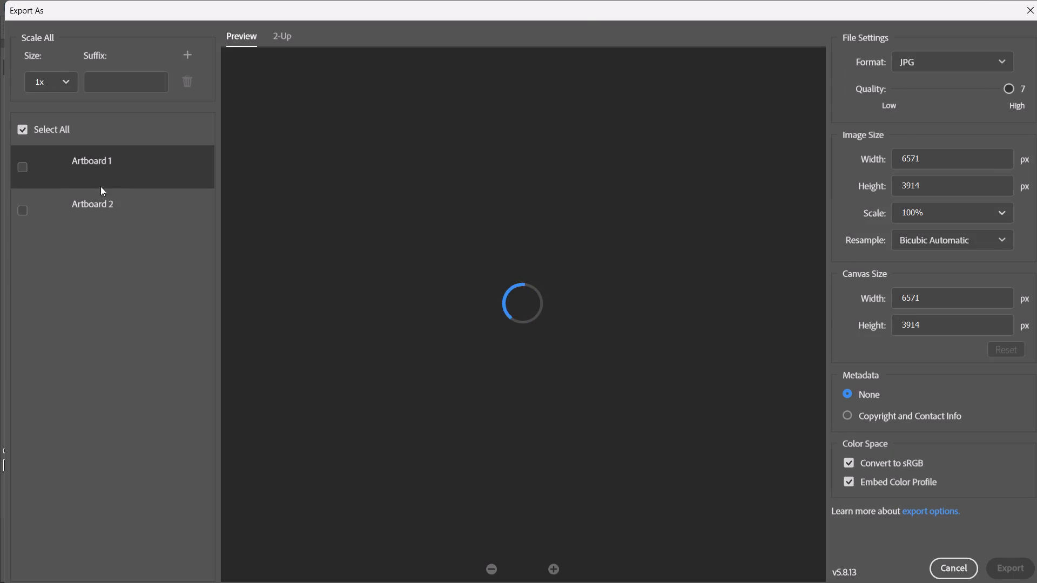
left_click(24, 209)
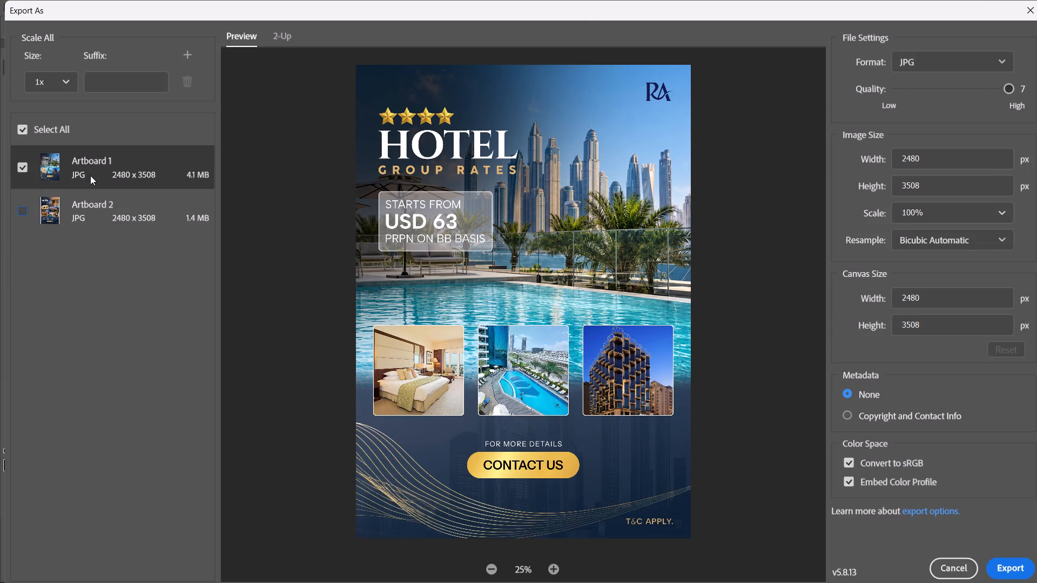
left_click(91, 175)
left_click(1015, 573)
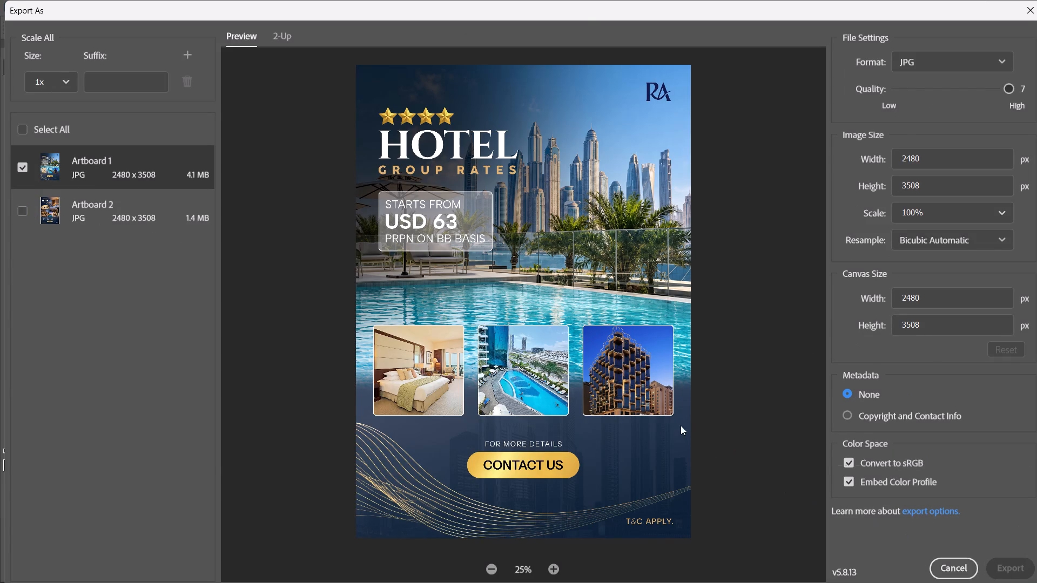
left_click(392, 149)
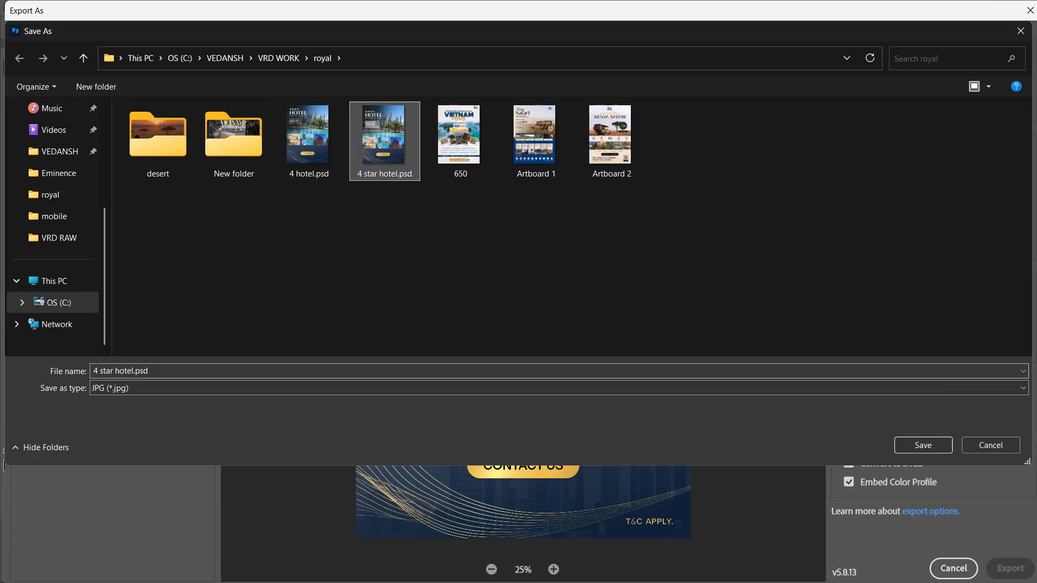
left_click(937, 446)
left_click(564, 307)
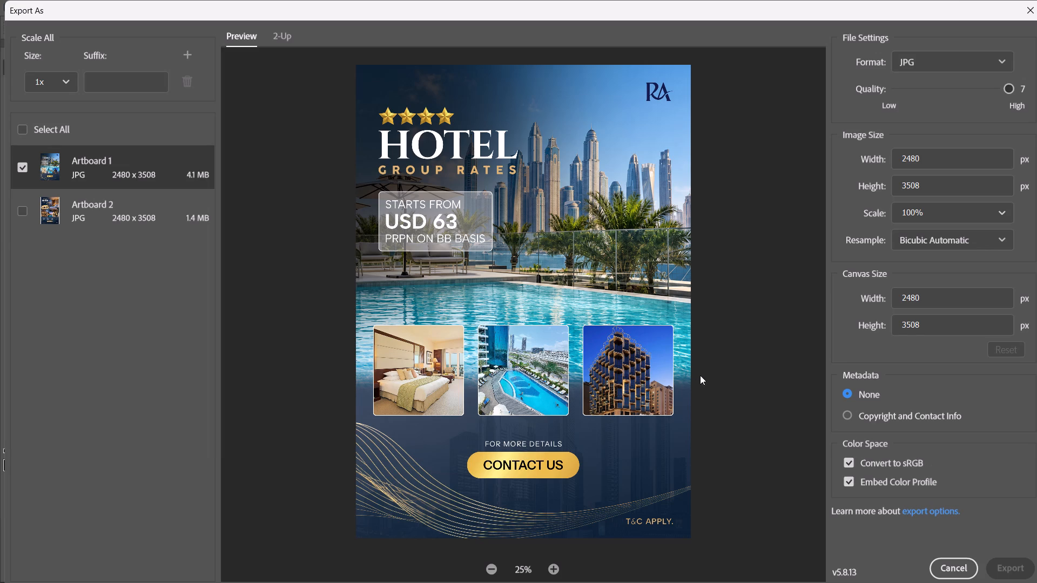